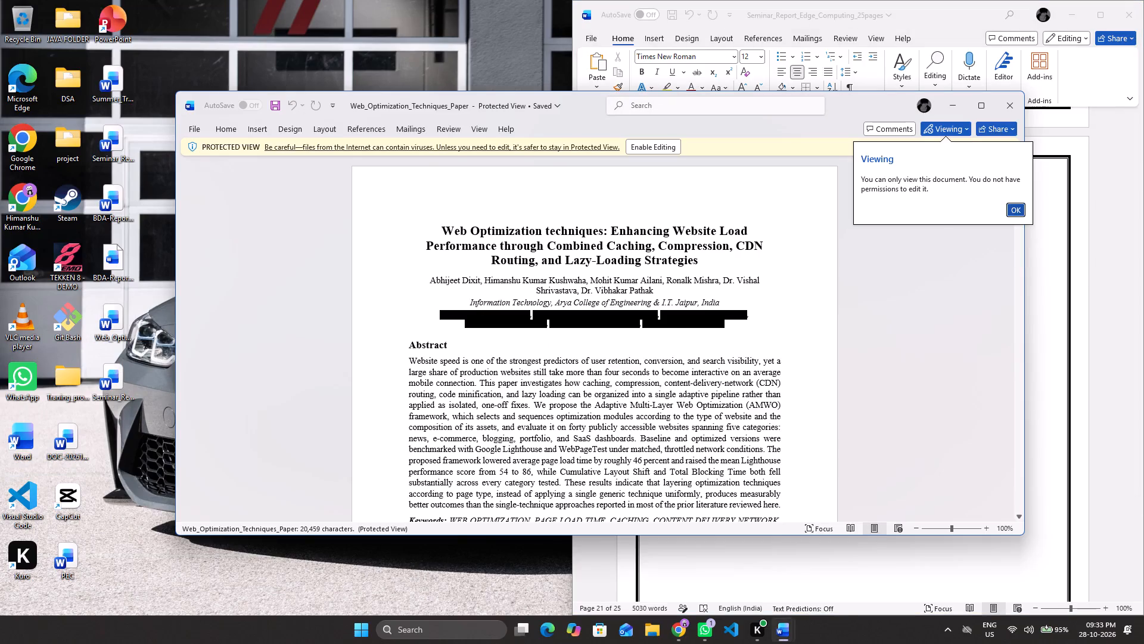
{"action": "left_click_drag", "start_coordinate": [440, 227], "coordinate": [618, 487]}
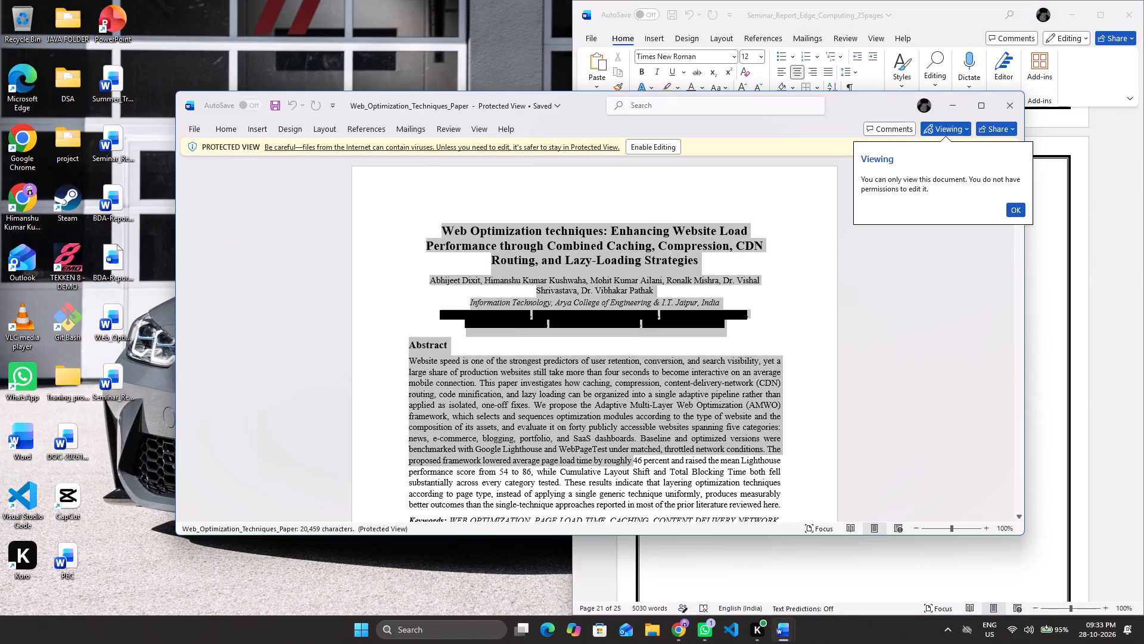
{"action": "left_click_drag", "start_coordinate": [618, 487], "coordinate": [646, 577]}
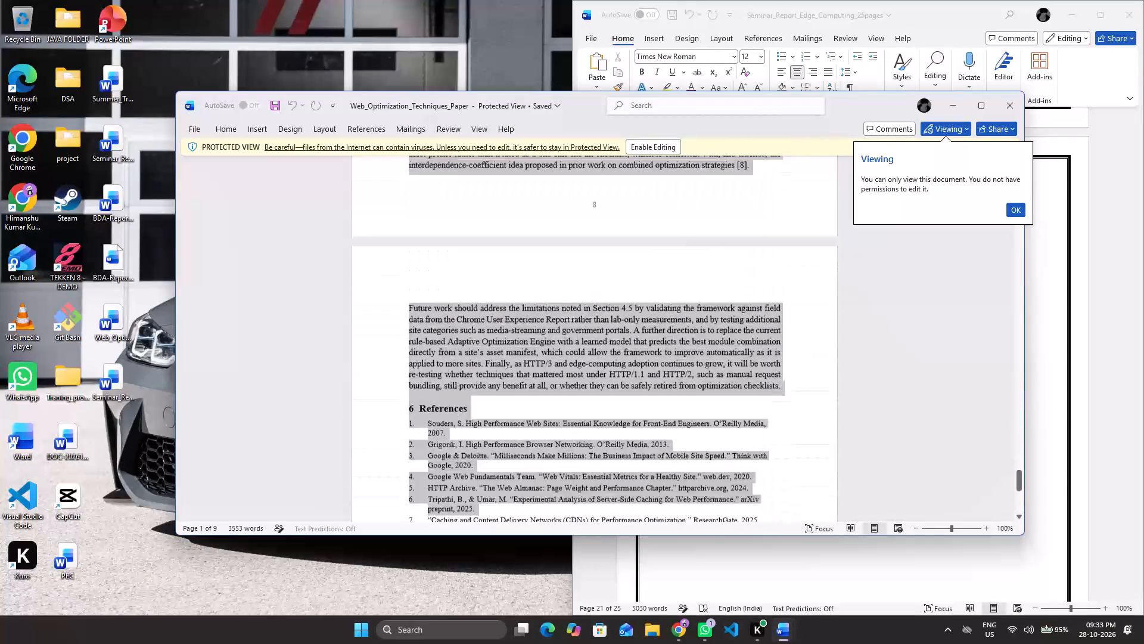
{"action": "left_click_drag", "start_coordinate": [646, 577], "coordinate": [761, 385]}
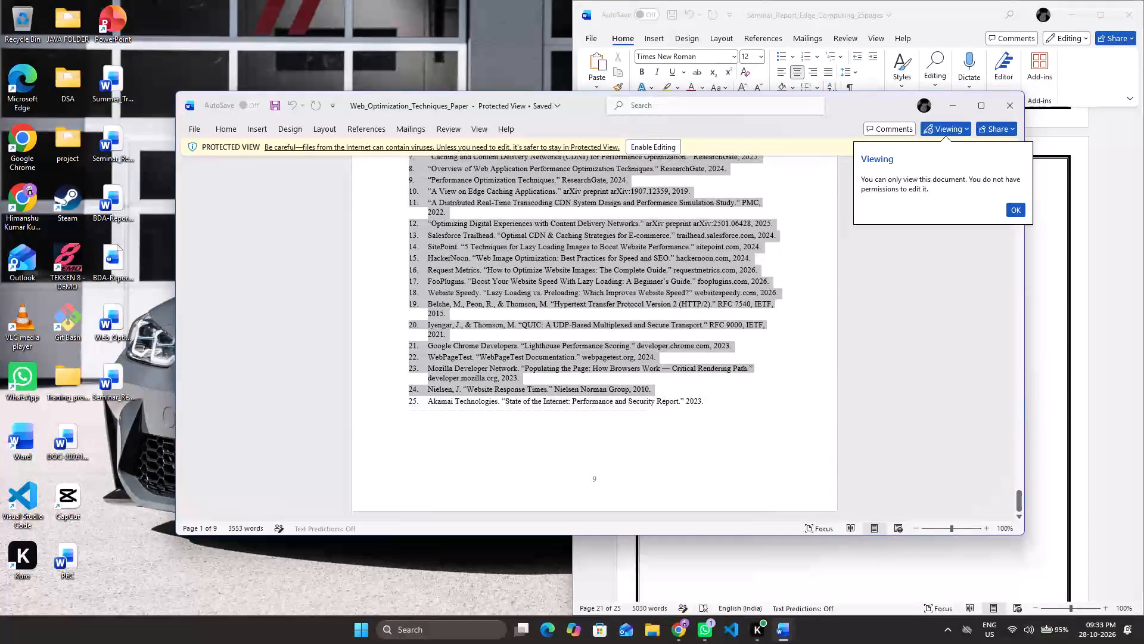
{"action": "left_click_drag", "start_coordinate": [761, 385], "coordinate": [724, 408]}
{"action": "key", "text": "ctrl+c"}
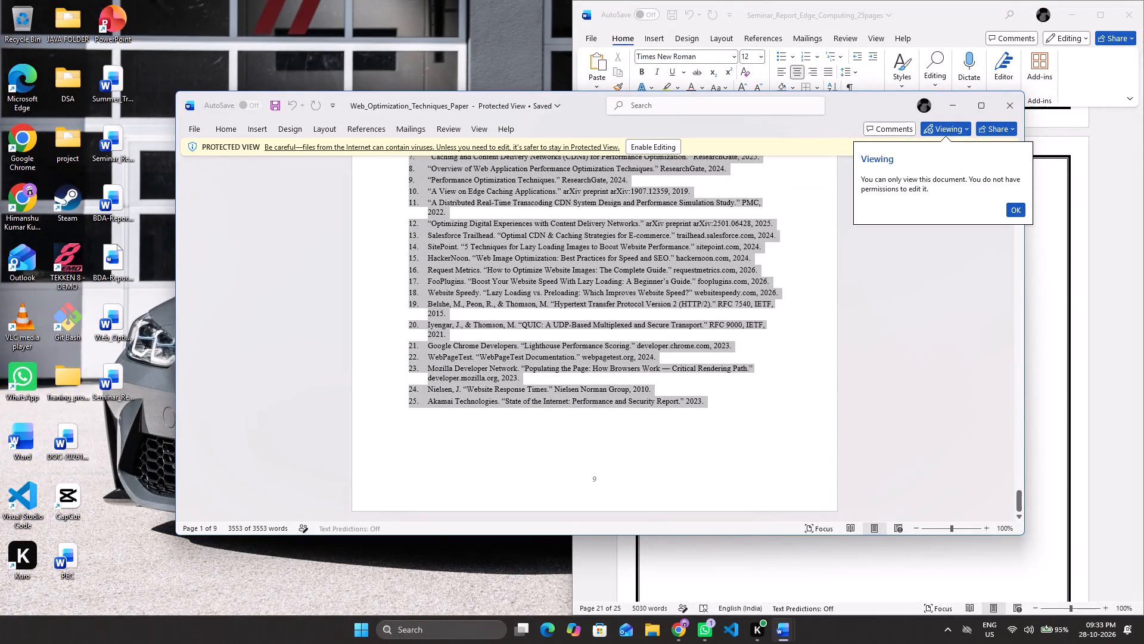
{"action": "left_click", "coordinate": [1043, 313]}
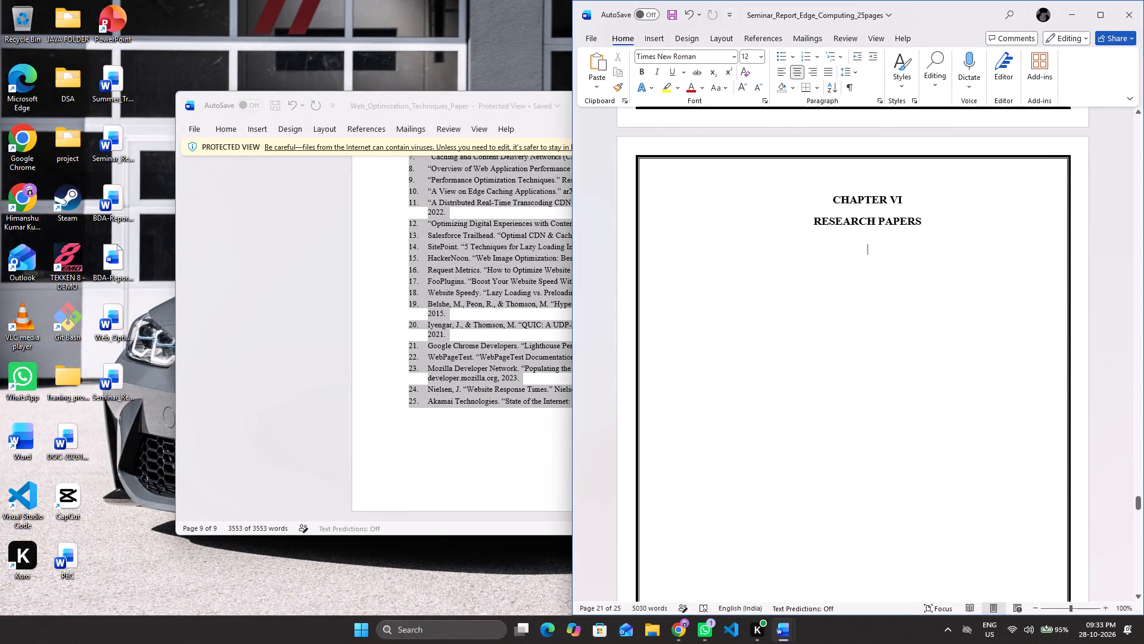
{"action": "key", "text": "ctrl+v"}
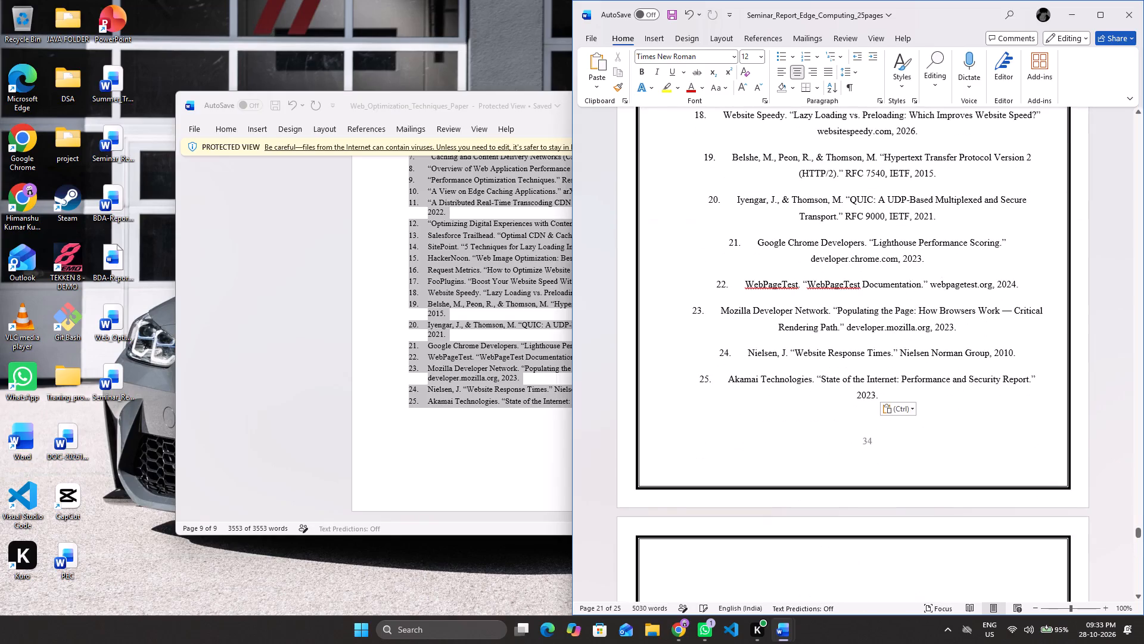
Remove the blank page that follows the pasted reference list in the seminar report.
{"action": "scroll", "coordinate": [783, 233], "scroll_direction": "down", "scroll_amount": 1}
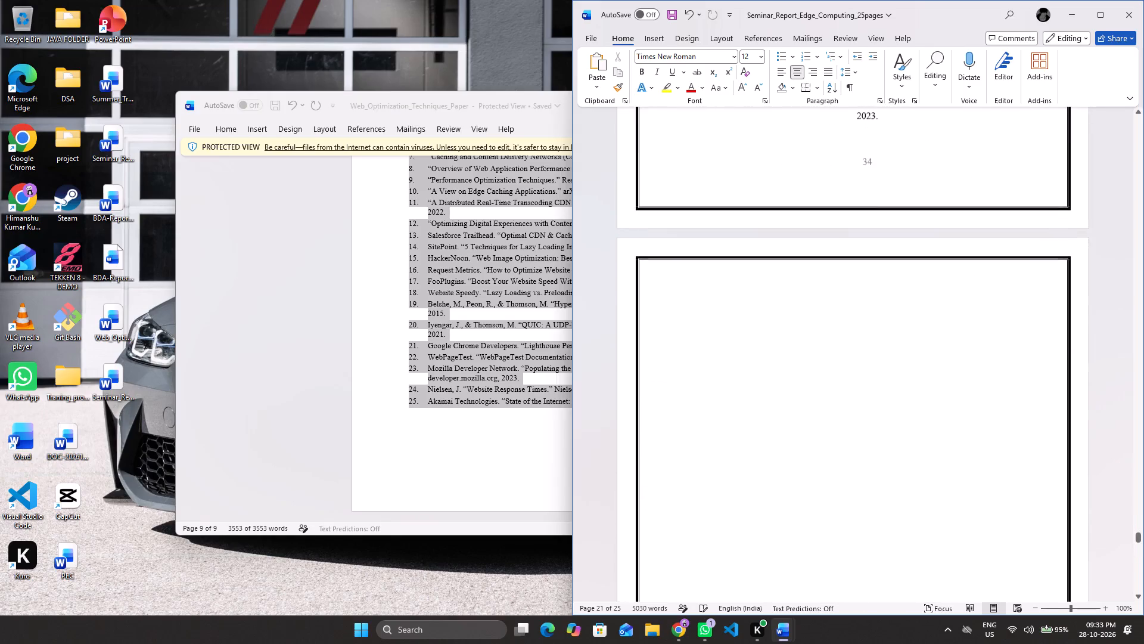
{"action": "scroll", "coordinate": [885, 306], "scroll_direction": "down", "scroll_amount": 1}
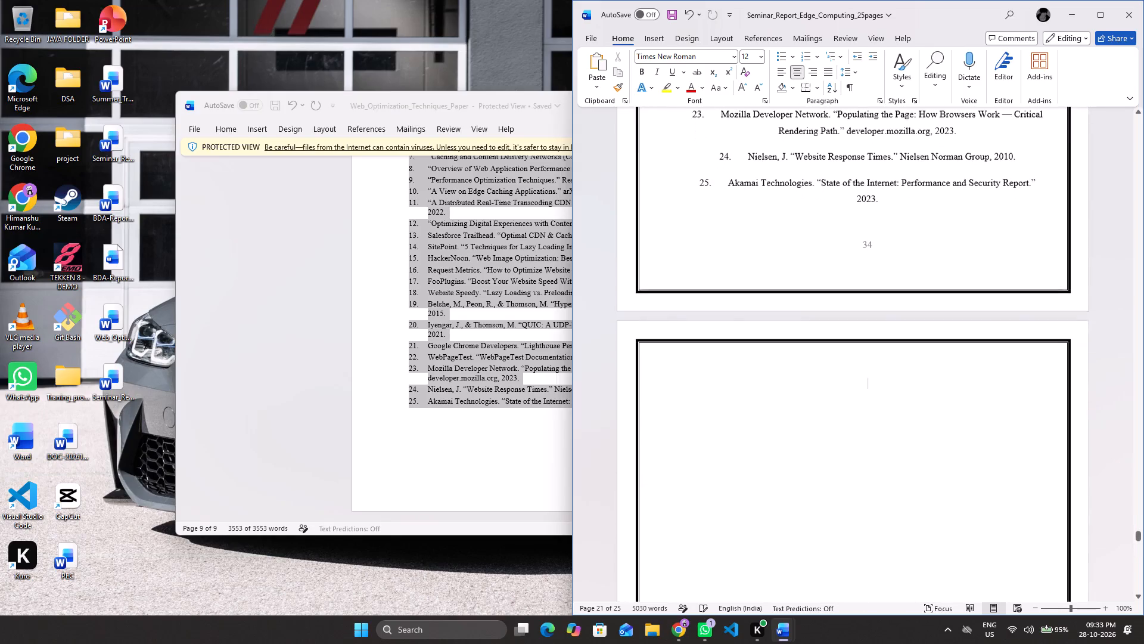
{"action": "scroll", "coordinate": [885, 306], "scroll_direction": "down", "scroll_amount": 1}
{"action": "key", "text": "BackSpace"}
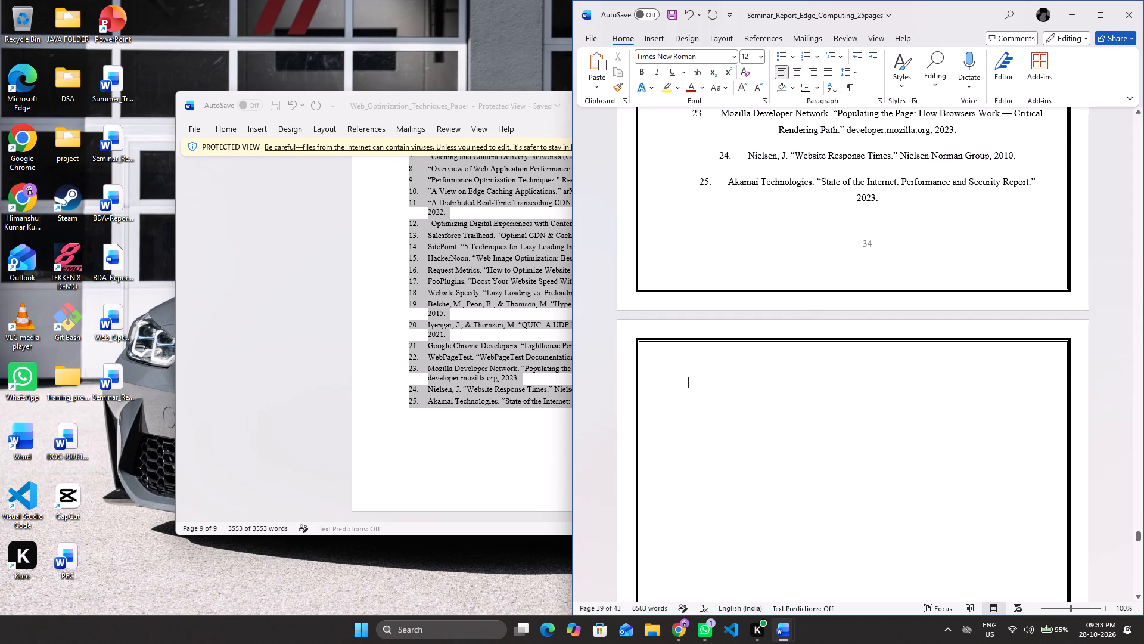
{"action": "key", "text": "Delete"}
Review the layout of the pasted paper in the seminar report, from the references back to the Limitations section.
{"action": "scroll", "coordinate": [885, 306], "scroll_direction": "up", "scroll_amount": 2}
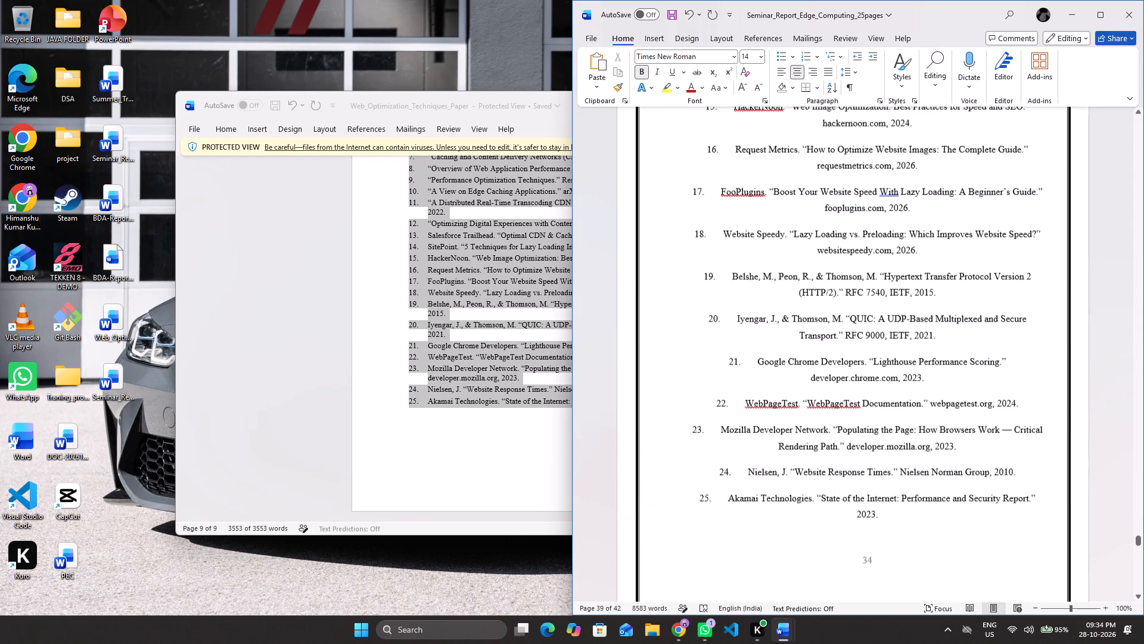
{"action": "scroll", "coordinate": [701, 298], "scroll_direction": "up", "scroll_amount": 3}
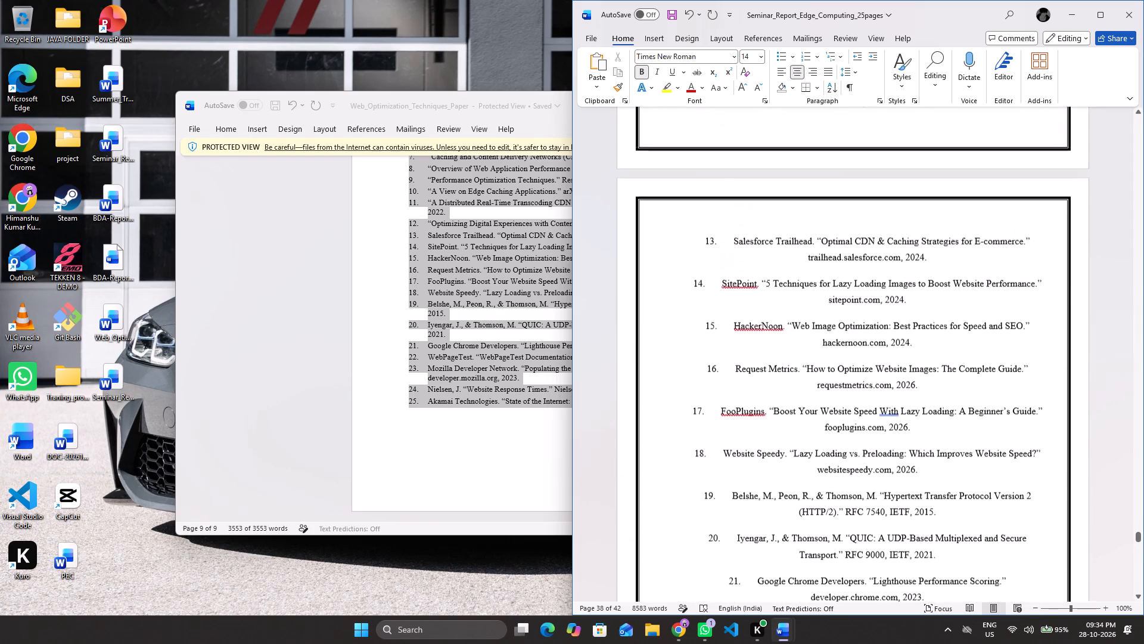
{"action": "scroll", "coordinate": [701, 298], "scroll_direction": "up", "scroll_amount": 3}
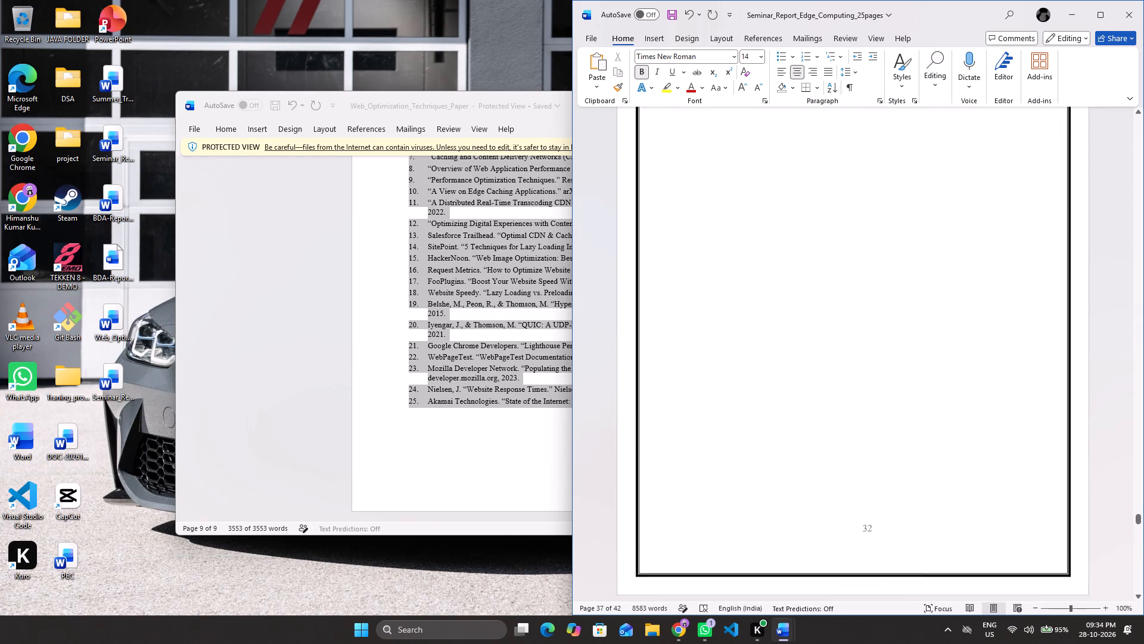
{"action": "scroll", "coordinate": [701, 298], "scroll_direction": "down", "scroll_amount": 3}
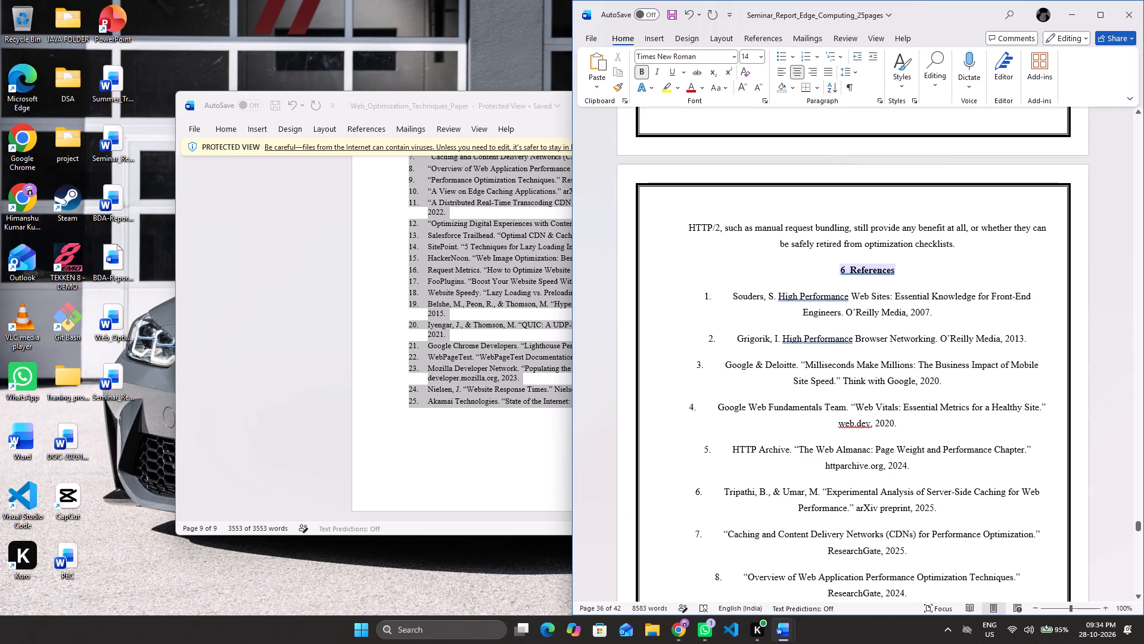
{"action": "scroll", "coordinate": [836, 267], "scroll_direction": "up", "scroll_amount": 3}
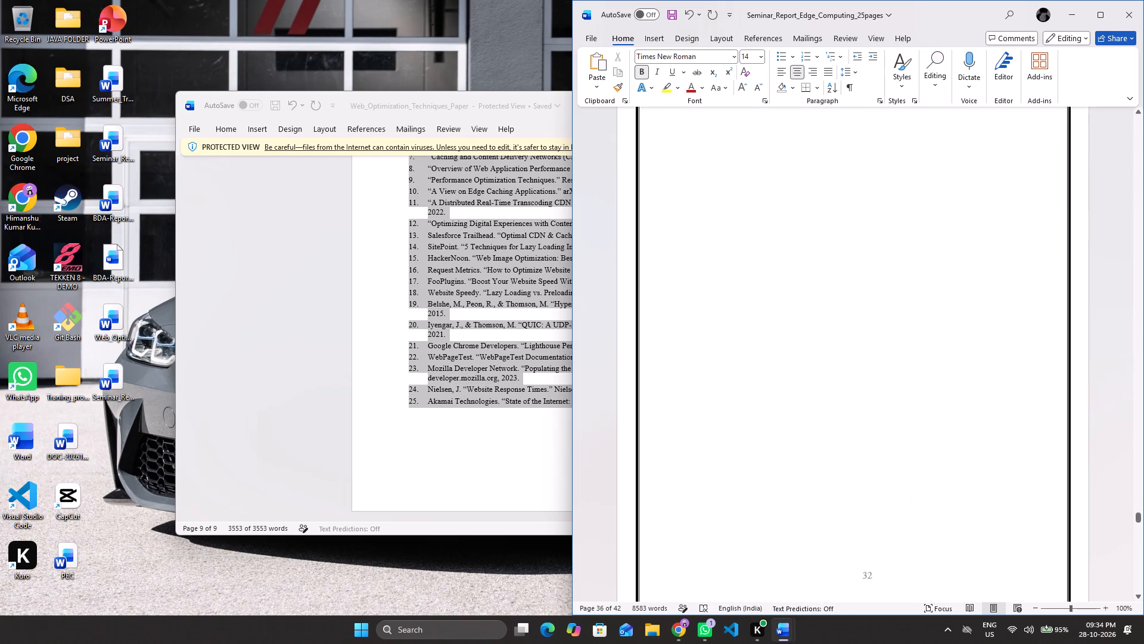
{"action": "scroll", "coordinate": [836, 267], "scroll_direction": "up", "scroll_amount": 2}
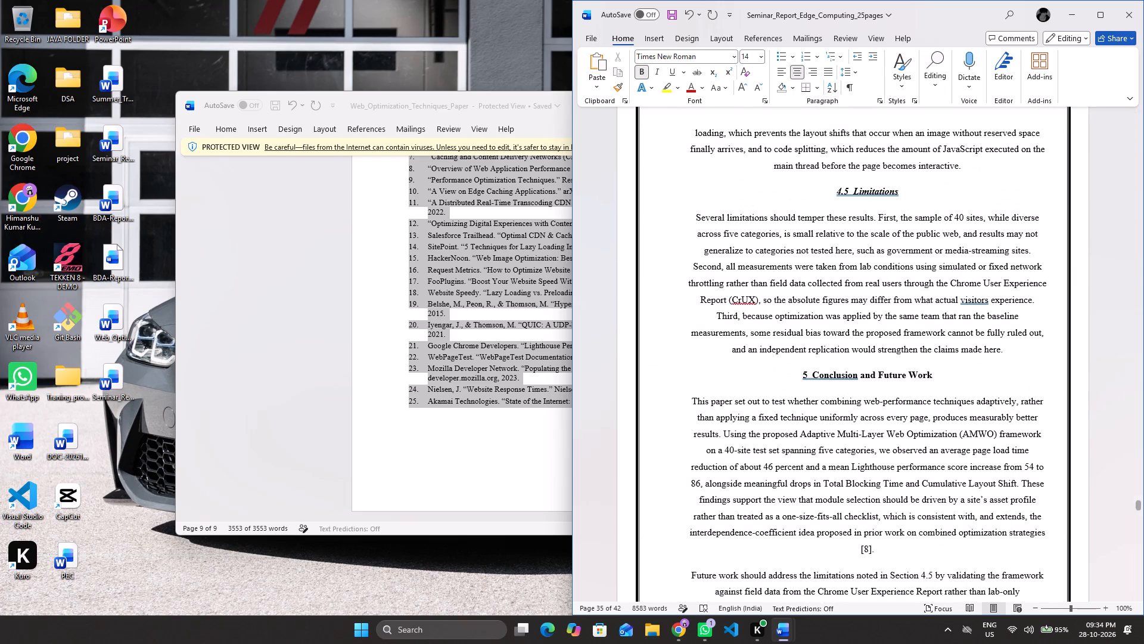
Examine the layout of the original Web_Optimization_Techniques_Paper, from the references back to the abstract and introduction.
{"action": "left_click", "coordinate": [432, 250]}
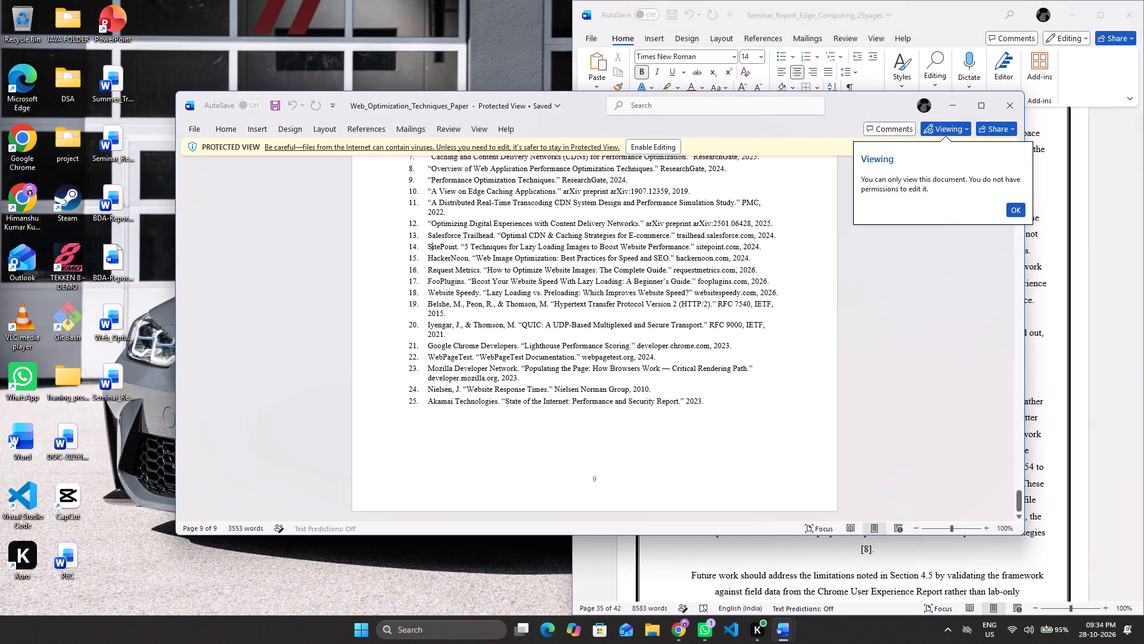
{"action": "scroll", "coordinate": [419, 256], "scroll_direction": "up", "scroll_amount": 4}
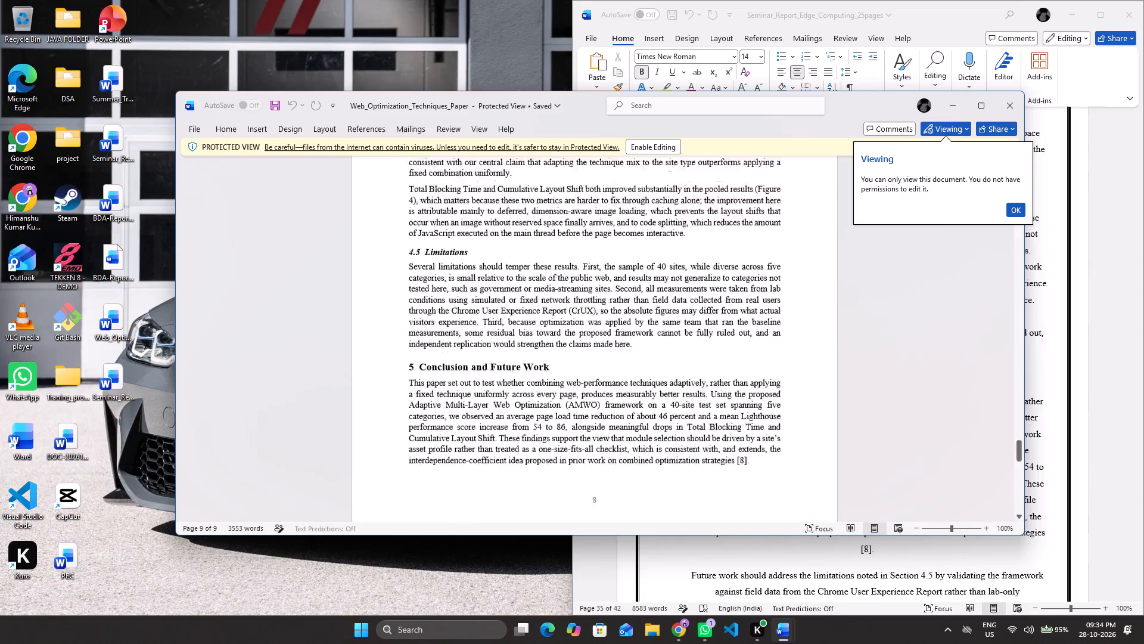
{"action": "scroll", "coordinate": [419, 256], "scroll_direction": "up", "scroll_amount": 7}
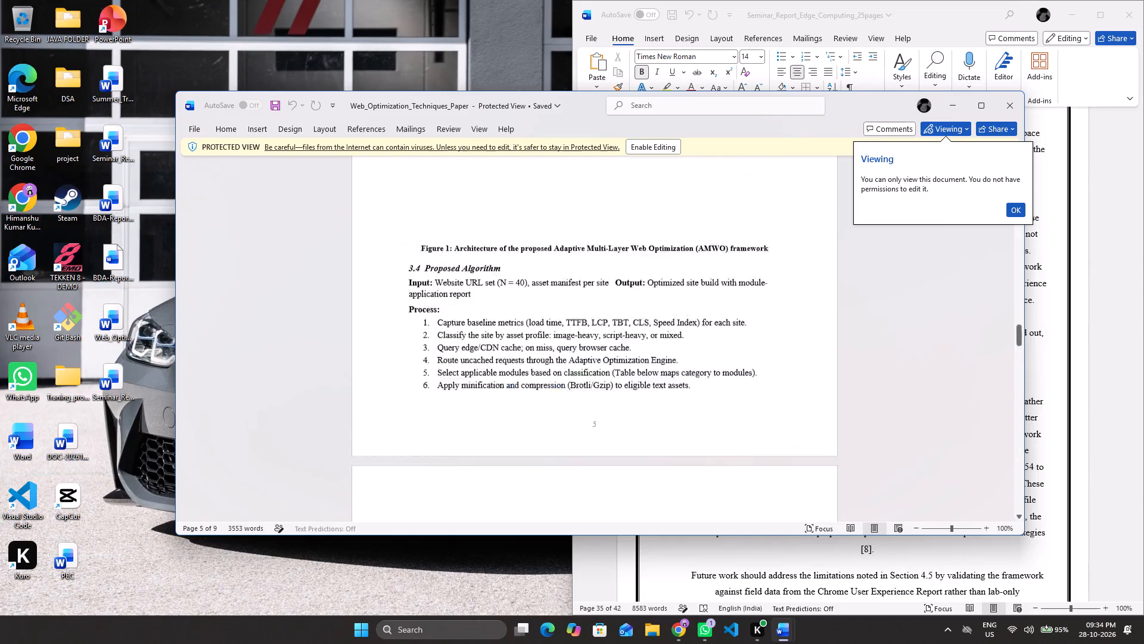
{"action": "scroll", "coordinate": [419, 256], "scroll_direction": "up", "scroll_amount": 17}
{"action": "scroll", "coordinate": [419, 256], "scroll_direction": "down", "scroll_amount": 1}
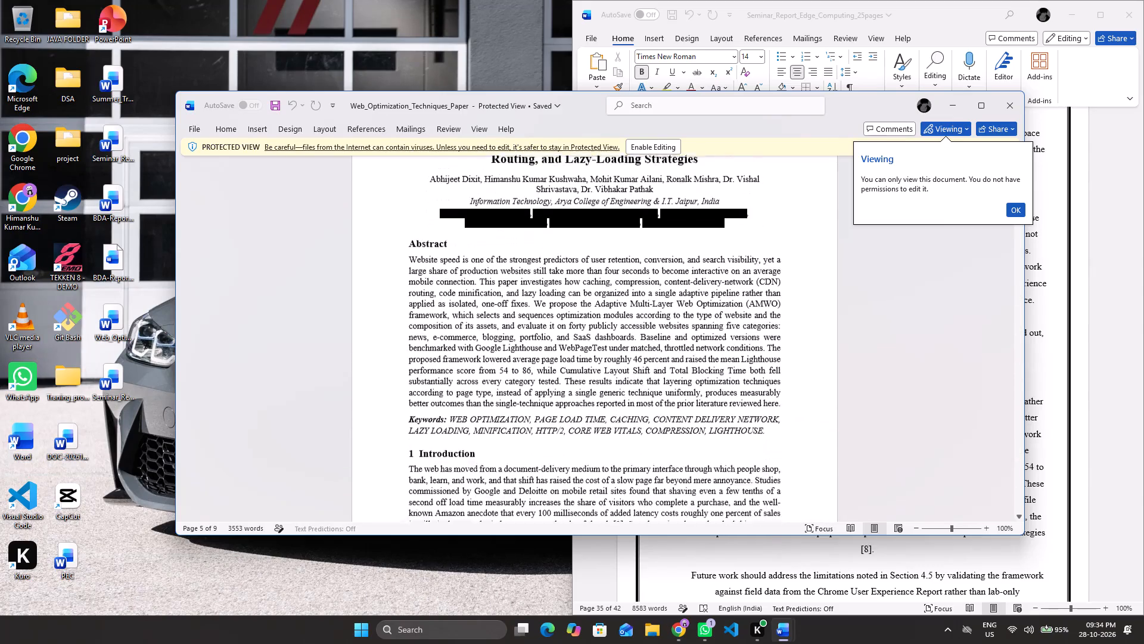
{"action": "scroll", "coordinate": [419, 256], "scroll_direction": "down", "scroll_amount": 1}
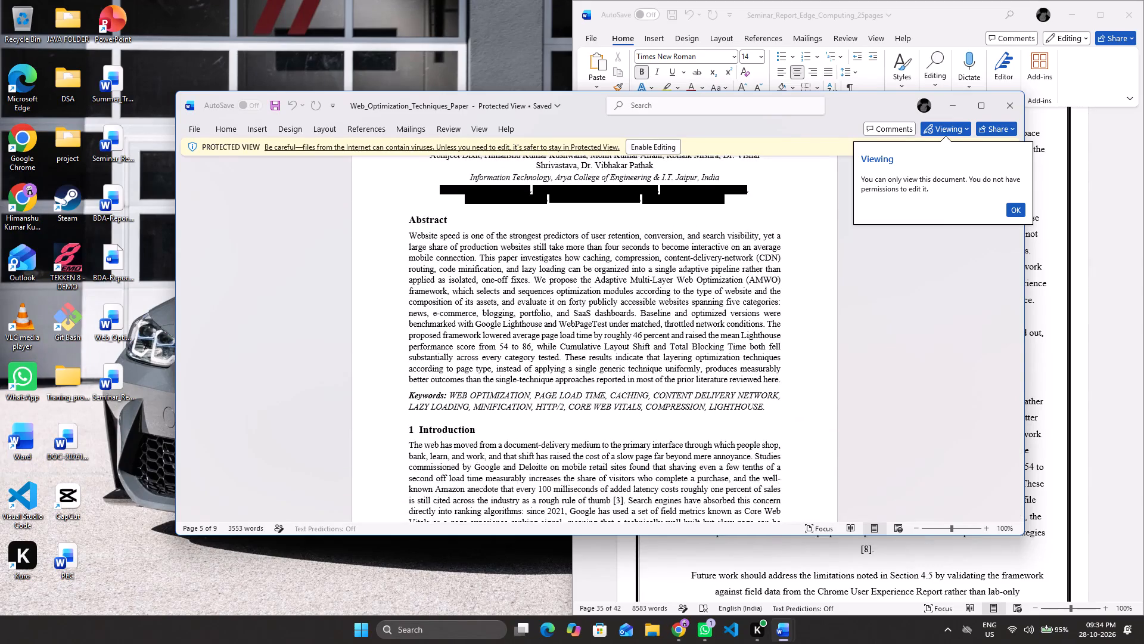
Make Web_Optimization_Techniques_Paper editable beside the seminar report and copy its entire content.
{"action": "left_click", "coordinate": [638, 148]}
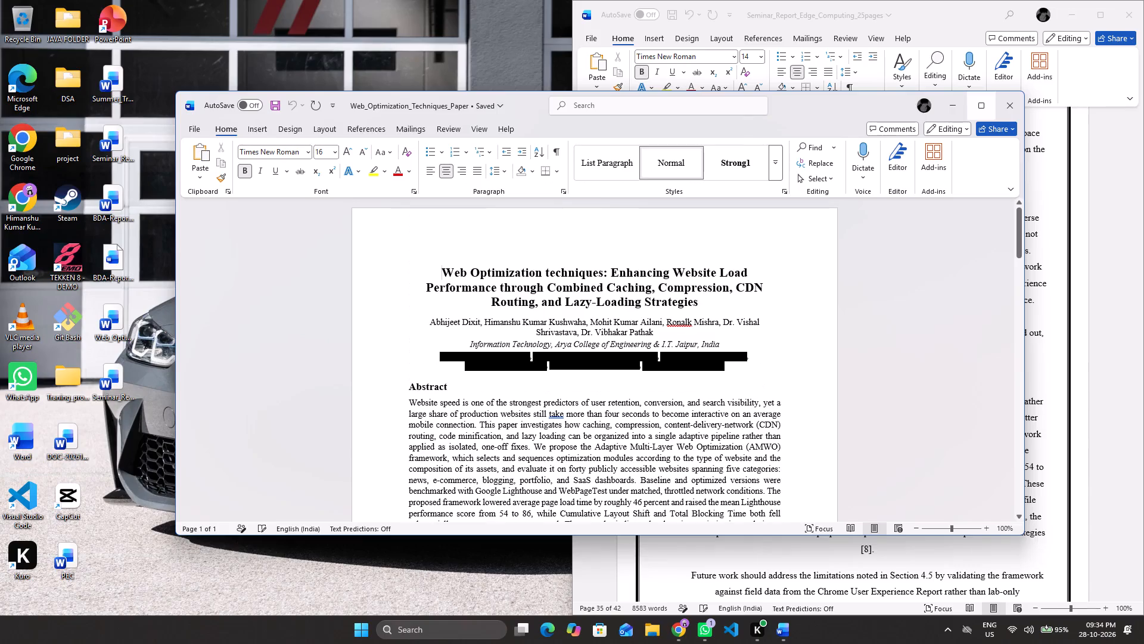
{"action": "left_click", "coordinate": [949, 36]}
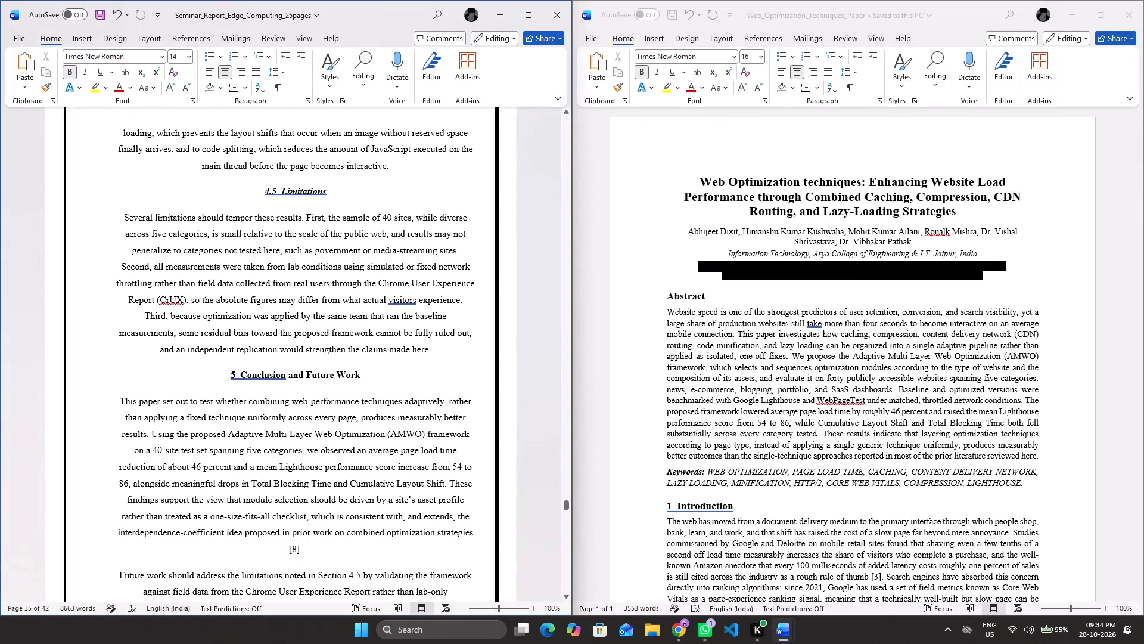
{"action": "left_click", "coordinate": [698, 179]}
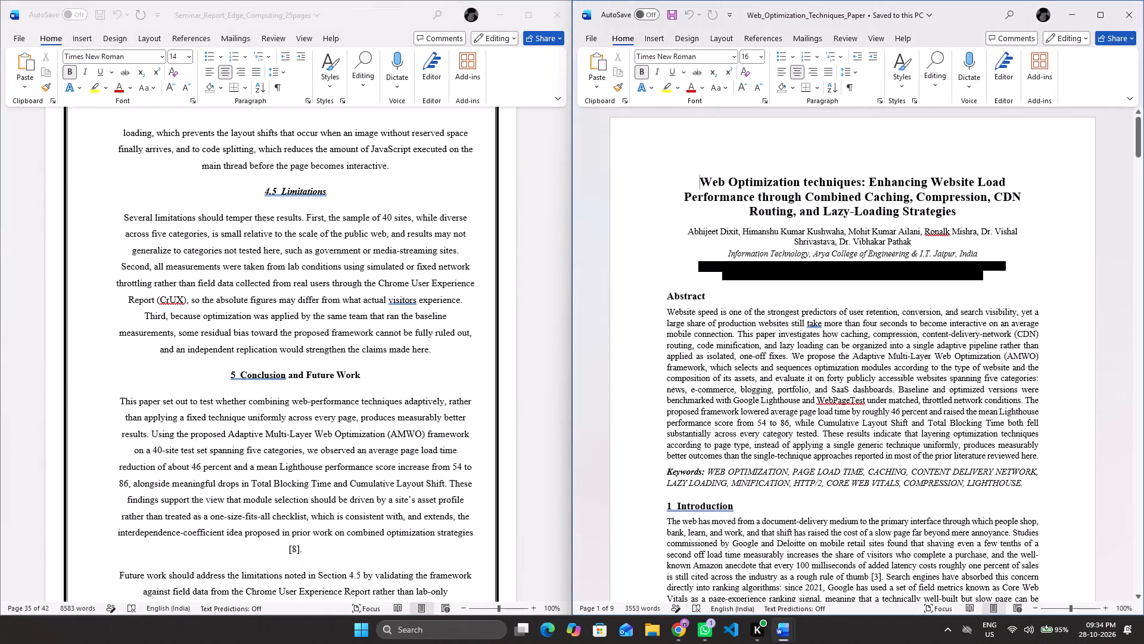
{"action": "key", "text": "ctrl+a"}
{"action": "key", "text": "ctrl+c"}
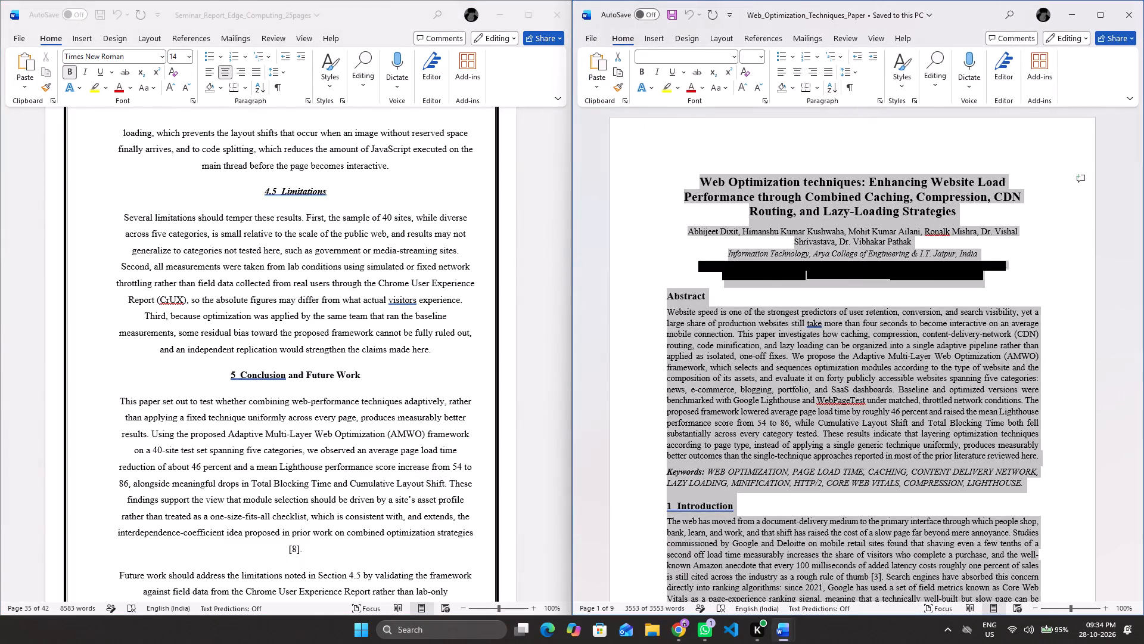
Undo the earlier paste in the seminar report and paste the newly copied paper under the RESEARCH PAPERS heading.
{"action": "left_click", "coordinate": [305, 189]}
{"action": "key", "text": "ctrl+z"}
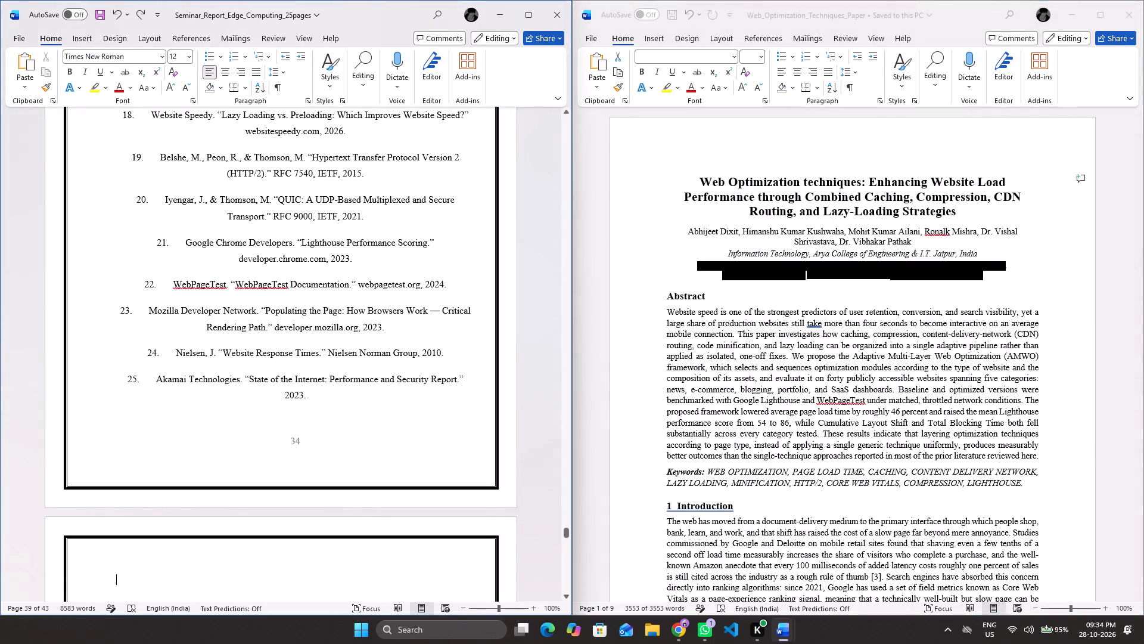
{"action": "key", "text": "ctrl+z"}
{"action": "key", "text": "ctrl+z"}
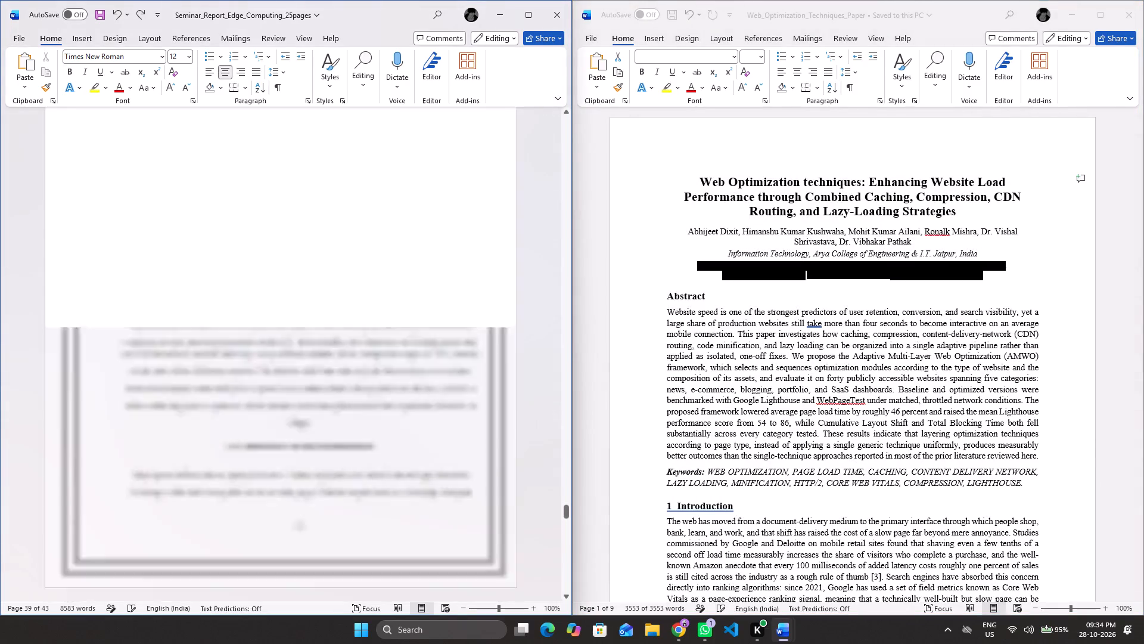
{"action": "scroll", "coordinate": [305, 189], "scroll_direction": "up", "scroll_amount": 1}
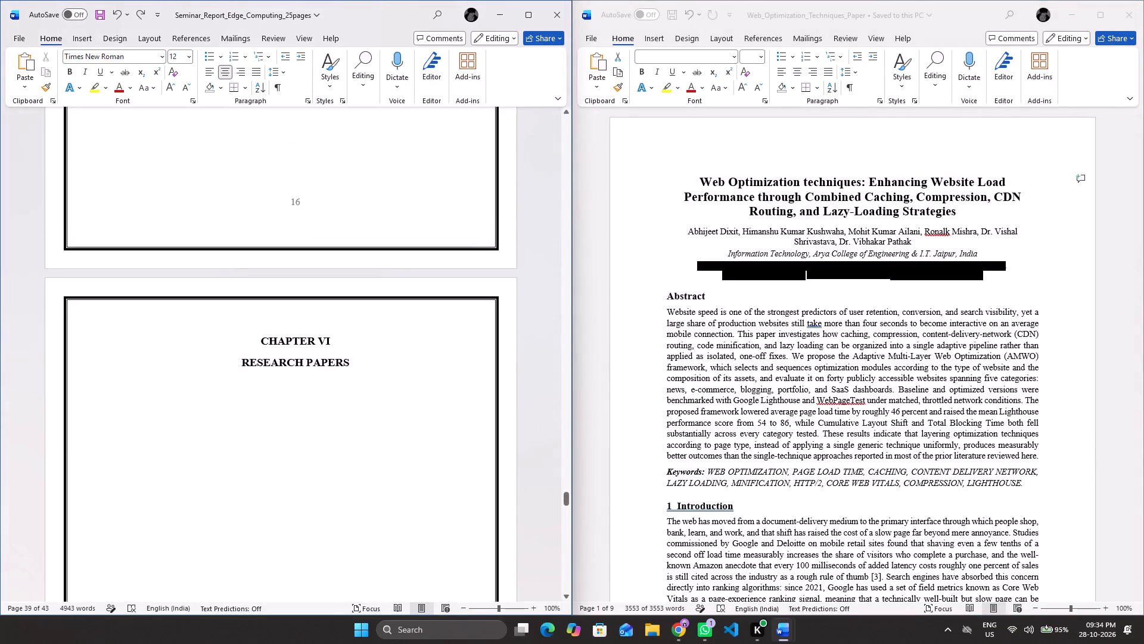
{"action": "key", "text": "ctrl+v"}
Review the layout of the newly pasted paper in the seminar report, from the references back to section 3.4 Proposed Algorithm.
{"action": "scroll", "coordinate": [305, 189], "scroll_direction": "down", "scroll_amount": 2}
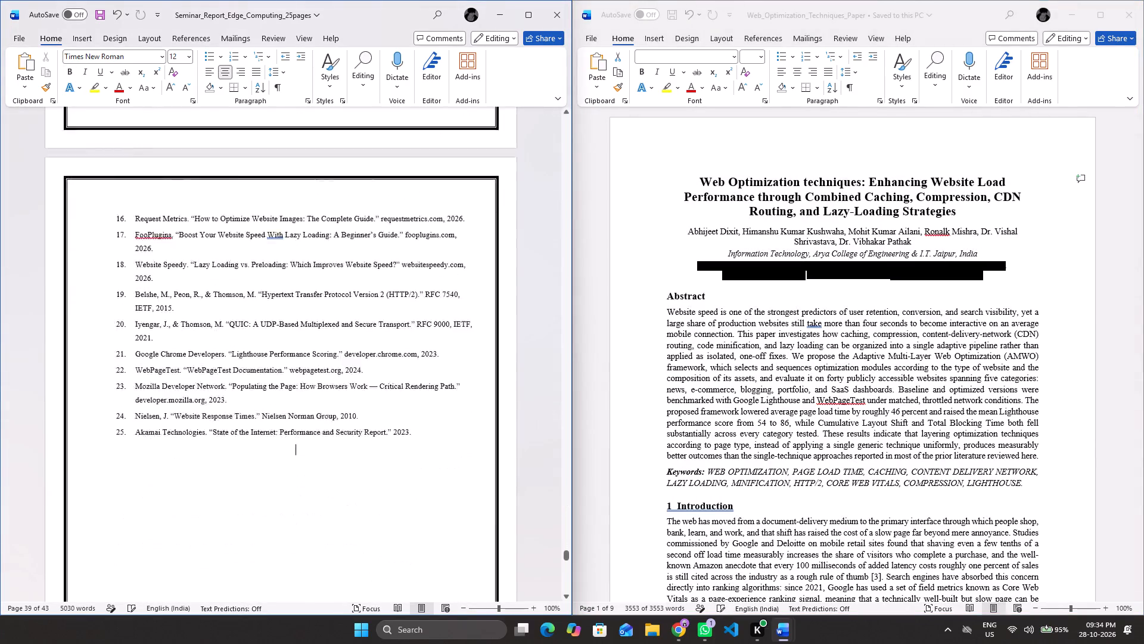
{"action": "scroll", "coordinate": [305, 189], "scroll_direction": "down", "scroll_amount": 1}
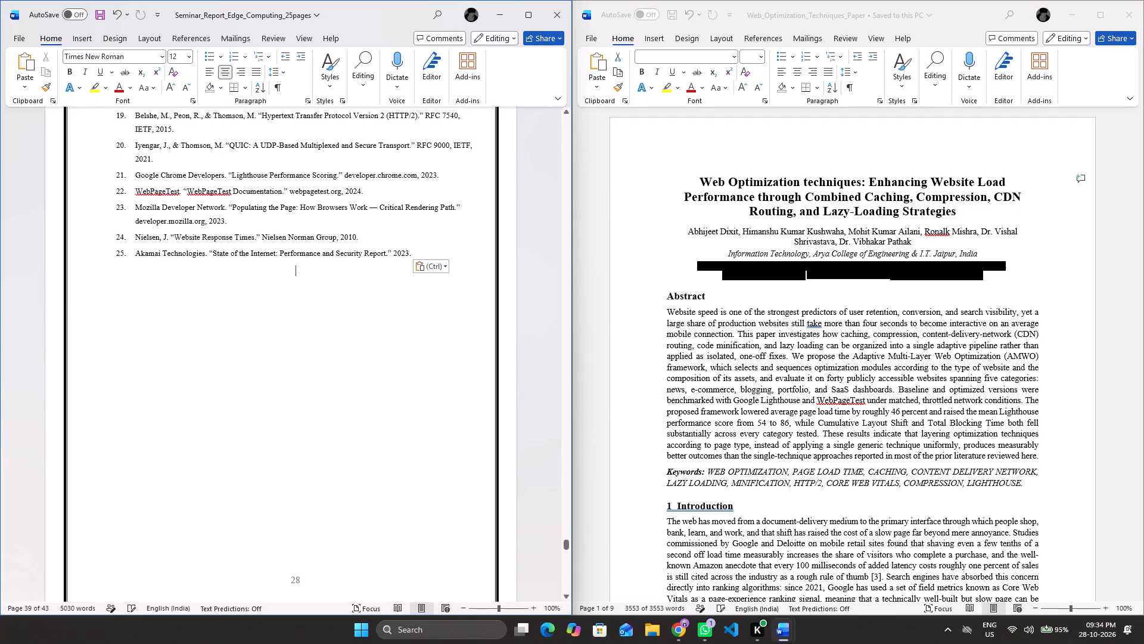
{"action": "scroll", "coordinate": [305, 189], "scroll_direction": "down", "scroll_amount": 2}
{"action": "scroll", "coordinate": [305, 189], "scroll_direction": "up", "scroll_amount": 3}
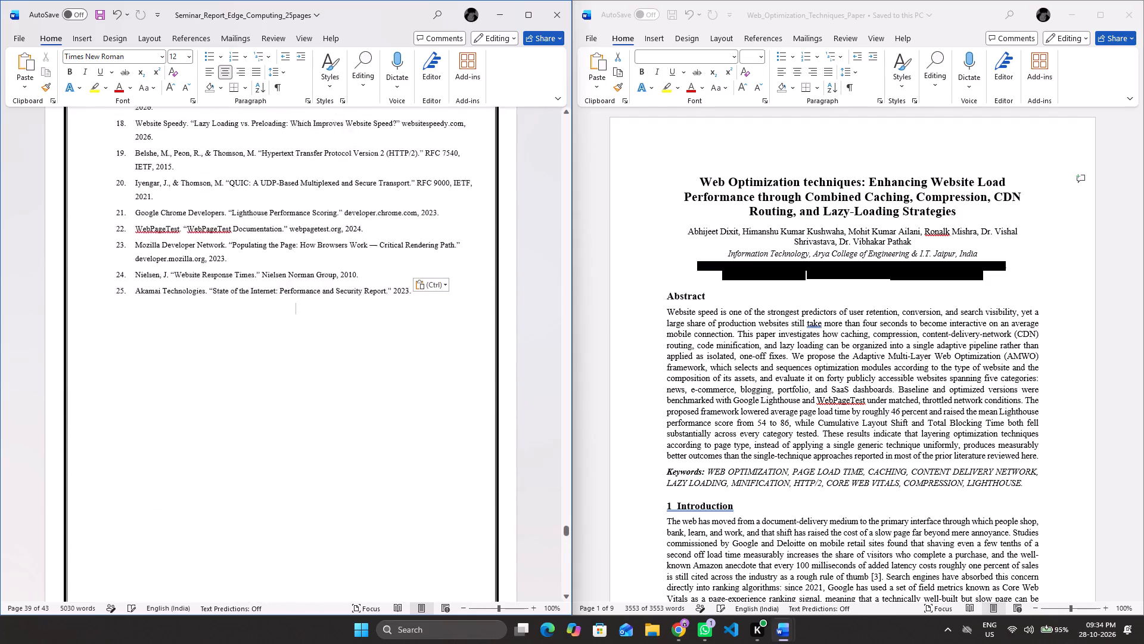
{"action": "scroll", "coordinate": [305, 189], "scroll_direction": "up", "scroll_amount": 4}
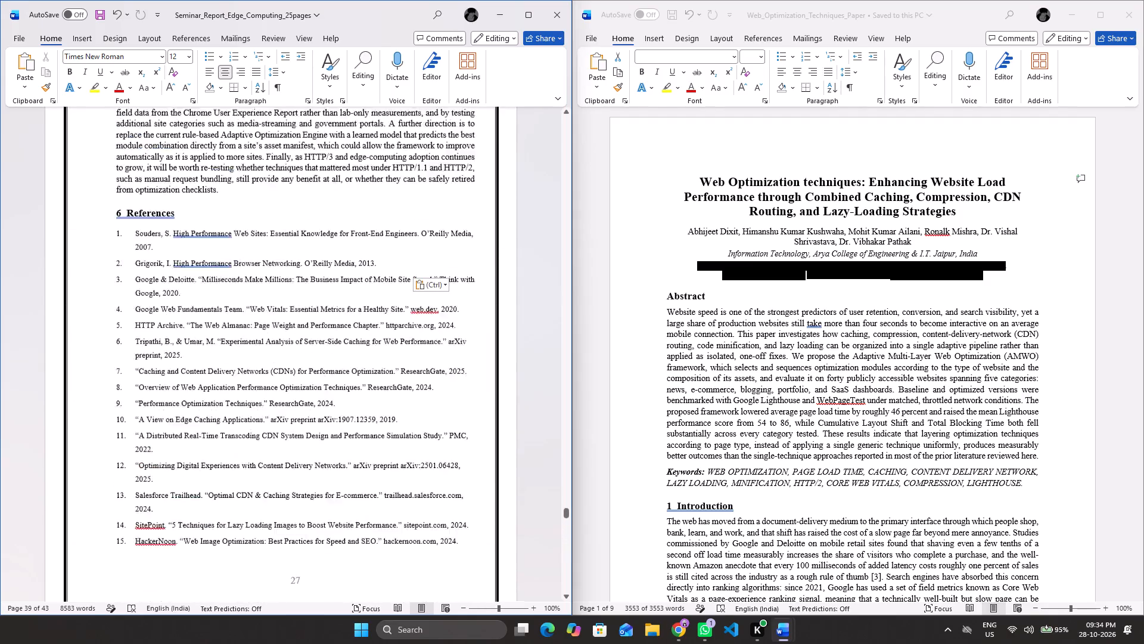
{"action": "scroll", "coordinate": [305, 189], "scroll_direction": "up", "scroll_amount": 4}
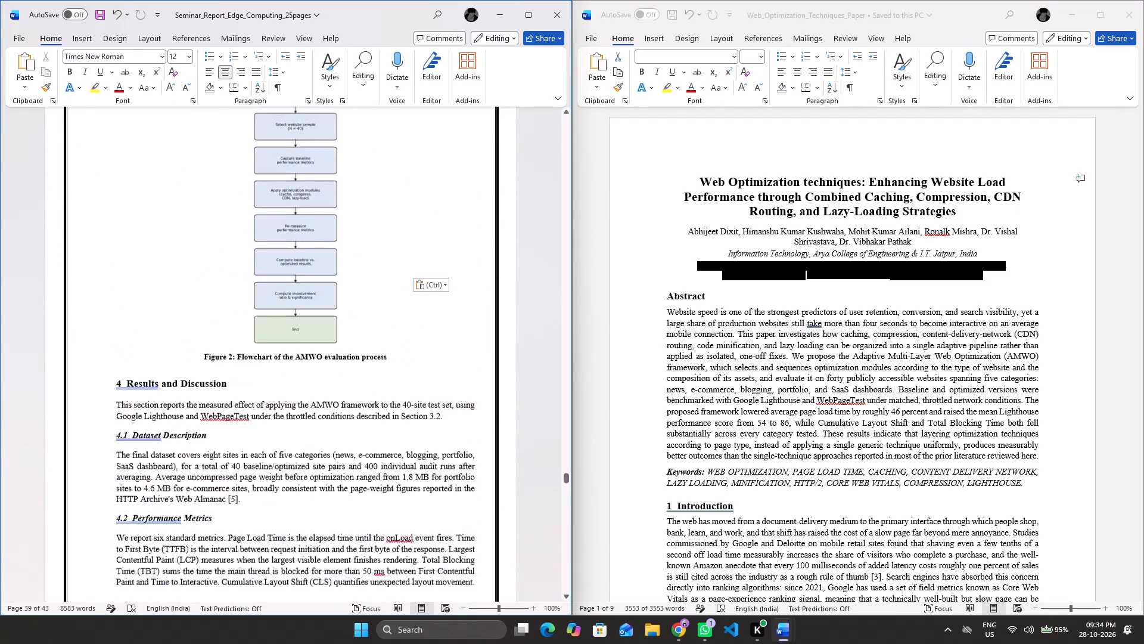
{"action": "scroll", "coordinate": [305, 189], "scroll_direction": "up", "scroll_amount": 3}
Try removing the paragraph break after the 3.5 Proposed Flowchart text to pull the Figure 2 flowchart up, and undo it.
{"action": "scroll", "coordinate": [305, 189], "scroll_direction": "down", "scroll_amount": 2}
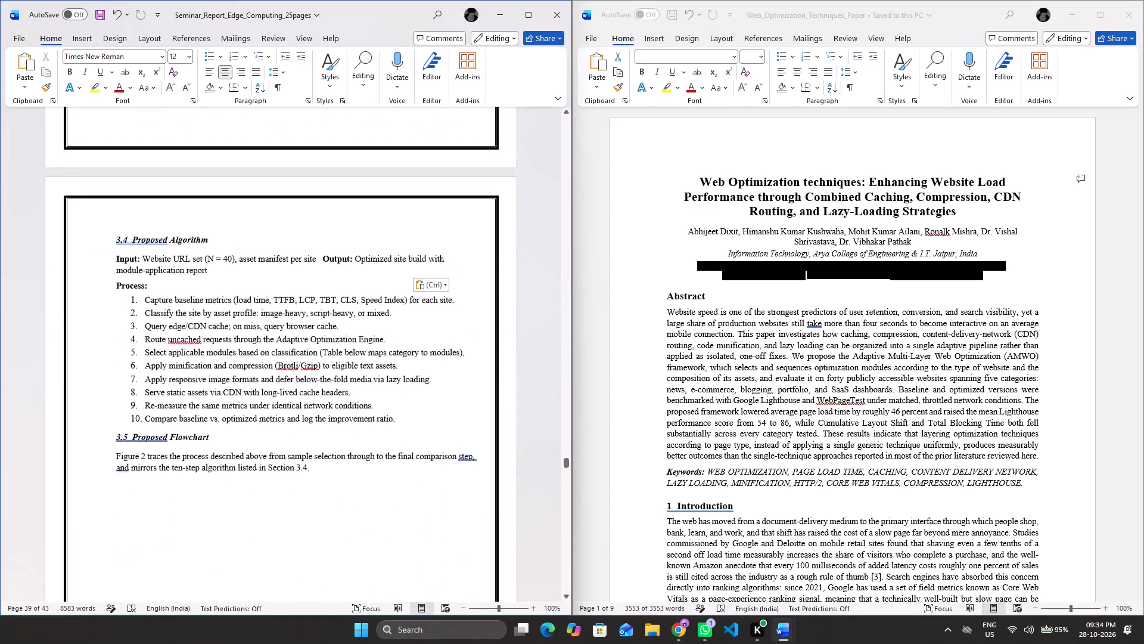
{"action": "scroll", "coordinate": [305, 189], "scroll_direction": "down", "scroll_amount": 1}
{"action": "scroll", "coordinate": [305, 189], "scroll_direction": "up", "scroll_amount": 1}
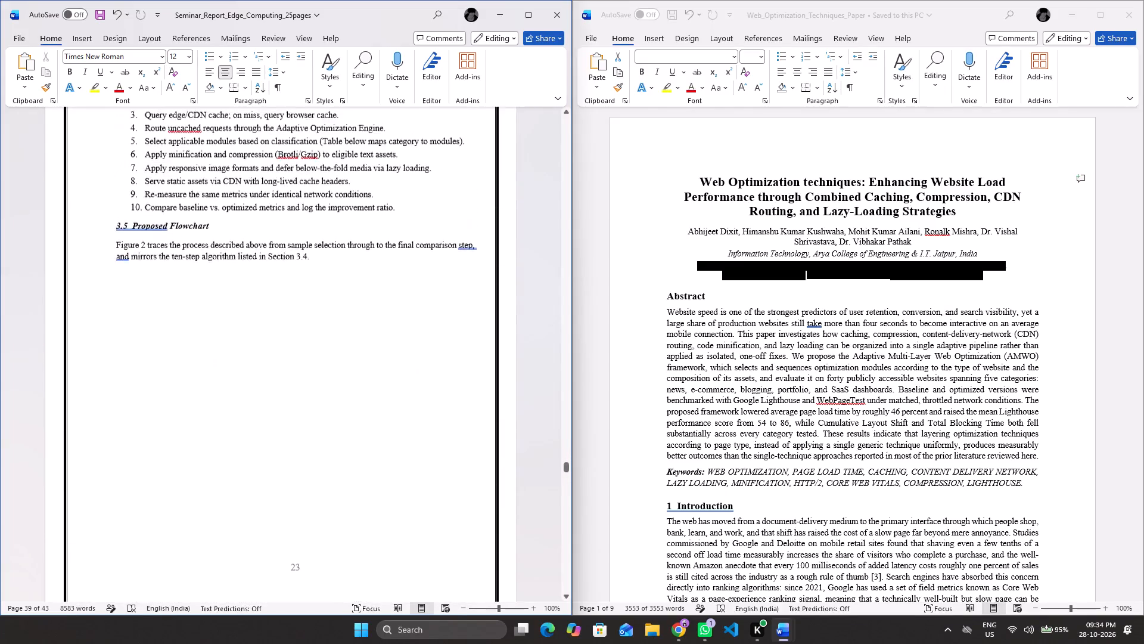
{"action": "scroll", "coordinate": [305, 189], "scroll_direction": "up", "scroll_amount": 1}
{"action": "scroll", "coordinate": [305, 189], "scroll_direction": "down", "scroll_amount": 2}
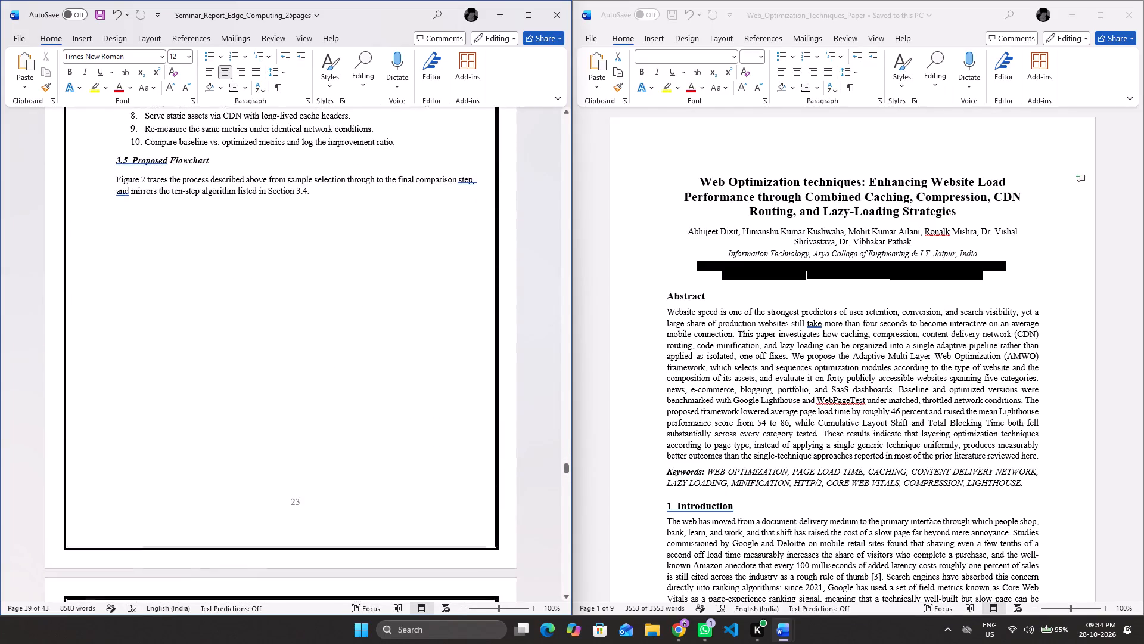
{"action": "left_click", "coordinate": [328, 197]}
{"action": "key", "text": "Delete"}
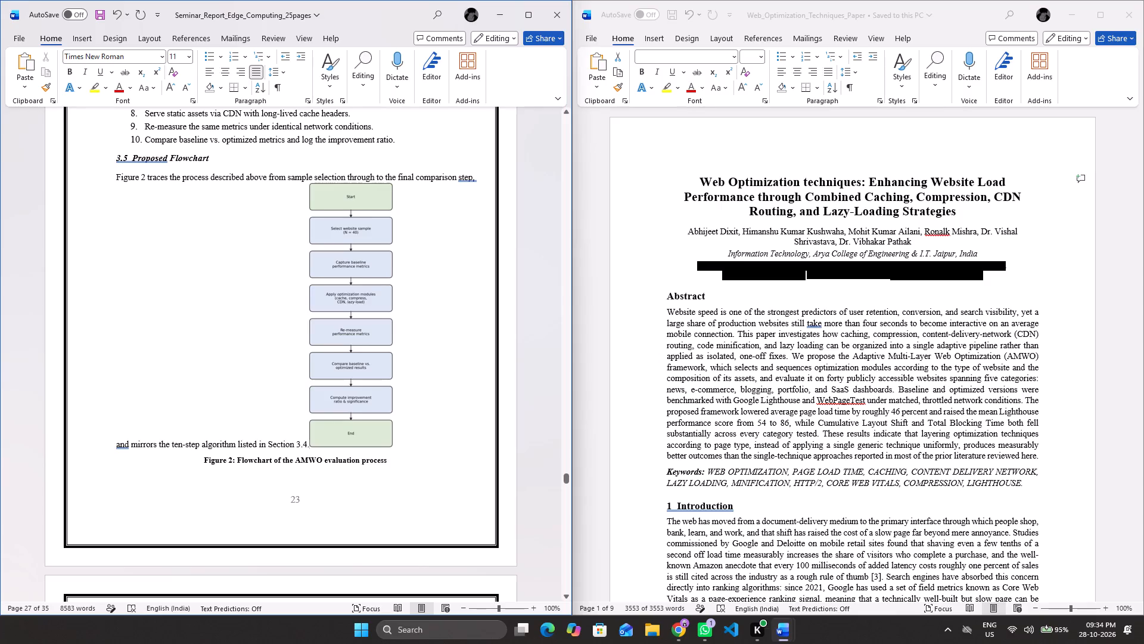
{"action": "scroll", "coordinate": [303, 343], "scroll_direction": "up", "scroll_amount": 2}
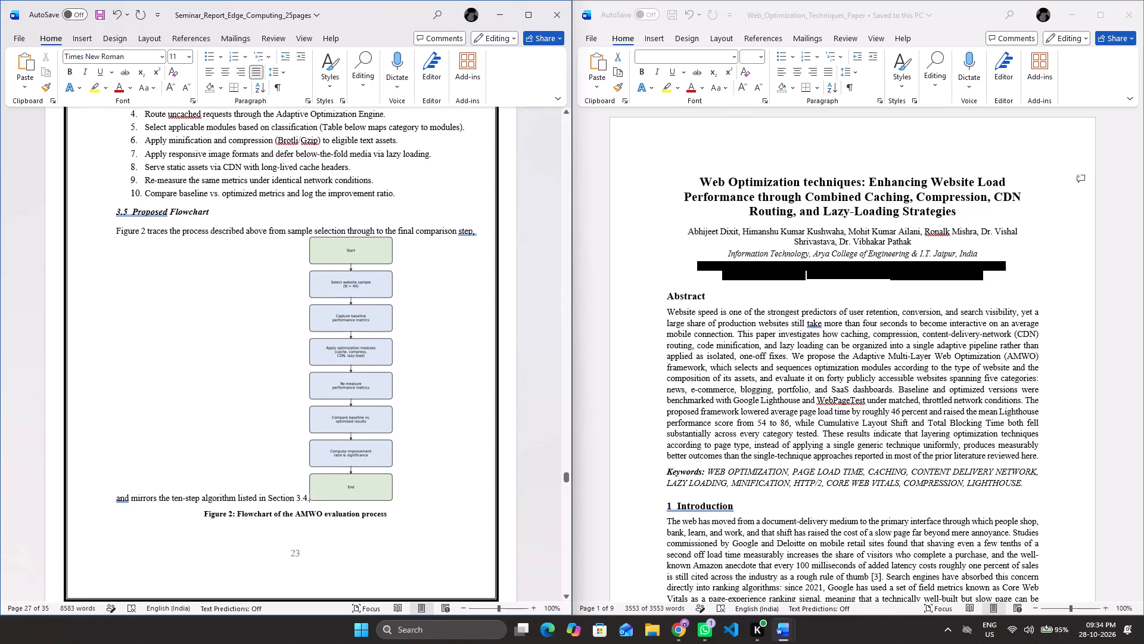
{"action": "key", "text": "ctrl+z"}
Examine the pasted paper's layout in the seminar report, from section 3.4 back to the CHAPTER VI heading.
{"action": "scroll", "coordinate": [303, 343], "scroll_direction": "up", "scroll_amount": 2}
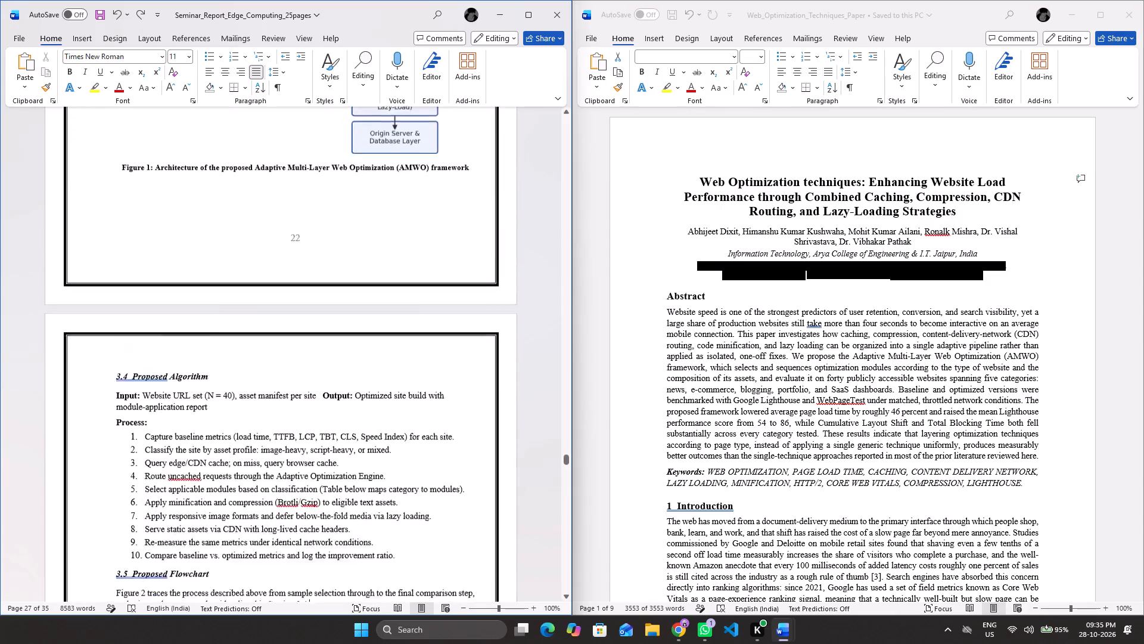
{"action": "scroll", "coordinate": [303, 343], "scroll_direction": "up", "scroll_amount": 4}
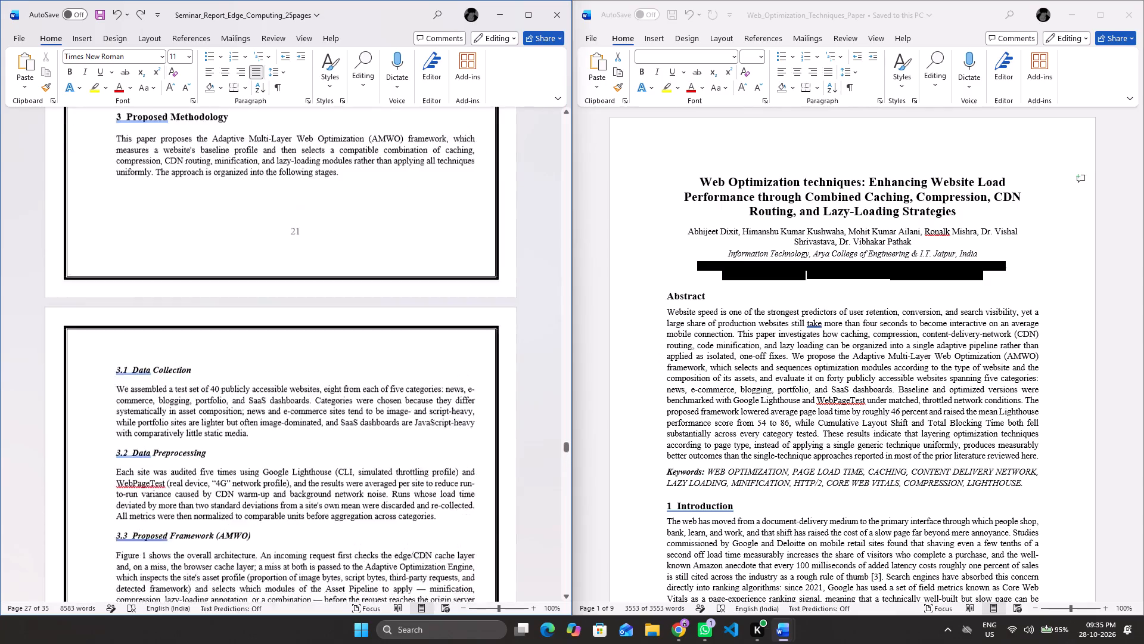
{"action": "scroll", "coordinate": [303, 343], "scroll_direction": "up", "scroll_amount": 3}
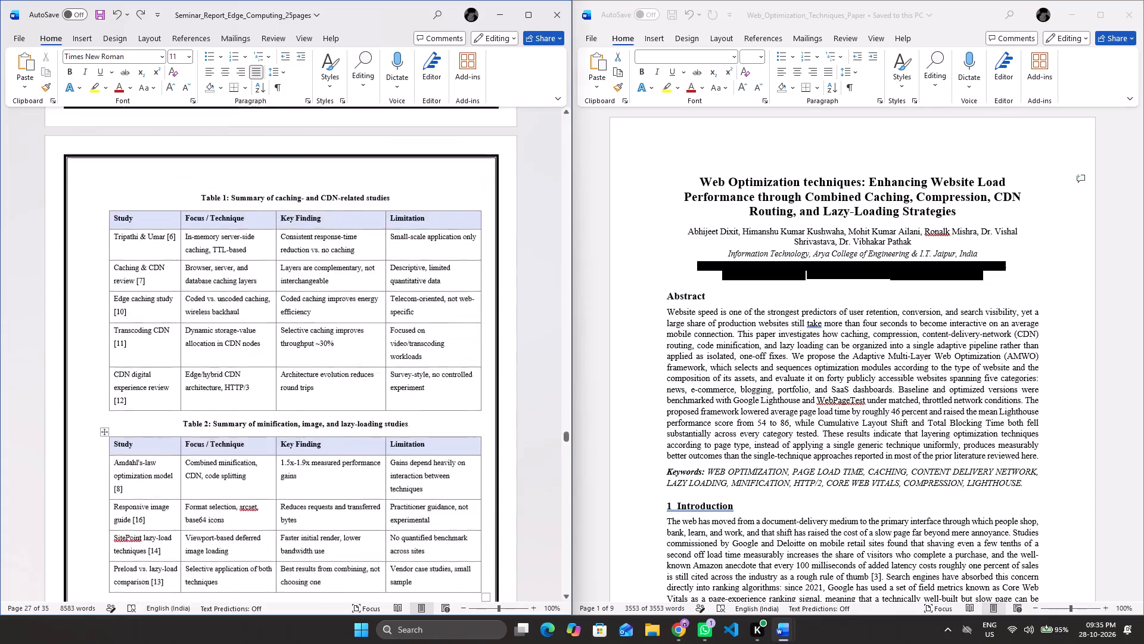
{"action": "scroll", "coordinate": [303, 343], "scroll_direction": "up", "scroll_amount": 3}
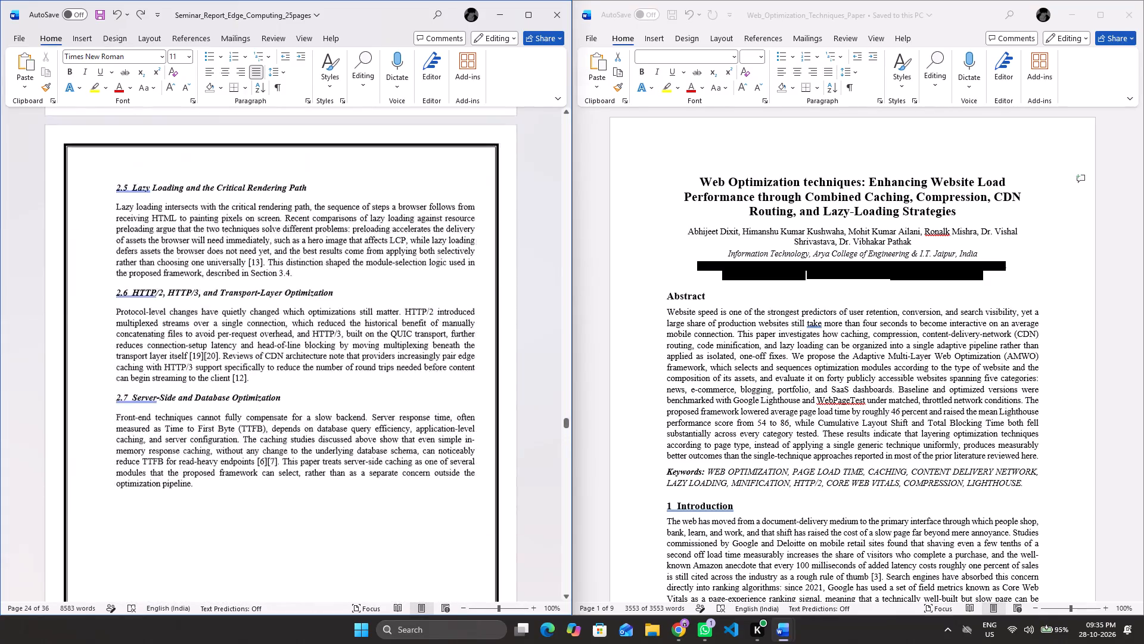
{"action": "scroll", "coordinate": [265, 361], "scroll_direction": "up", "scroll_amount": 3}
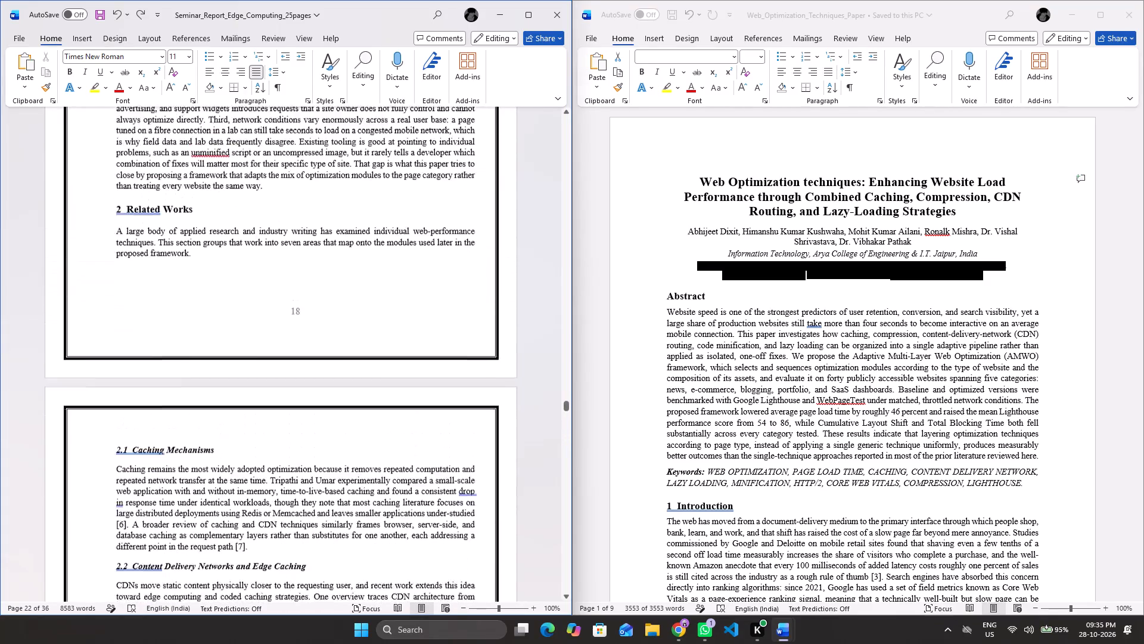
{"action": "scroll", "coordinate": [265, 361], "scroll_direction": "up", "scroll_amount": 3}
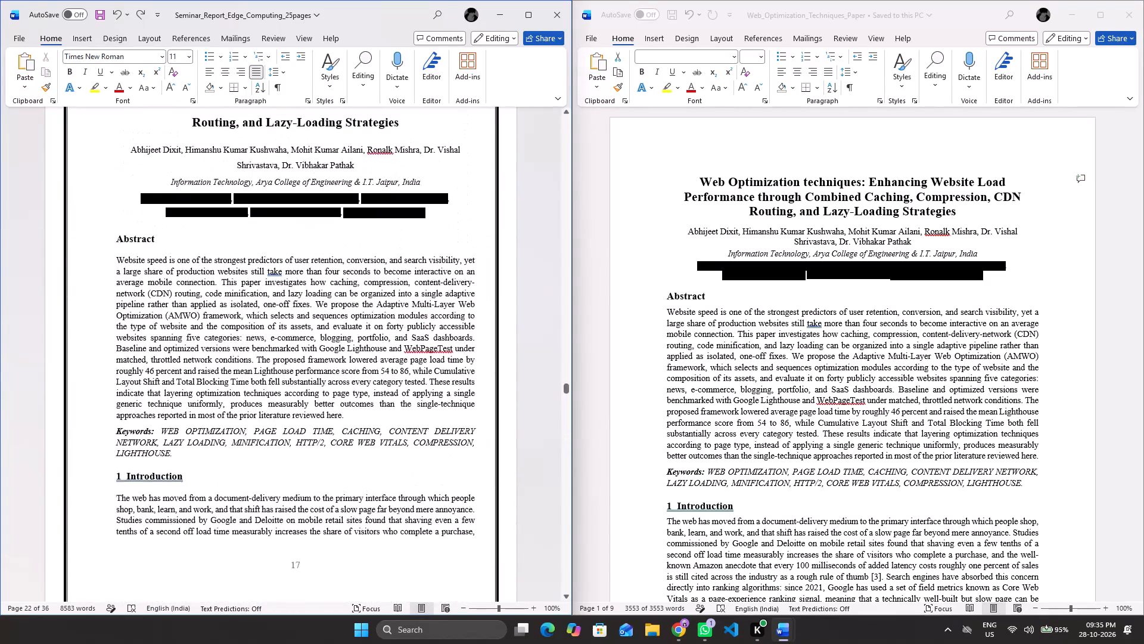
{"action": "scroll", "coordinate": [265, 361], "scroll_direction": "up", "scroll_amount": 2}
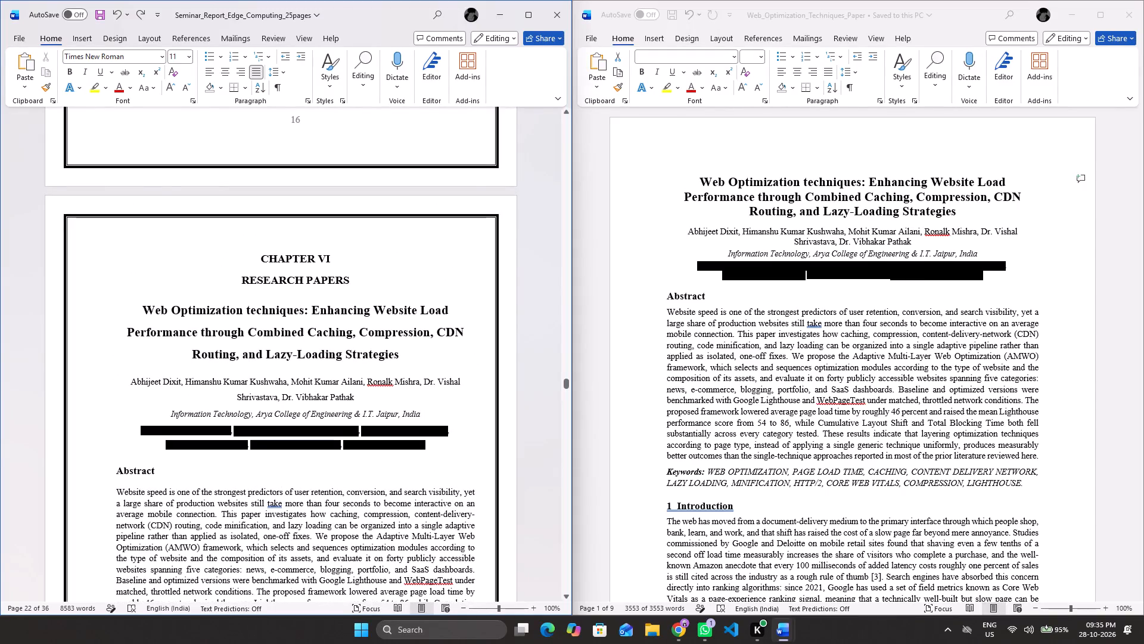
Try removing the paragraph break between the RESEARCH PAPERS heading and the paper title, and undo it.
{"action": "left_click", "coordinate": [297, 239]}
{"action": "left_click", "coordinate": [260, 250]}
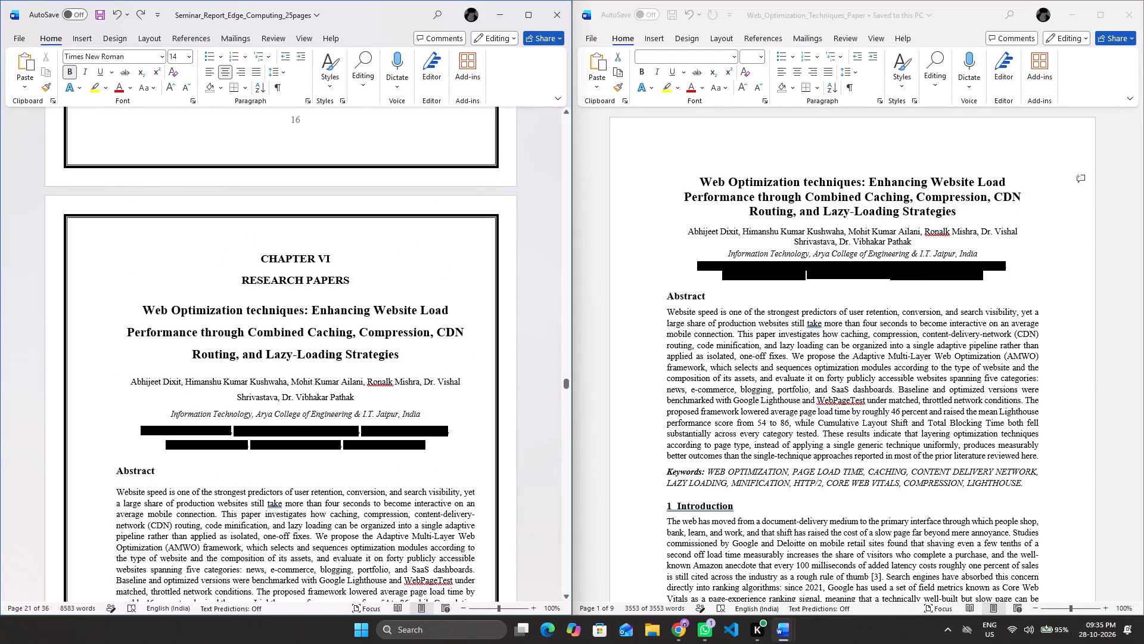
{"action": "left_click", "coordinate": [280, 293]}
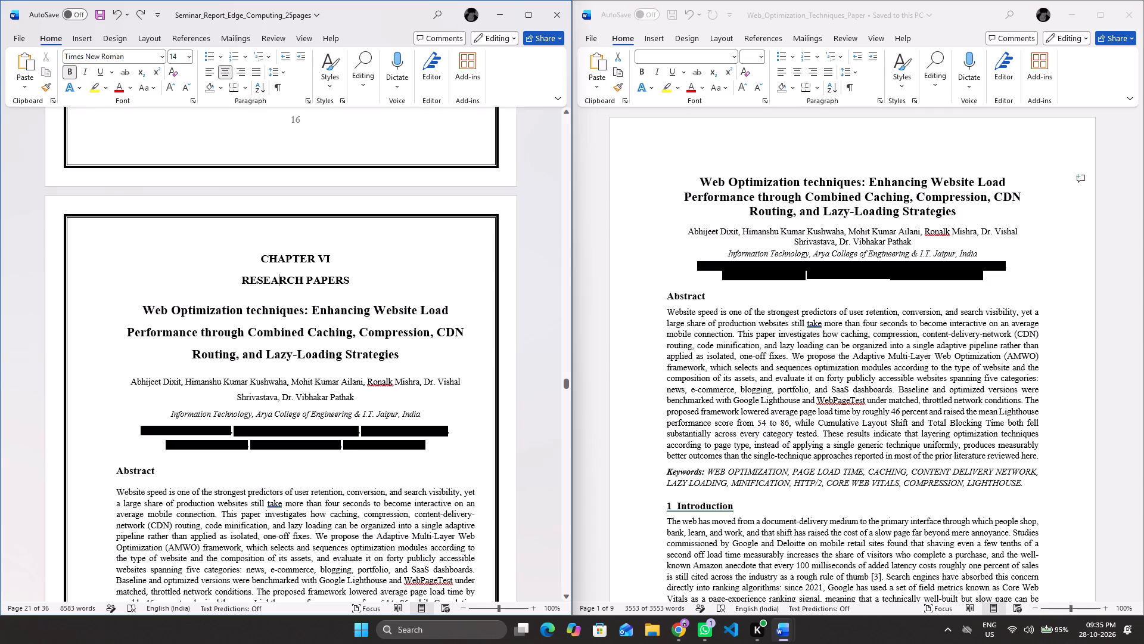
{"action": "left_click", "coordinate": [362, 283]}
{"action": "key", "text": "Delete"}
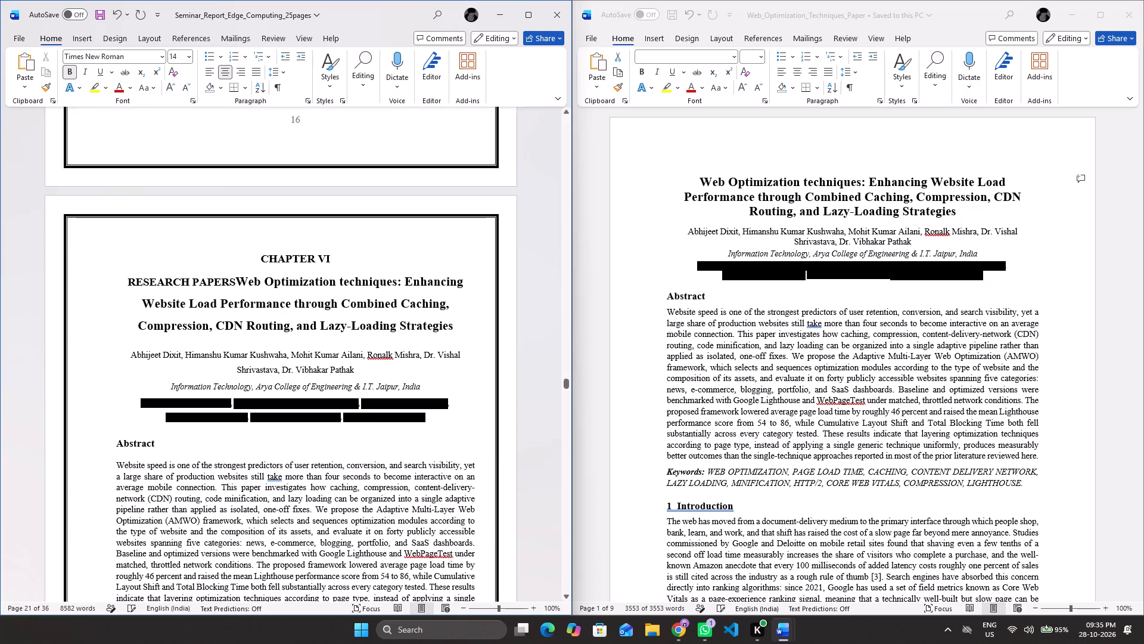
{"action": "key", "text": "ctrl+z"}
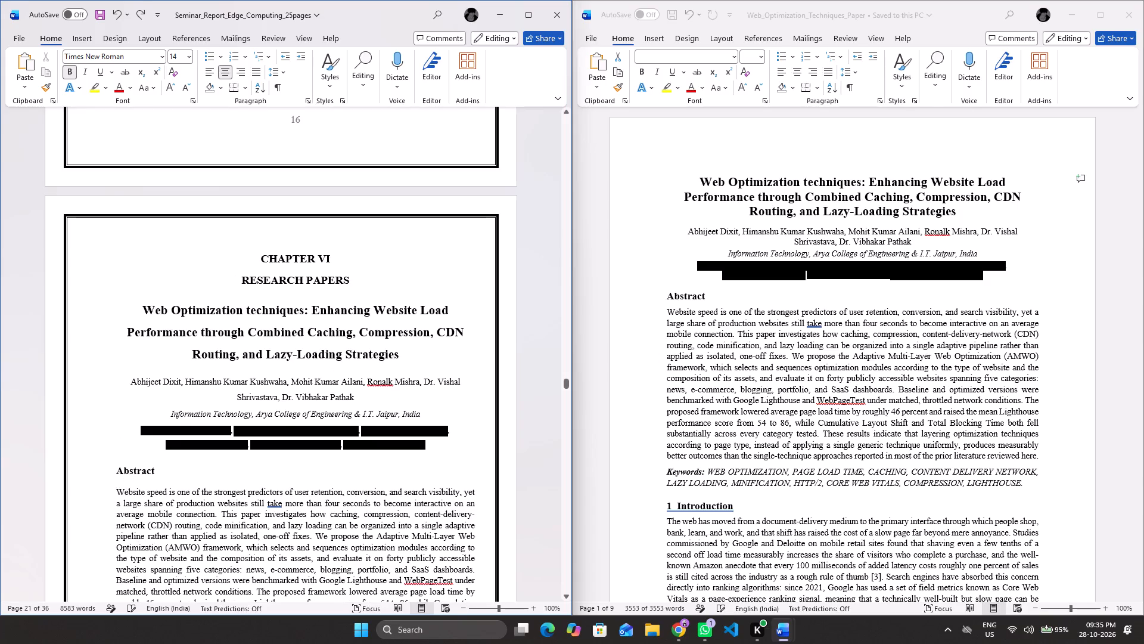
Review the pasted paper's pages in the seminar report, from the abstract through Tables 1 and 2.
{"action": "scroll", "coordinate": [285, 396], "scroll_direction": "down", "scroll_amount": 2}
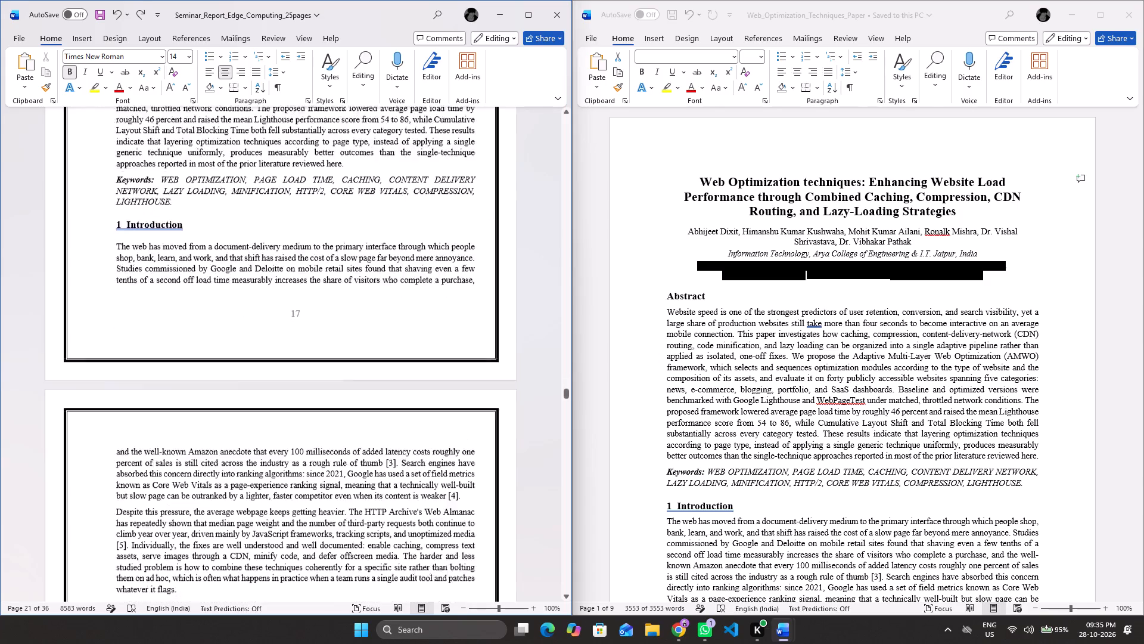
{"action": "scroll", "coordinate": [285, 396], "scroll_direction": "down", "scroll_amount": 4}
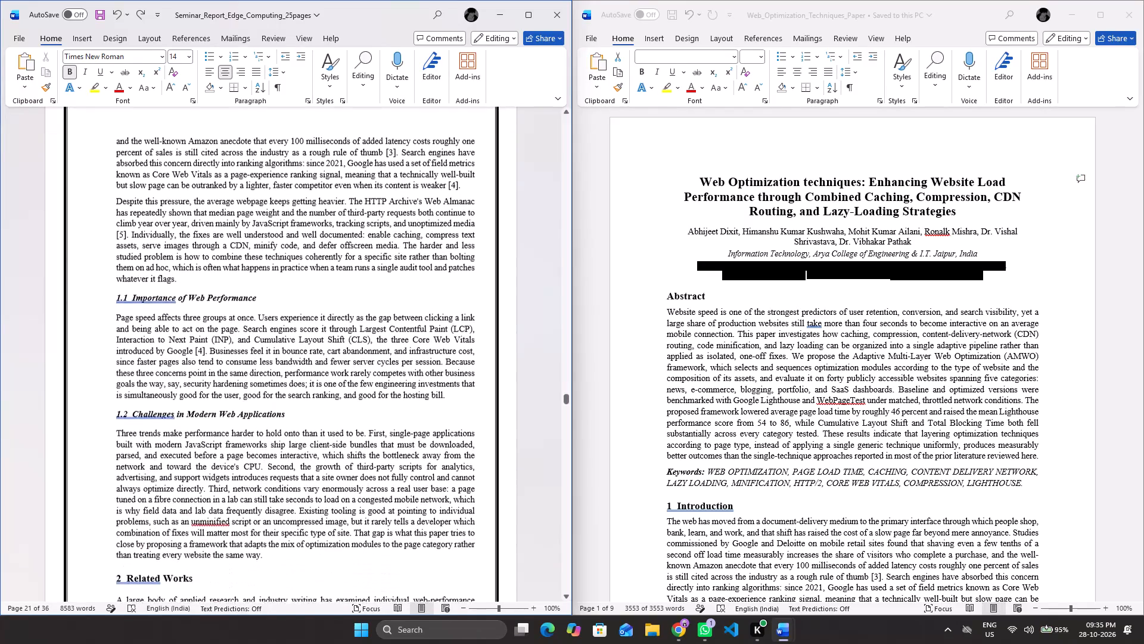
{"action": "scroll", "coordinate": [247, 254], "scroll_direction": "down", "scroll_amount": 2}
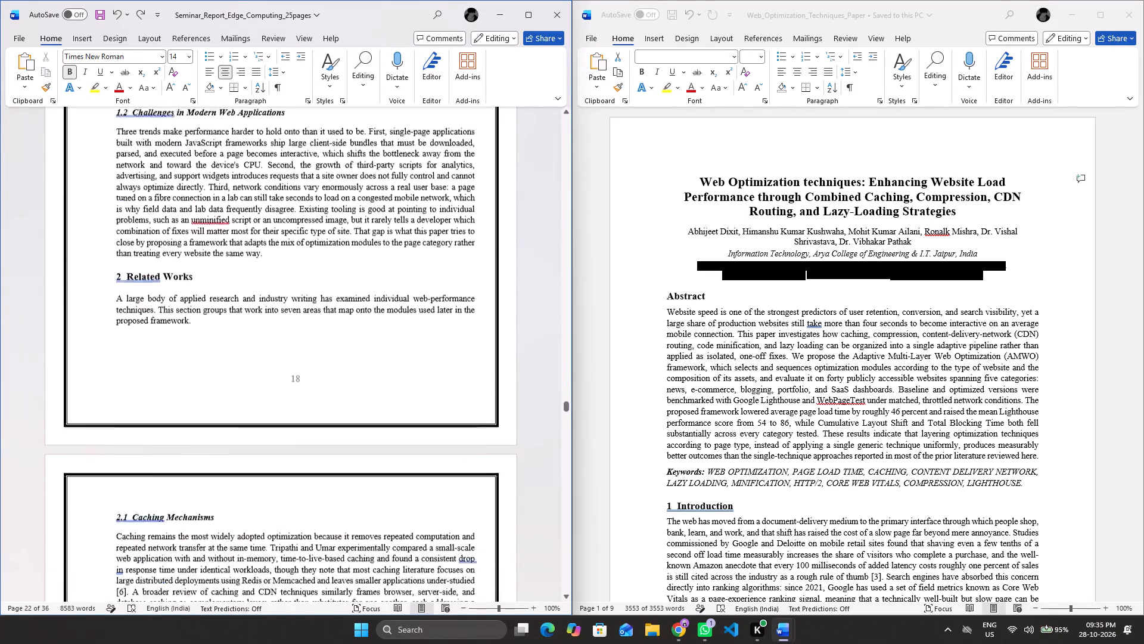
{"action": "scroll", "coordinate": [247, 254], "scroll_direction": "down", "scroll_amount": 4}
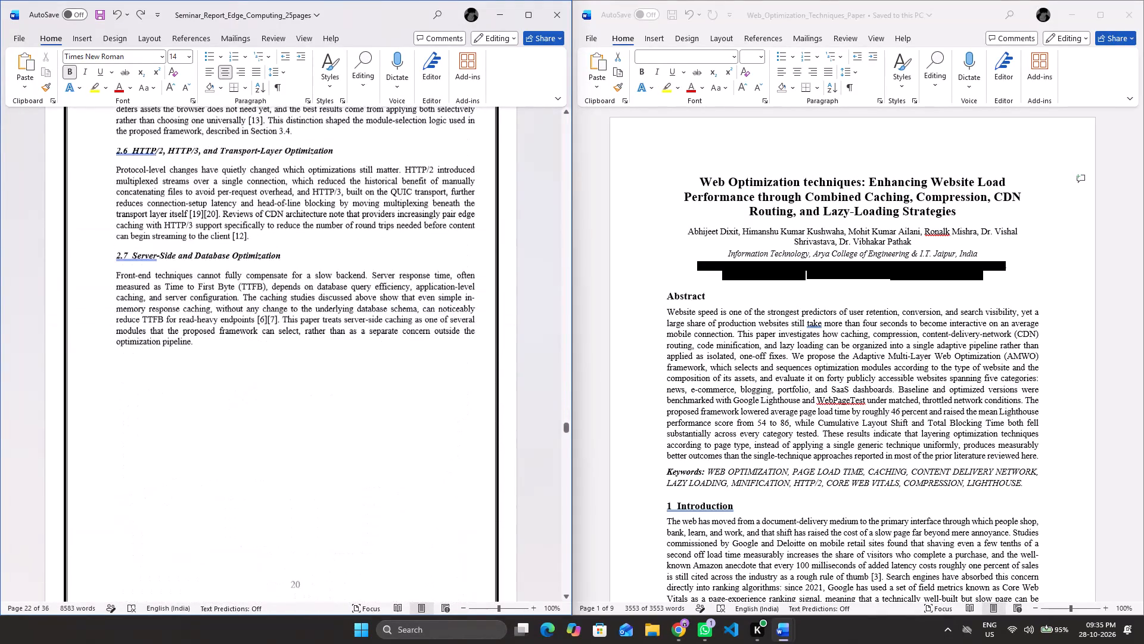
{"action": "scroll", "coordinate": [247, 254], "scroll_direction": "down", "scroll_amount": 4}
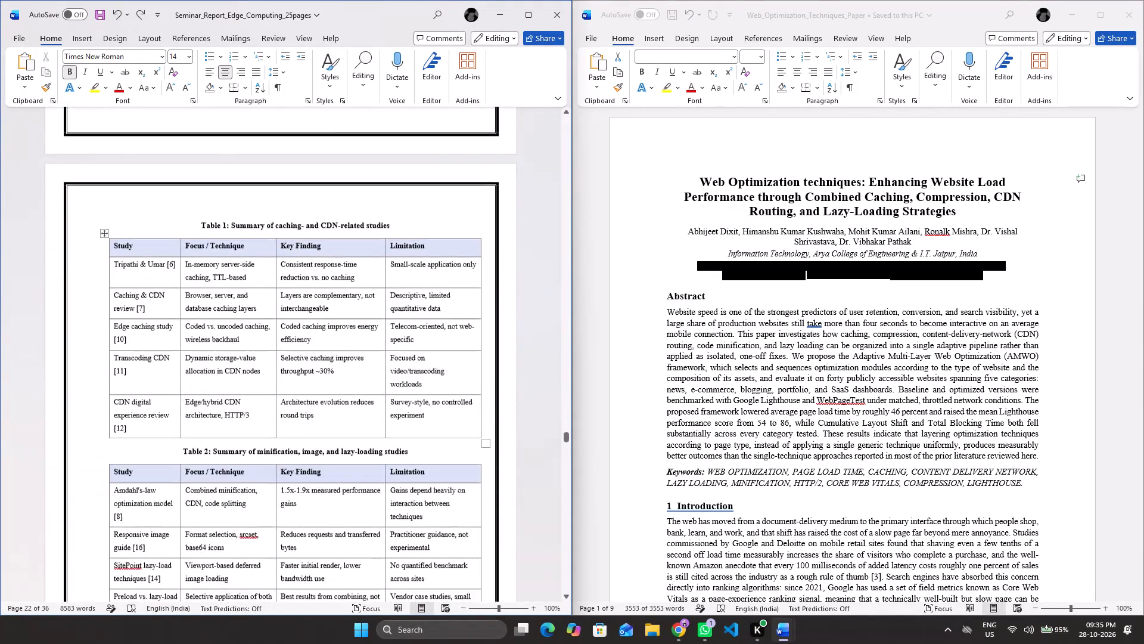
{"action": "scroll", "coordinate": [247, 254], "scroll_direction": "down", "scroll_amount": 2}
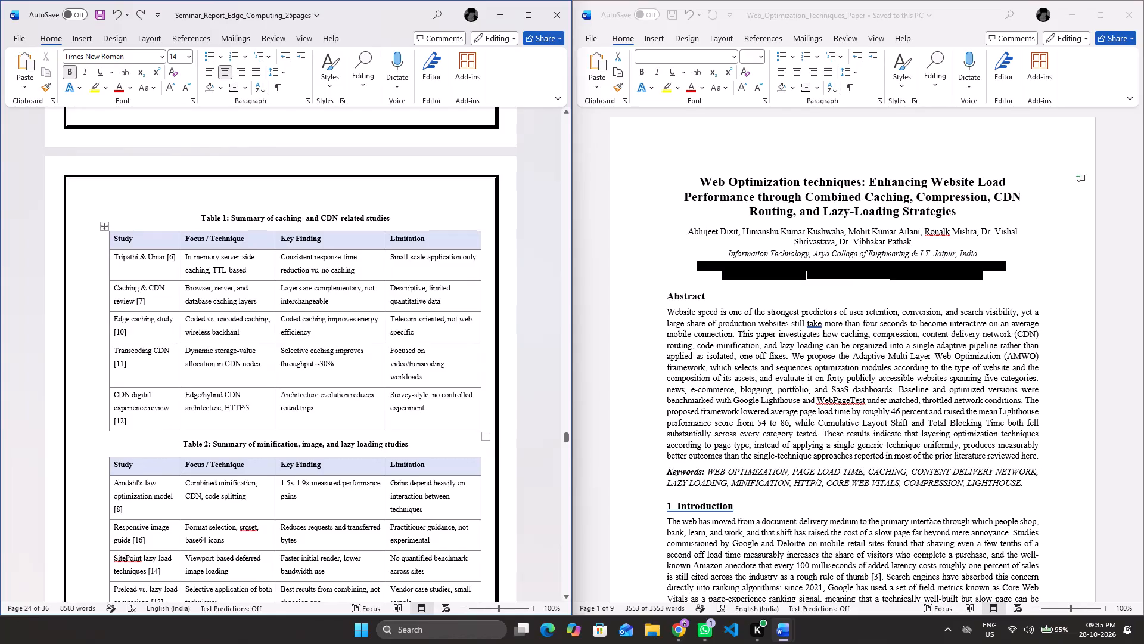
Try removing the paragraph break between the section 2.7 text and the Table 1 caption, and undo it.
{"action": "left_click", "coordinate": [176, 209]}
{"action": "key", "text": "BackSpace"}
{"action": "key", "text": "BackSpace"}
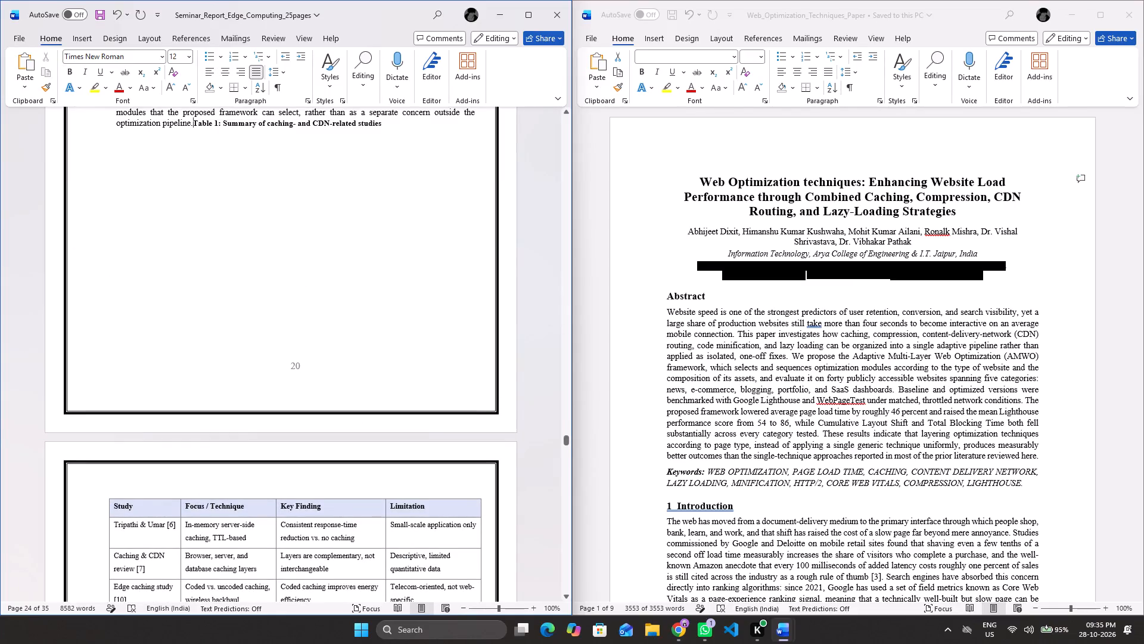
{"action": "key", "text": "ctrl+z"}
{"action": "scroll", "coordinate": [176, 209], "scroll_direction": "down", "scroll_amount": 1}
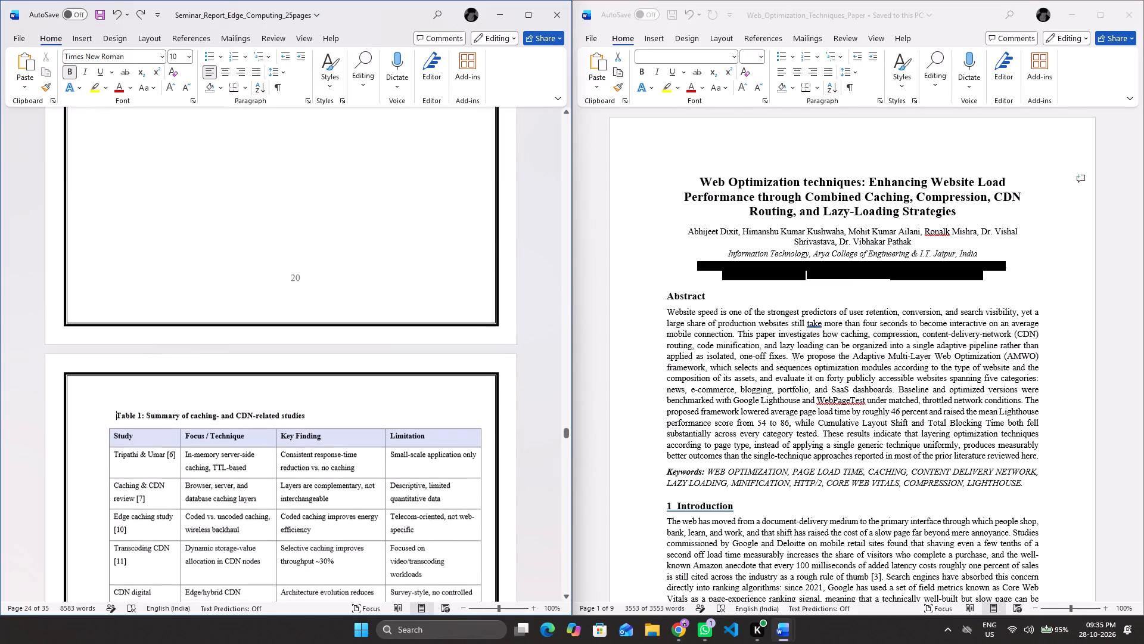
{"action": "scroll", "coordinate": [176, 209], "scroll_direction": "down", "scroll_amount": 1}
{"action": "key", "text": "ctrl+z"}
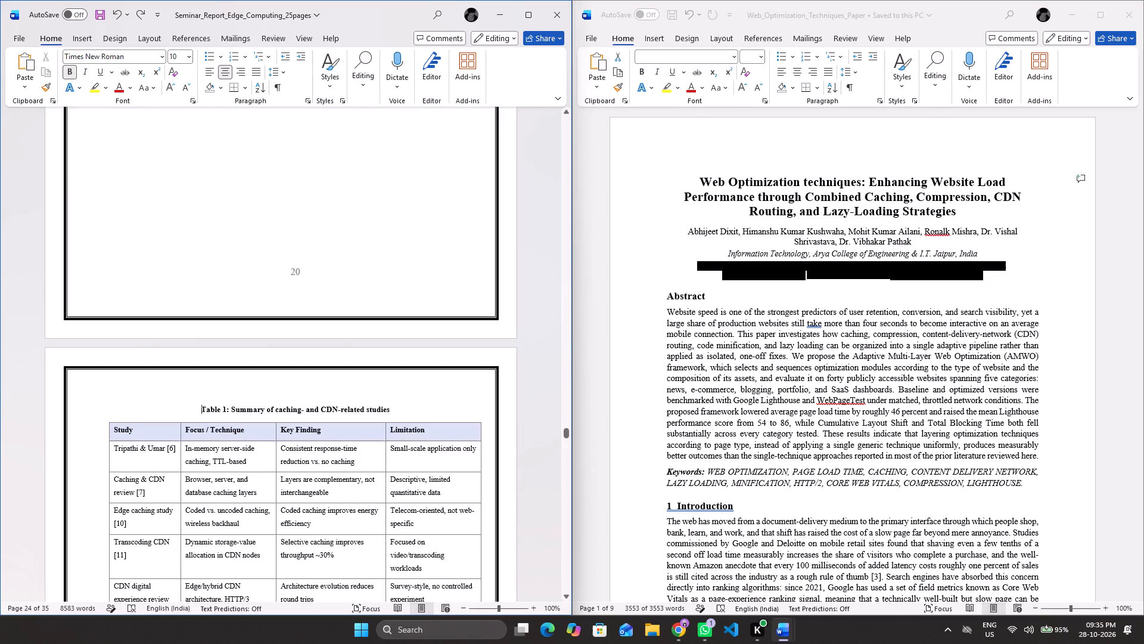
Review the pasted paper's page layout in the seminar report, from the end of section 2.7 through to the REFERENCES heading.
{"action": "left_click", "coordinate": [199, 267]}
{"action": "scroll", "coordinate": [199, 267], "scroll_direction": "up", "scroll_amount": 1}
{"action": "left_click", "coordinate": [220, 289]}
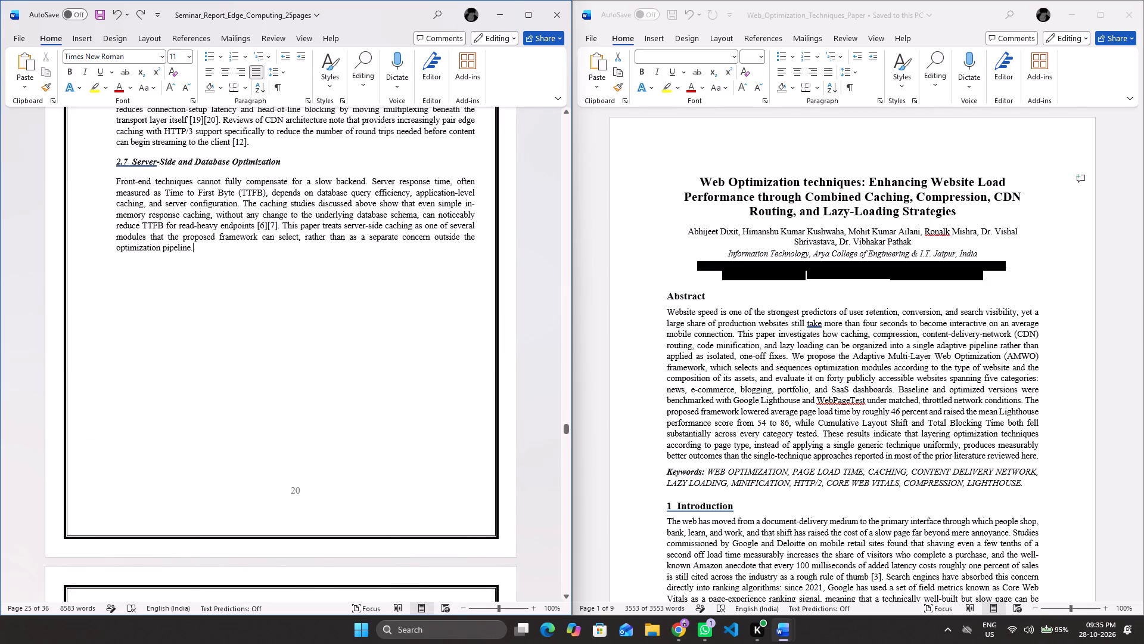
{"action": "scroll", "coordinate": [220, 289], "scroll_direction": "down", "scroll_amount": 1}
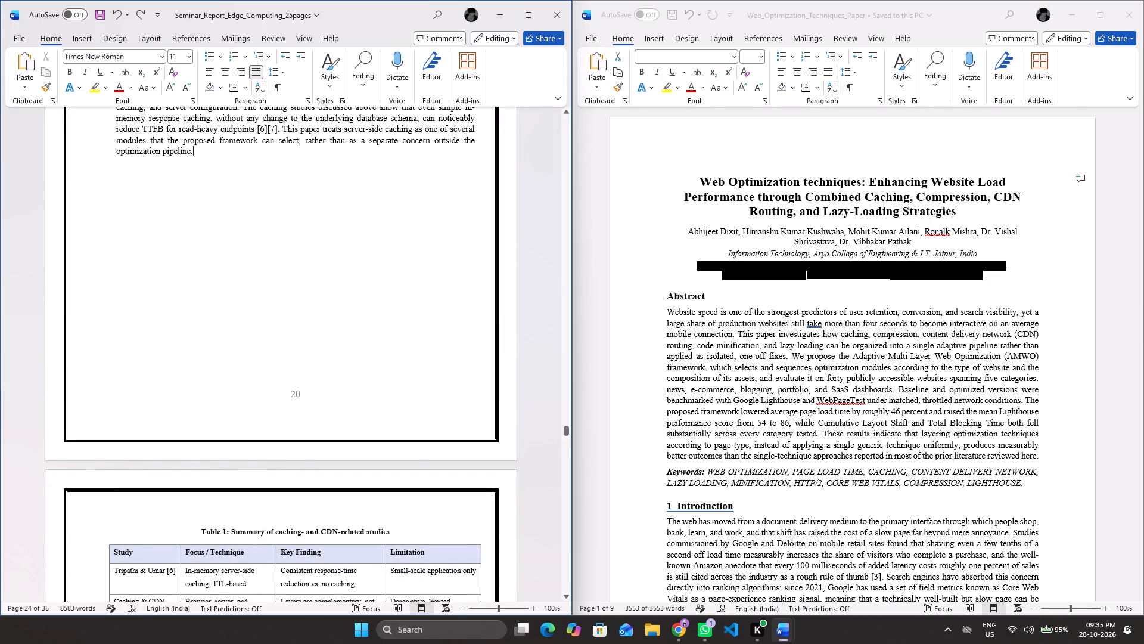
{"action": "scroll", "coordinate": [235, 340], "scroll_direction": "down", "scroll_amount": 7}
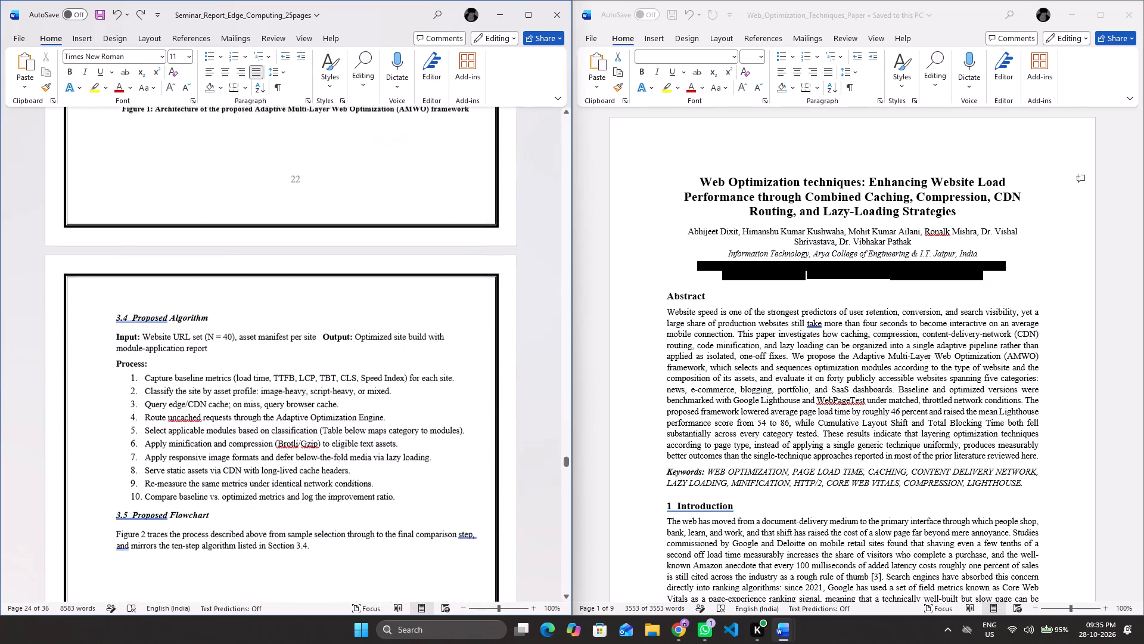
{"action": "scroll", "coordinate": [235, 340], "scroll_direction": "right", "scroll_amount": 2}
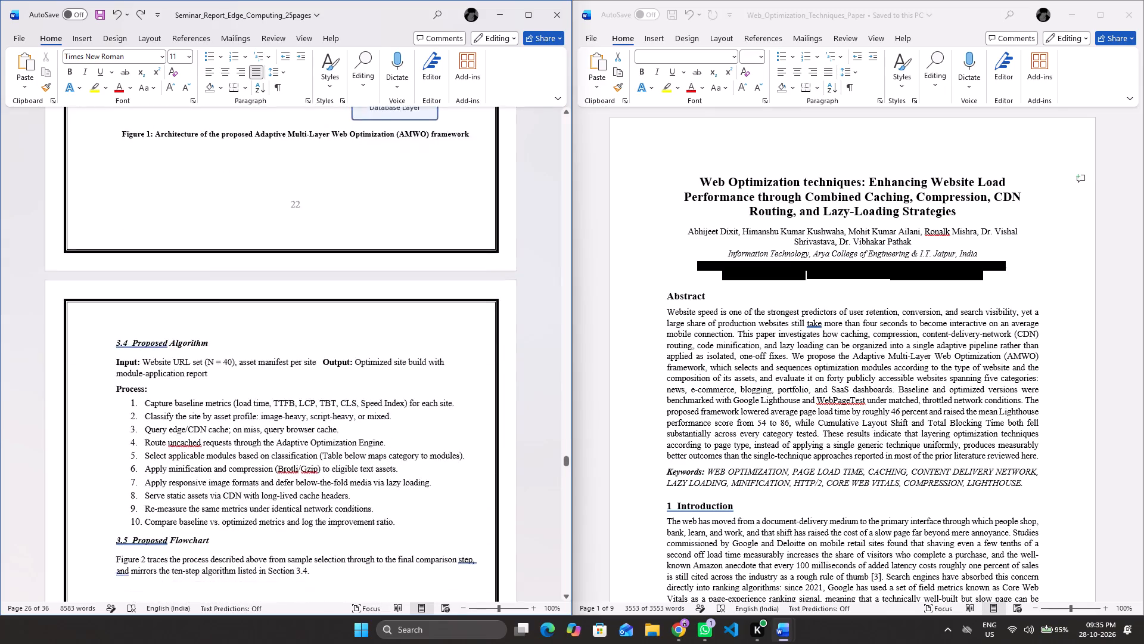
{"action": "scroll", "coordinate": [235, 340], "scroll_direction": "down", "scroll_amount": 3}
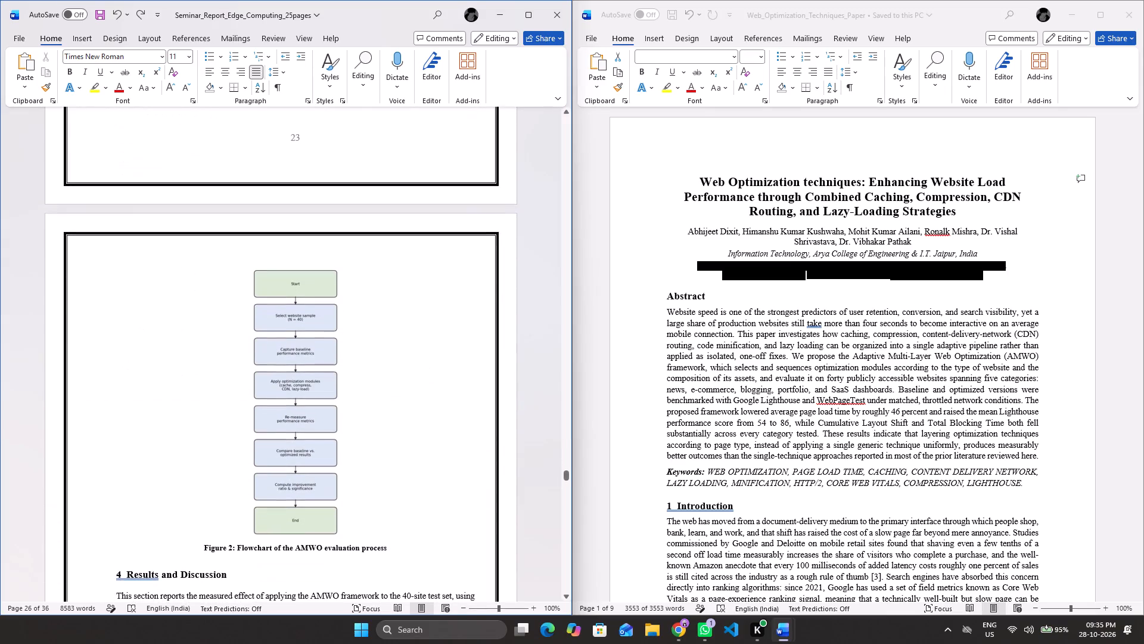
{"action": "scroll", "coordinate": [235, 340], "scroll_direction": "up", "scroll_amount": 3}
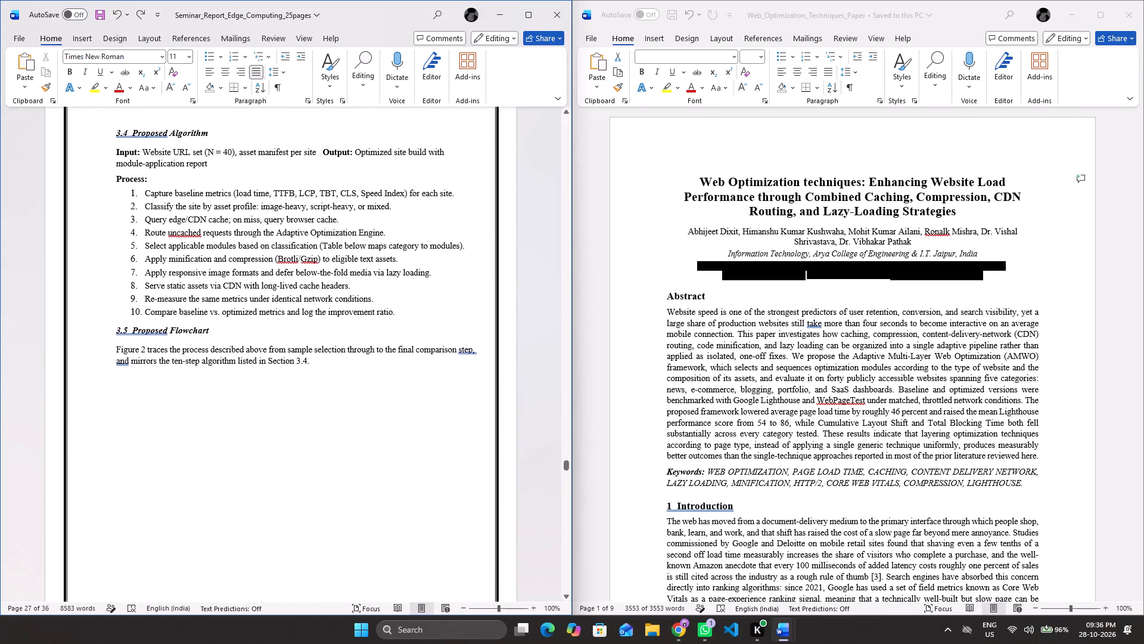
{"action": "scroll", "coordinate": [318, 287], "scroll_direction": "down", "scroll_amount": 10}
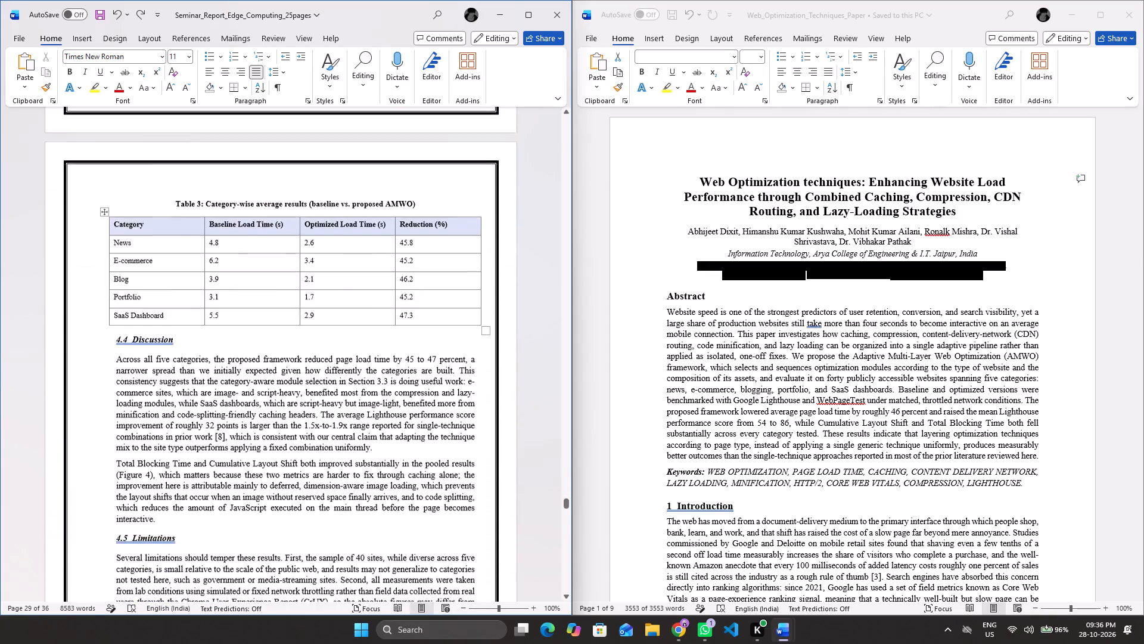
{"action": "scroll", "coordinate": [318, 287], "scroll_direction": "down", "scroll_amount": 6}
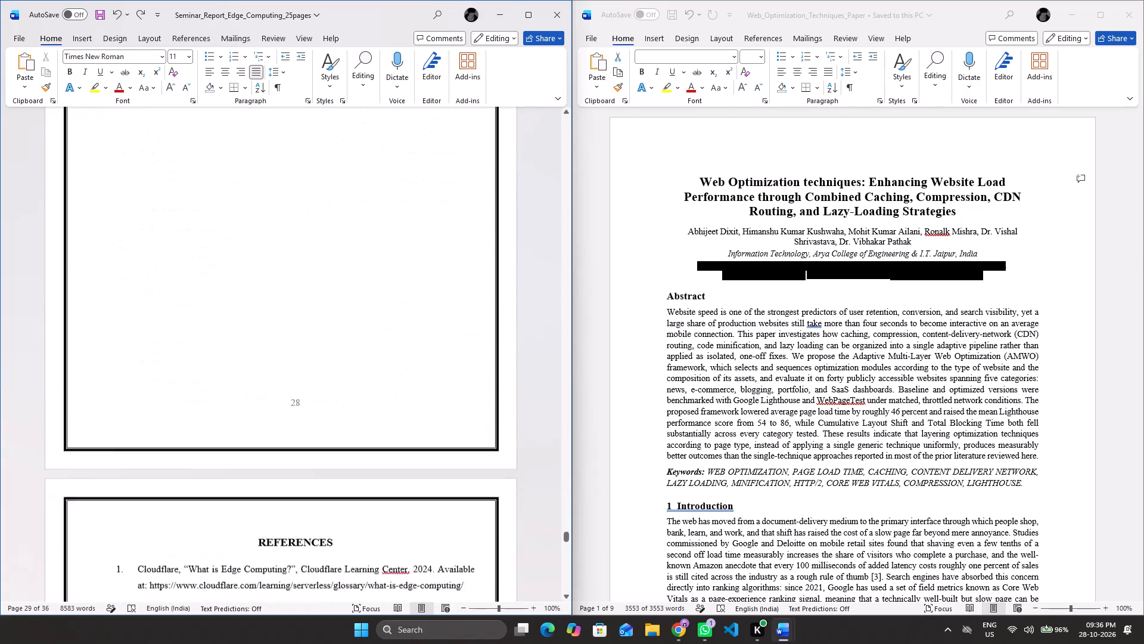
Delete the horizontal line between the session year and the department name on the seminar report's cover page.
{"action": "scroll", "coordinate": [318, 287], "scroll_direction": "up", "scroll_amount": 6}
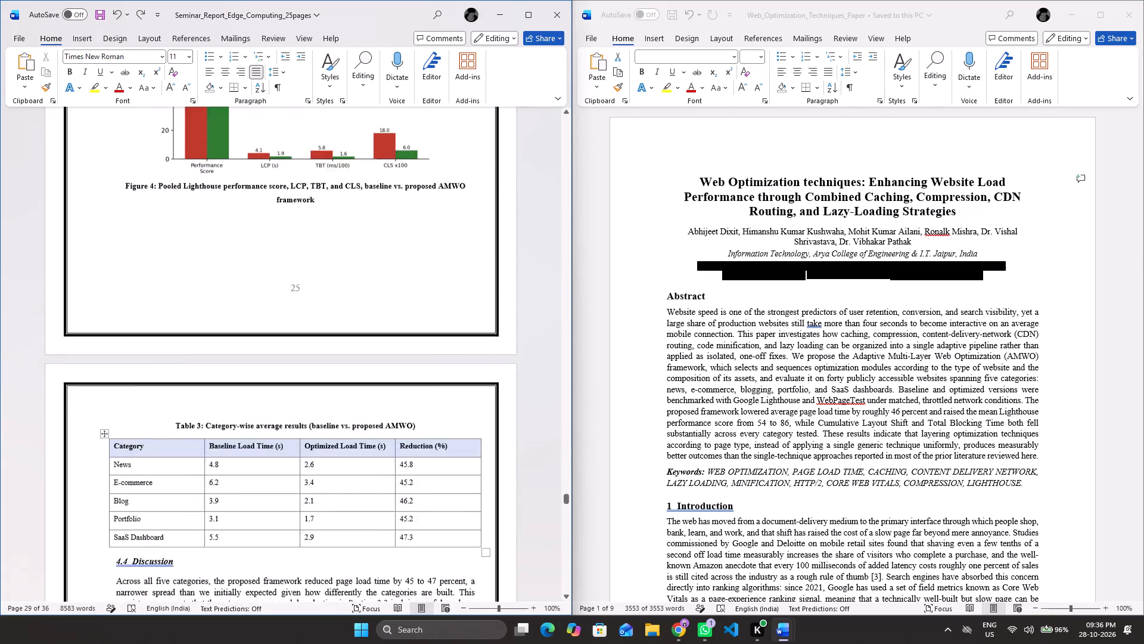
{"action": "scroll", "coordinate": [318, 287], "scroll_direction": "up", "scroll_amount": 20}
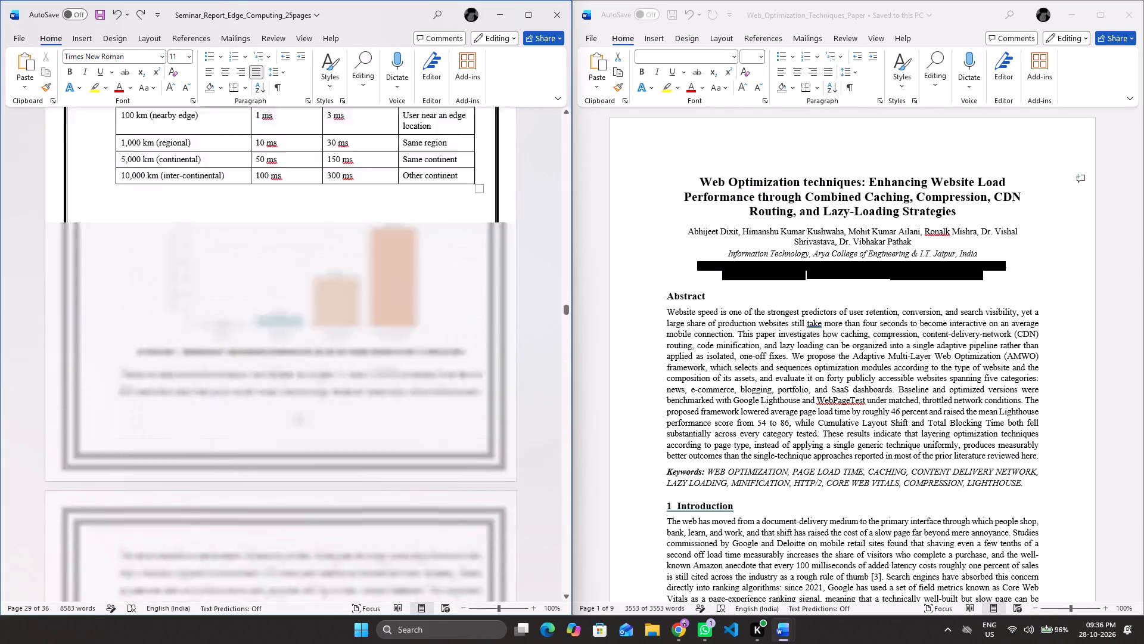
{"action": "scroll", "coordinate": [318, 287], "scroll_direction": "up", "scroll_amount": 16}
{"action": "scroll", "coordinate": [318, 287], "scroll_direction": "down", "scroll_amount": 2}
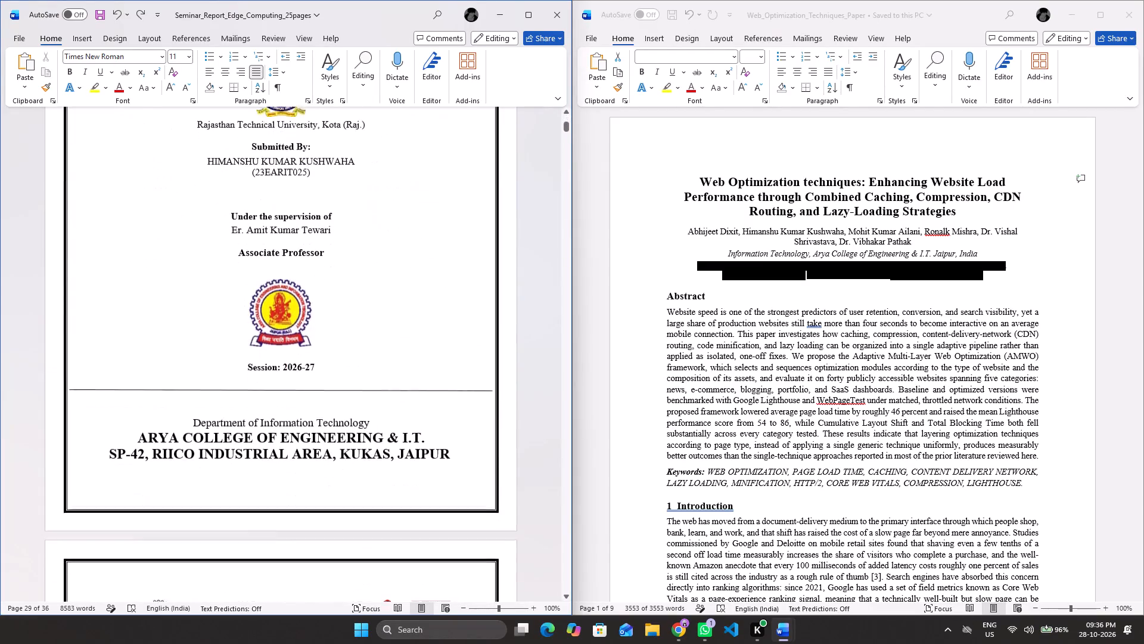
{"action": "left_click", "coordinate": [318, 382]}
{"action": "left_click", "coordinate": [315, 383]}
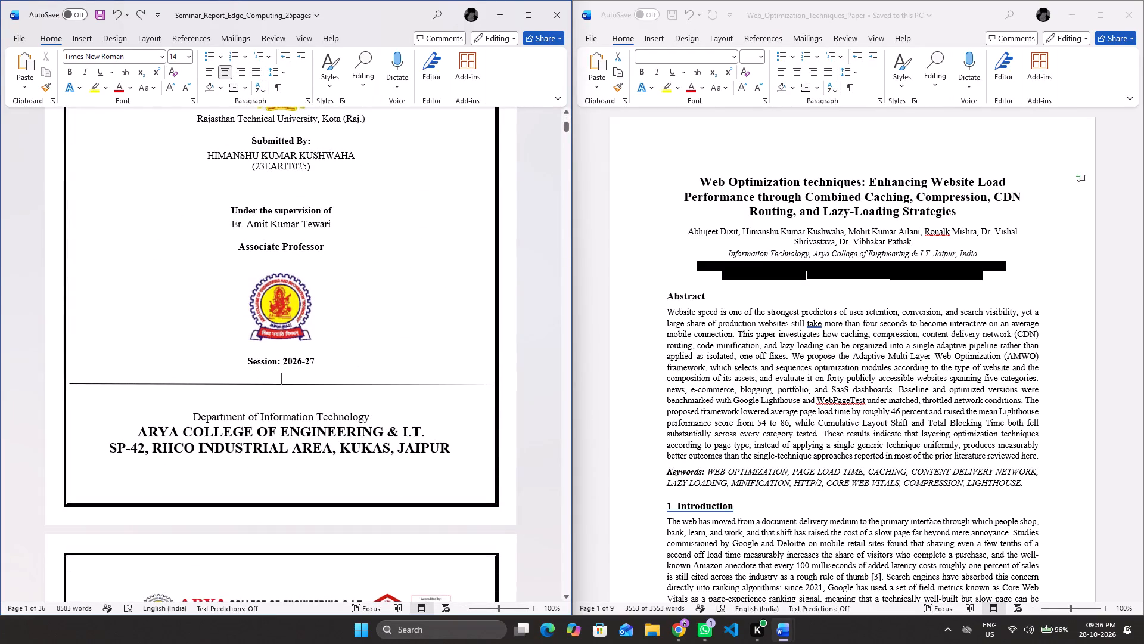
{"action": "left_click", "coordinate": [437, 383]}
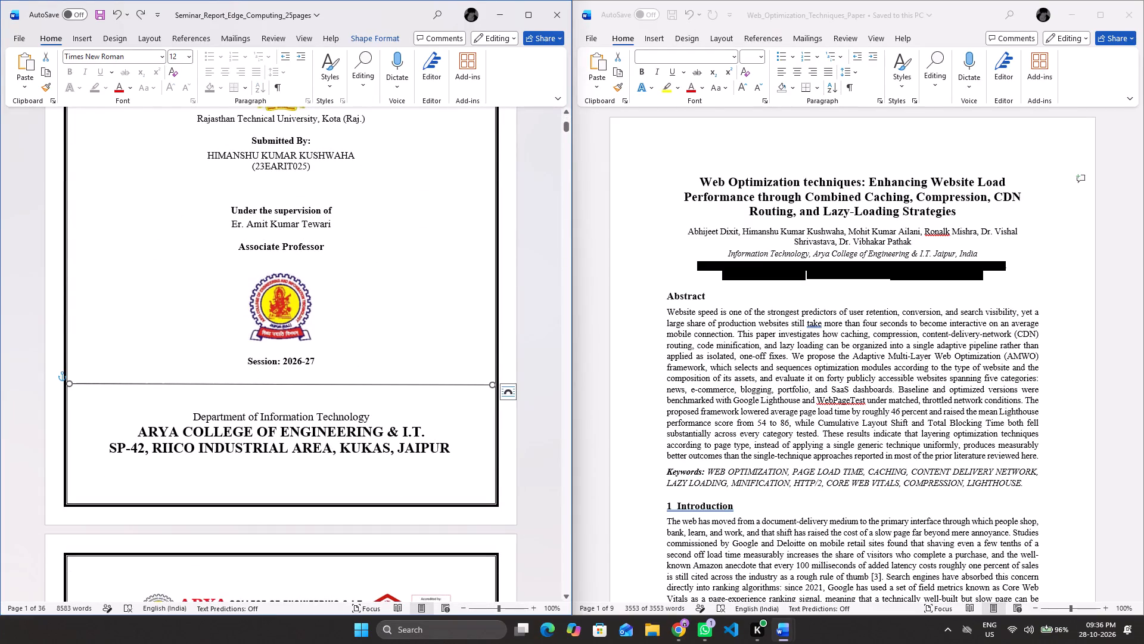
{"action": "key", "text": "Delete"}
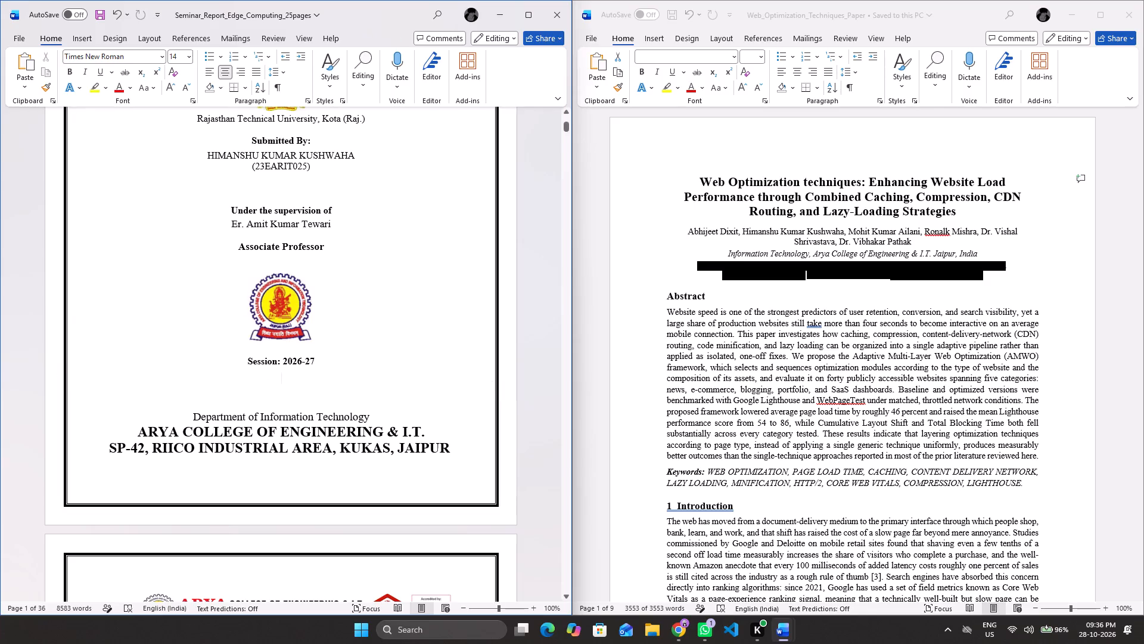
Insert a full-width horizontal line beneath the session year on the cover page and remove one blank paragraph above the department name.
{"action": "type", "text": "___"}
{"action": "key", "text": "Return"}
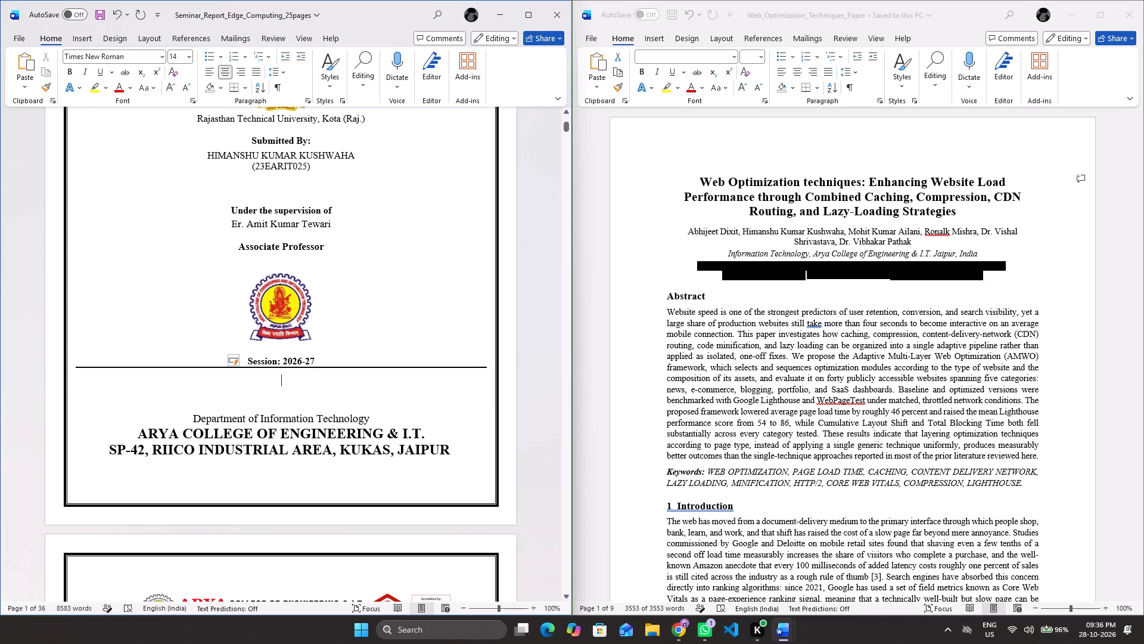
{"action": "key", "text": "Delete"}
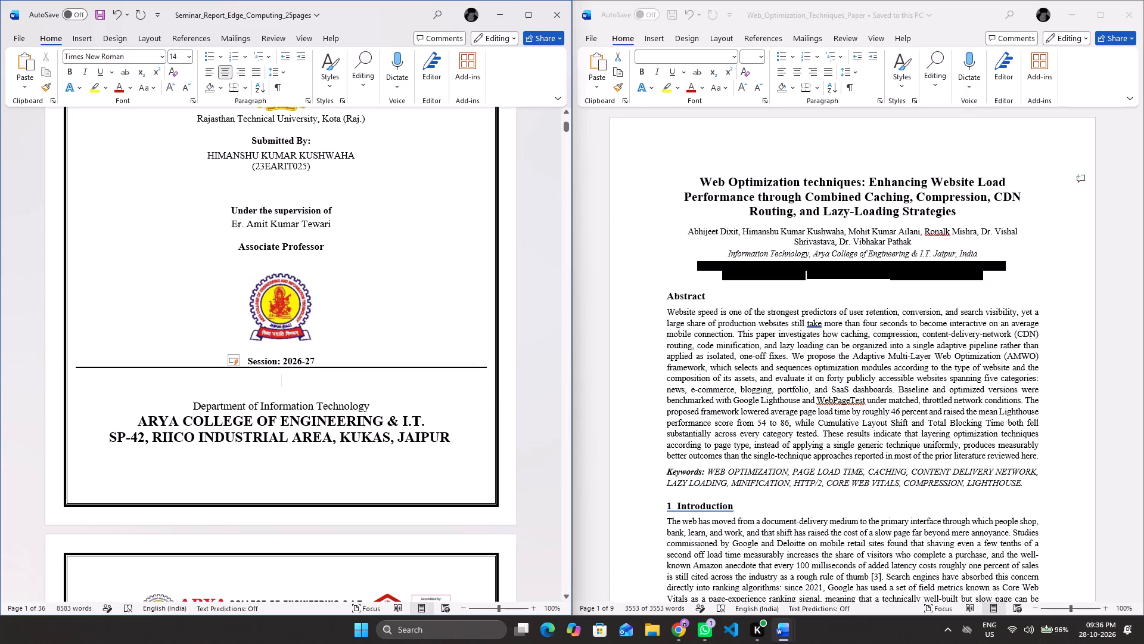
Add one blank line below the department name and another between the session year and the horizontal line on the cover page.
{"action": "left_click", "coordinate": [382, 407]}
{"action": "key", "text": "Return"}
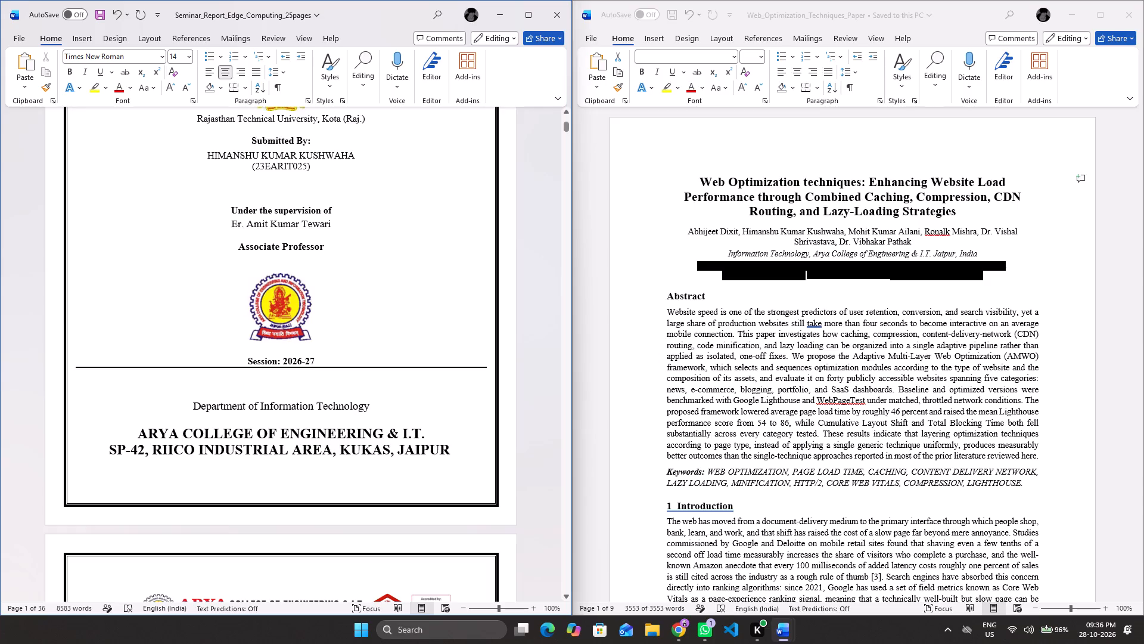
{"action": "left_click", "coordinate": [335, 359]}
{"action": "key", "text": "Return"}
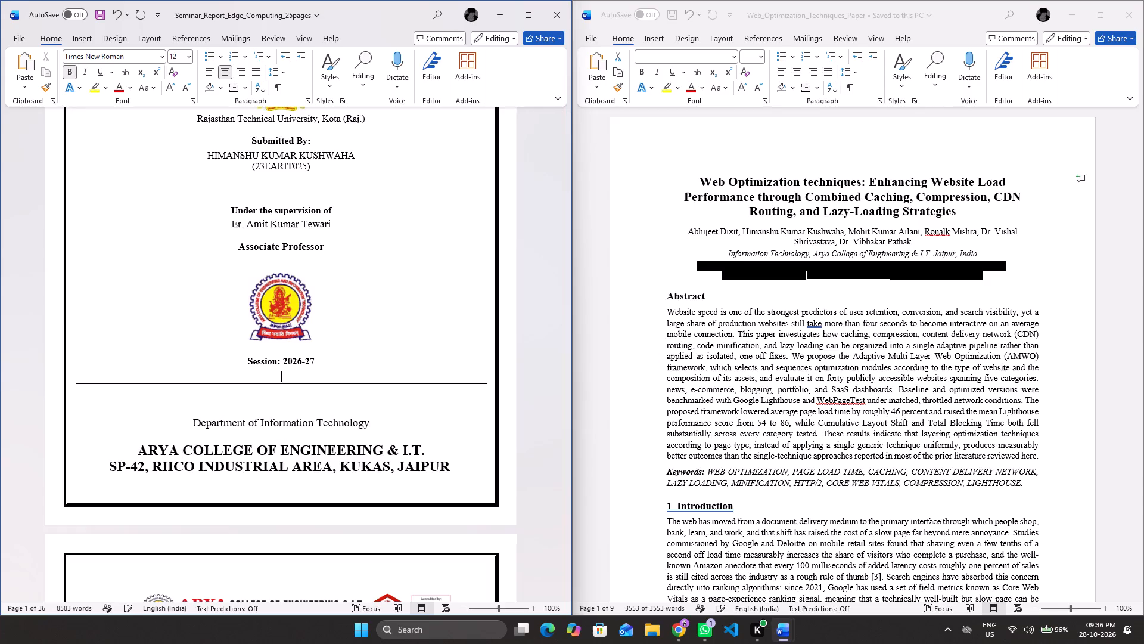
Minimize the seminar report window, leaving the Web Optimization paper open.
{"action": "scroll", "coordinate": [472, 283], "scroll_direction": "up", "scroll_amount": 3}
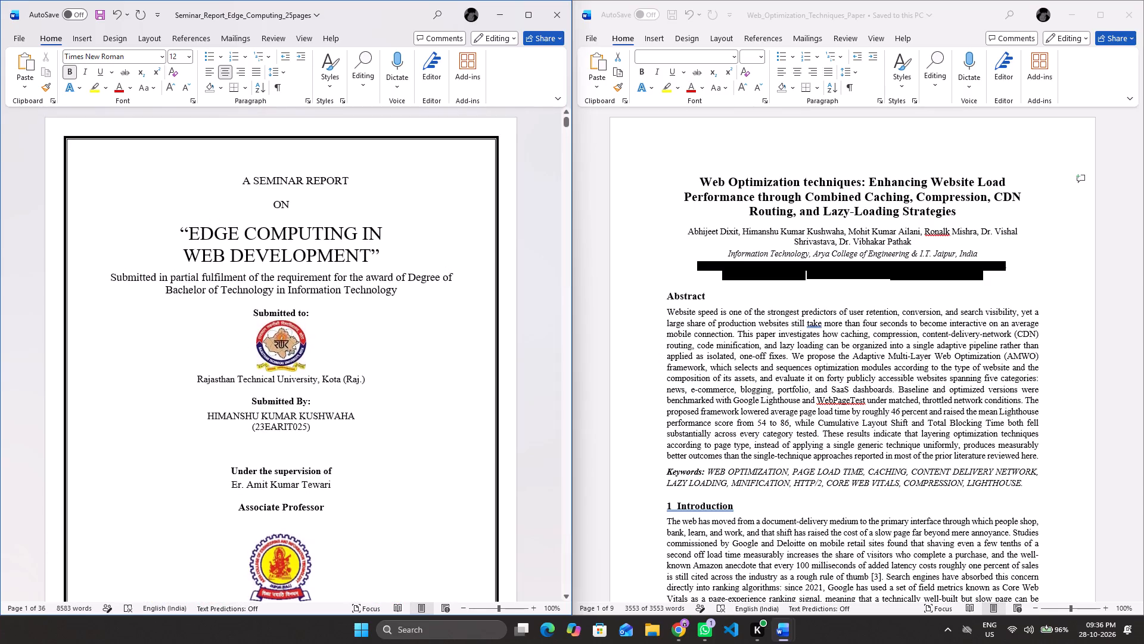
{"action": "scroll", "coordinate": [472, 283], "scroll_direction": "up", "scroll_amount": 1}
{"action": "scroll", "coordinate": [472, 283], "scroll_direction": "down", "scroll_amount": 7}
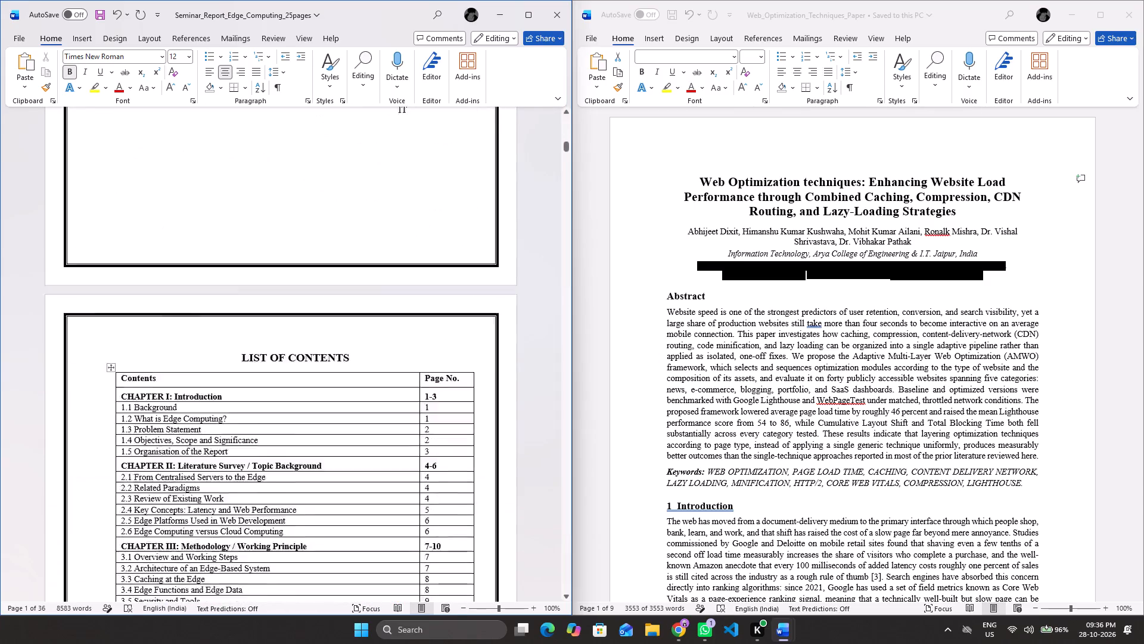
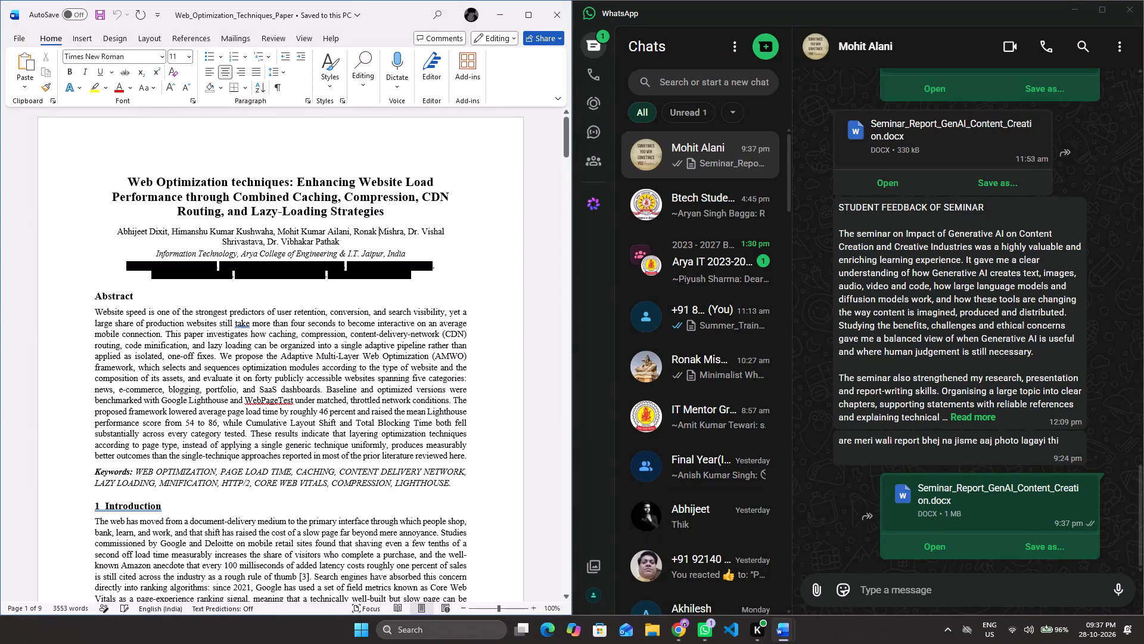
{"action": "left_click", "coordinate": [285, 277]}
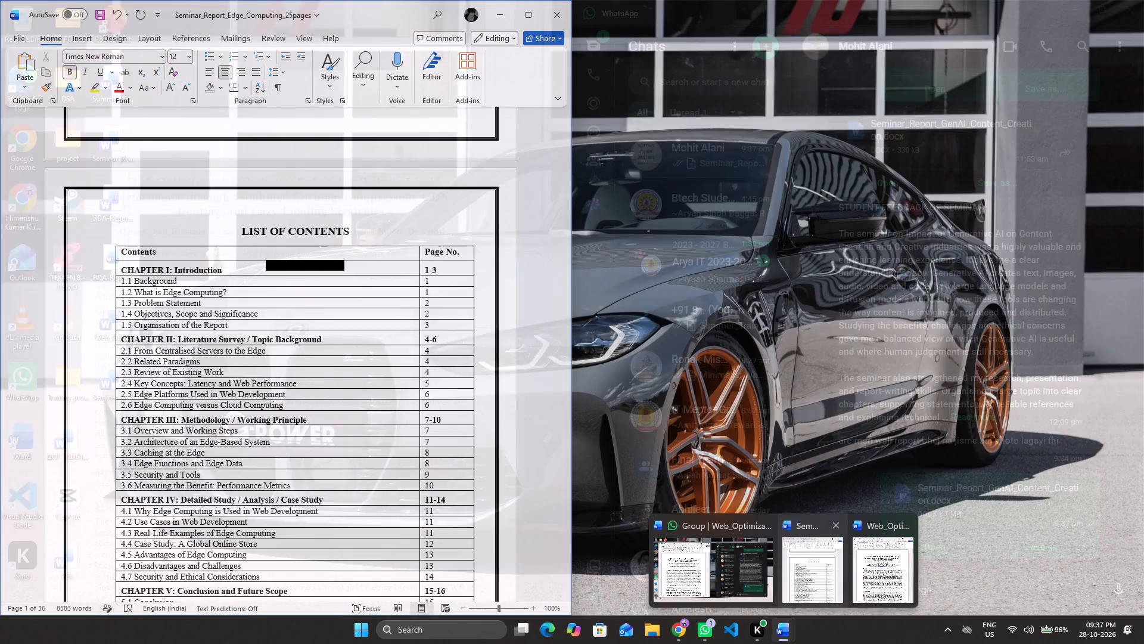
Switch back to the Seminar_Report_Edge_Computing_25pages document.
{"action": "left_click", "coordinate": [813, 564]}
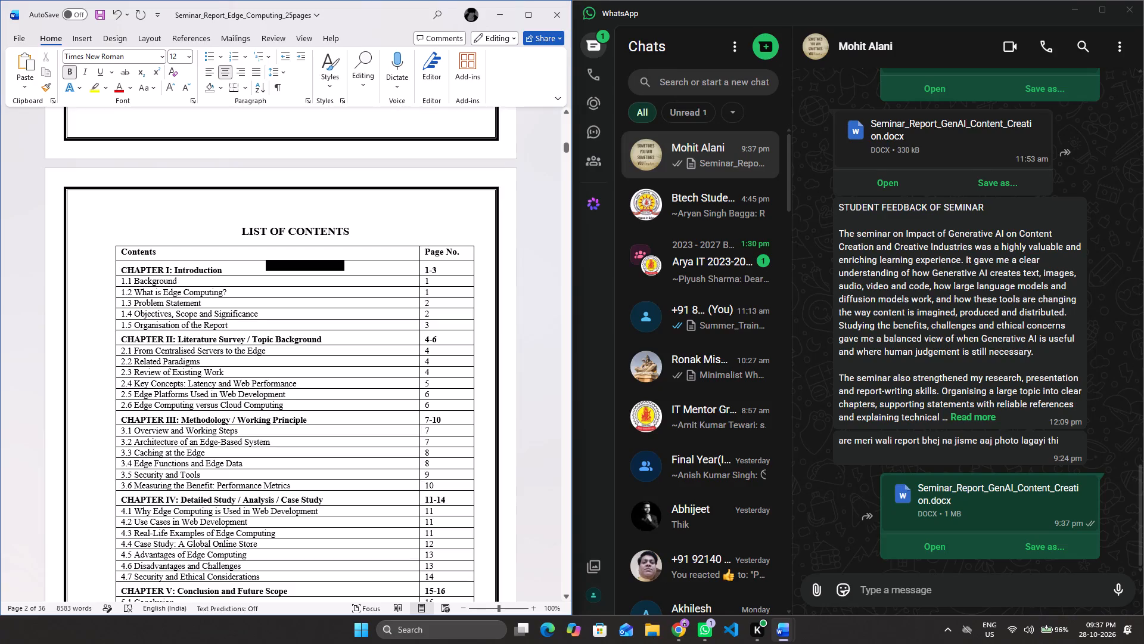
Place the Web_Optimization_Techniques_Paper document beside the seminar report, with both documents at their first page.
{"action": "left_click", "coordinate": [449, 29]}
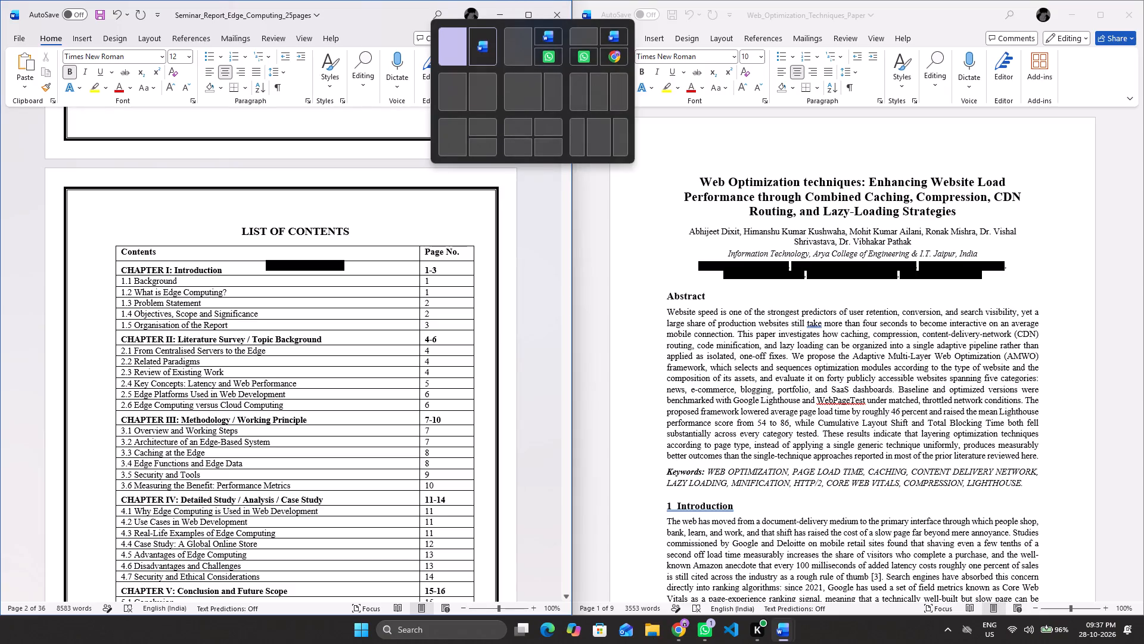
{"action": "scroll", "coordinate": [322, 289], "scroll_direction": "up", "scroll_amount": 17}
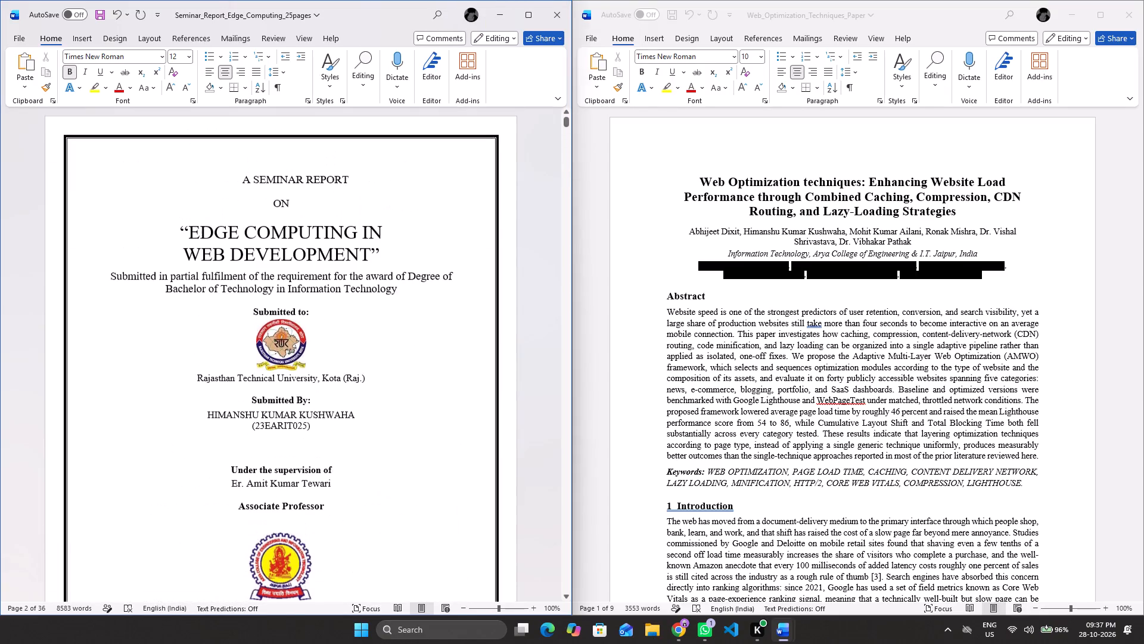
{"action": "left_click", "coordinate": [813, 241]}
{"action": "scroll", "coordinate": [813, 241], "scroll_direction": "up", "scroll_amount": 2}
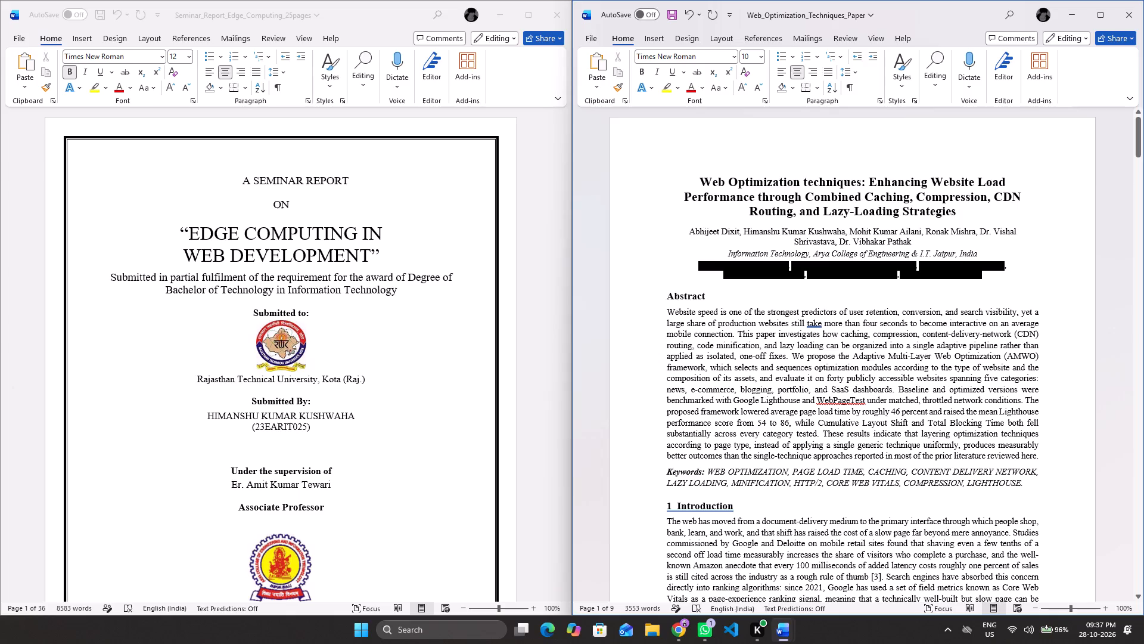
{"action": "scroll", "coordinate": [813, 241], "scroll_direction": "up", "scroll_amount": 1}
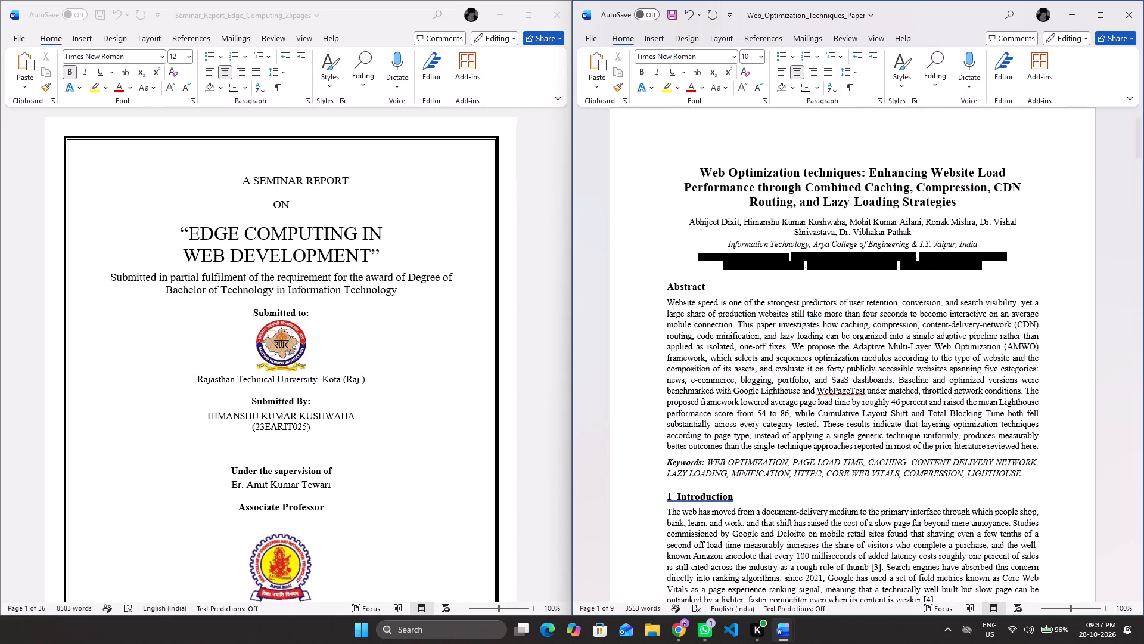
Review the seminar report's closing pages and the pasted paper, back to the opening page of Chapter VI.
{"action": "scroll", "coordinate": [326, 182], "scroll_direction": "down", "scroll_amount": 20}
{"action": "scroll", "coordinate": [326, 182], "scroll_direction": "down", "scroll_amount": 20}
{"action": "scroll", "coordinate": [326, 182], "scroll_direction": "down", "scroll_amount": 20}
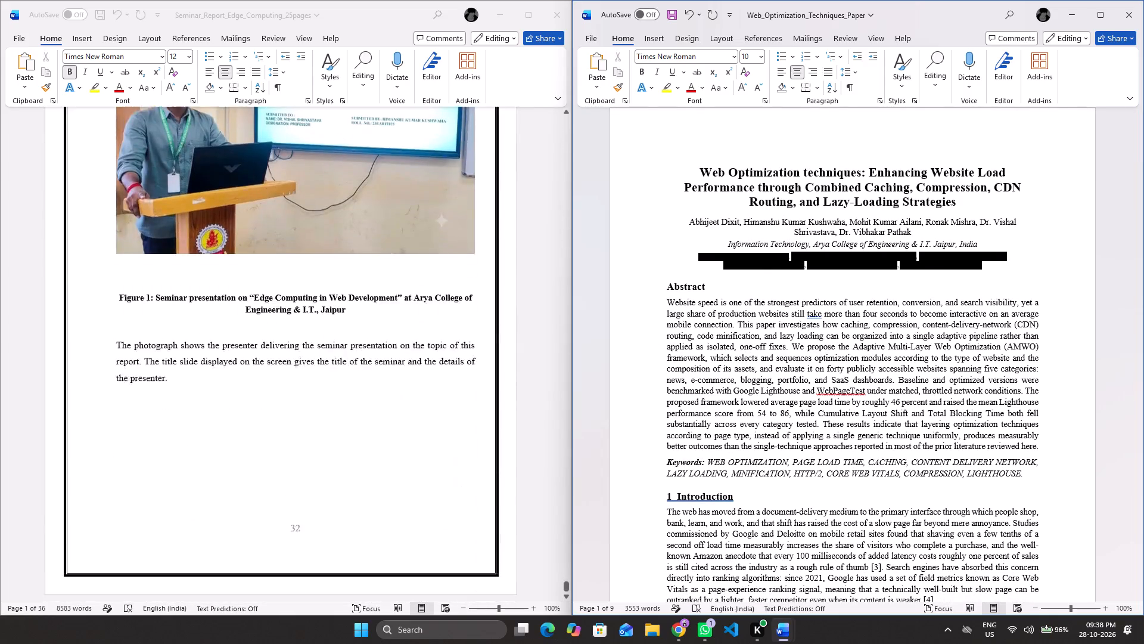
{"action": "scroll", "coordinate": [326, 182], "scroll_direction": "down", "scroll_amount": 7}
{"action": "scroll", "coordinate": [326, 182], "scroll_direction": "up", "scroll_amount": 4}
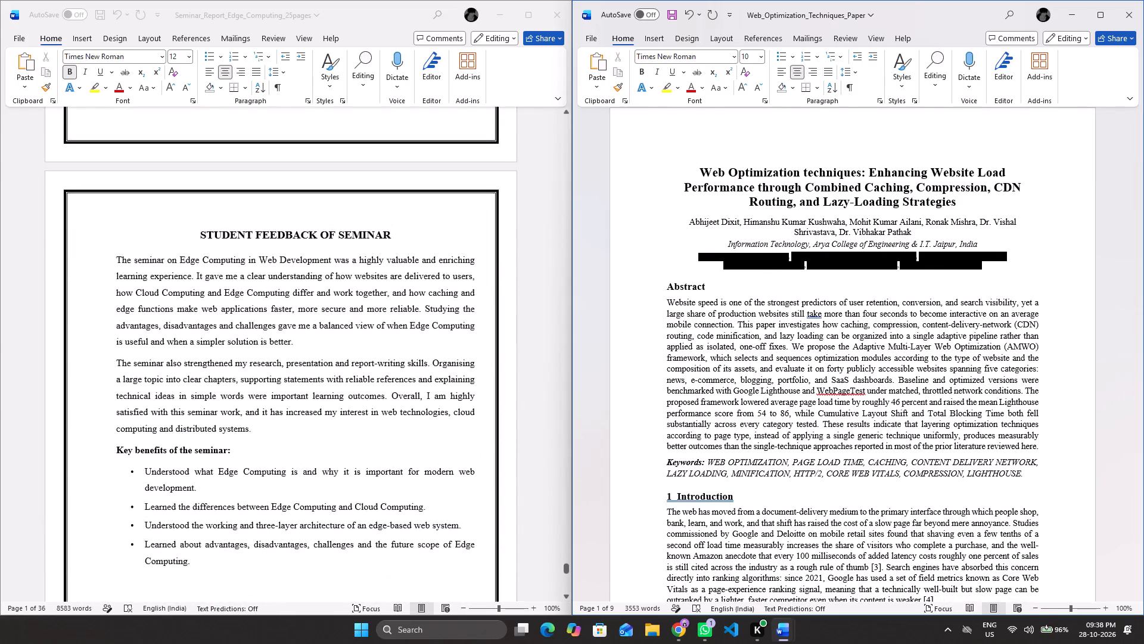
{"action": "scroll", "coordinate": [326, 182], "scroll_direction": "up", "scroll_amount": 7}
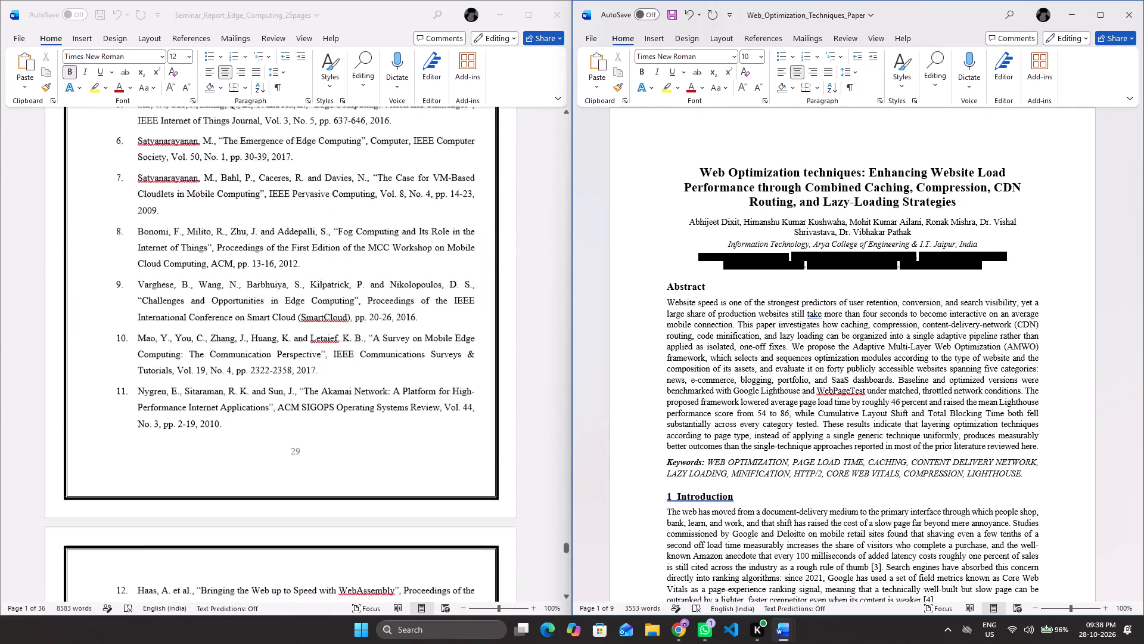
{"action": "scroll", "coordinate": [326, 182], "scroll_direction": "up", "scroll_amount": 3}
{"action": "scroll", "coordinate": [326, 182], "scroll_direction": "down", "scroll_amount": 4}
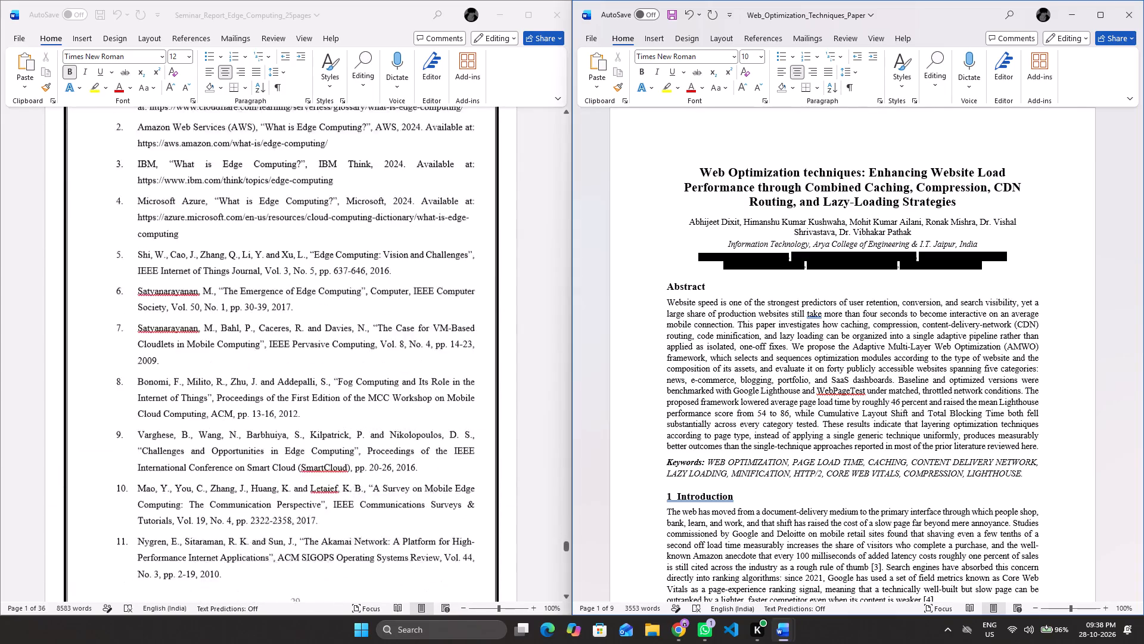
{"action": "scroll", "coordinate": [326, 182], "scroll_direction": "down", "scroll_amount": 5}
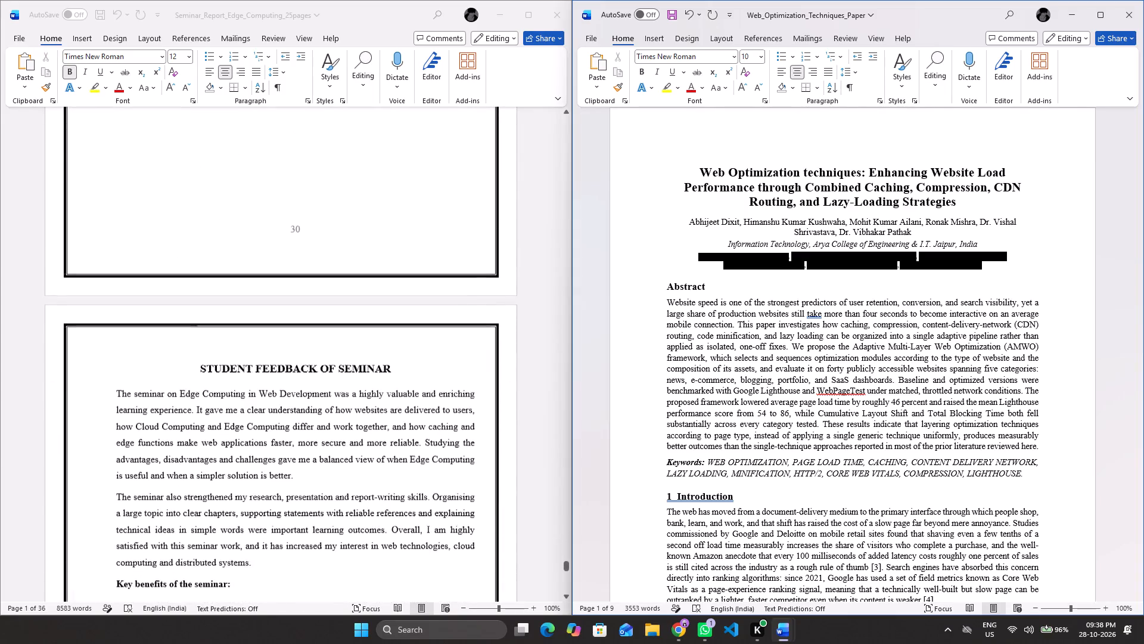
{"action": "scroll", "coordinate": [326, 182], "scroll_direction": "down", "scroll_amount": 6}
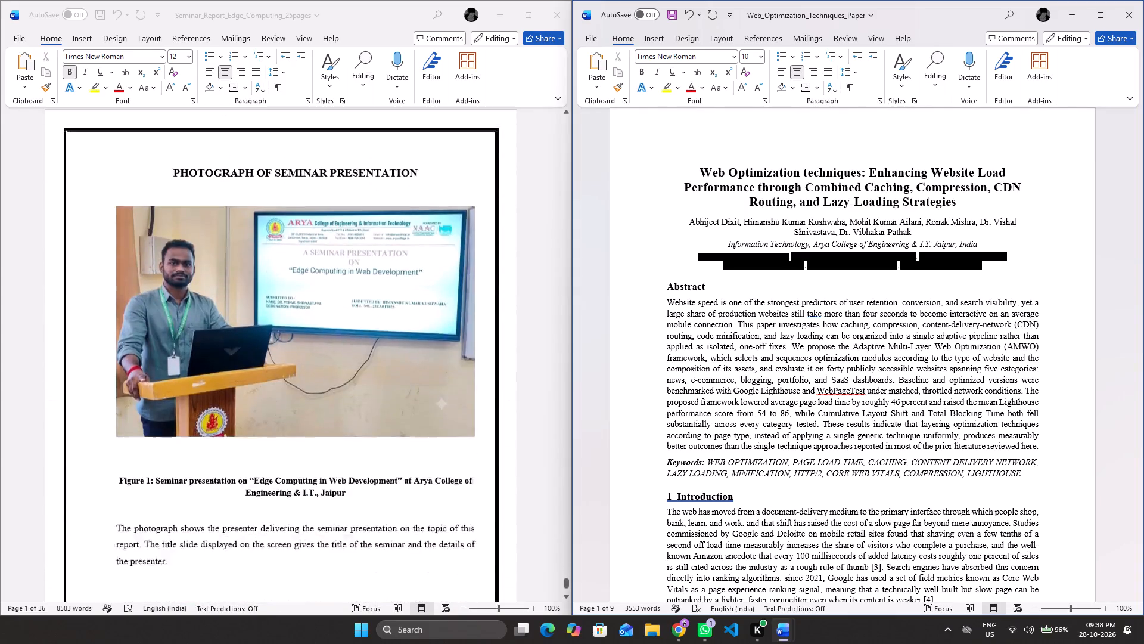
{"action": "scroll", "coordinate": [326, 182], "scroll_direction": "up", "scroll_amount": 9}
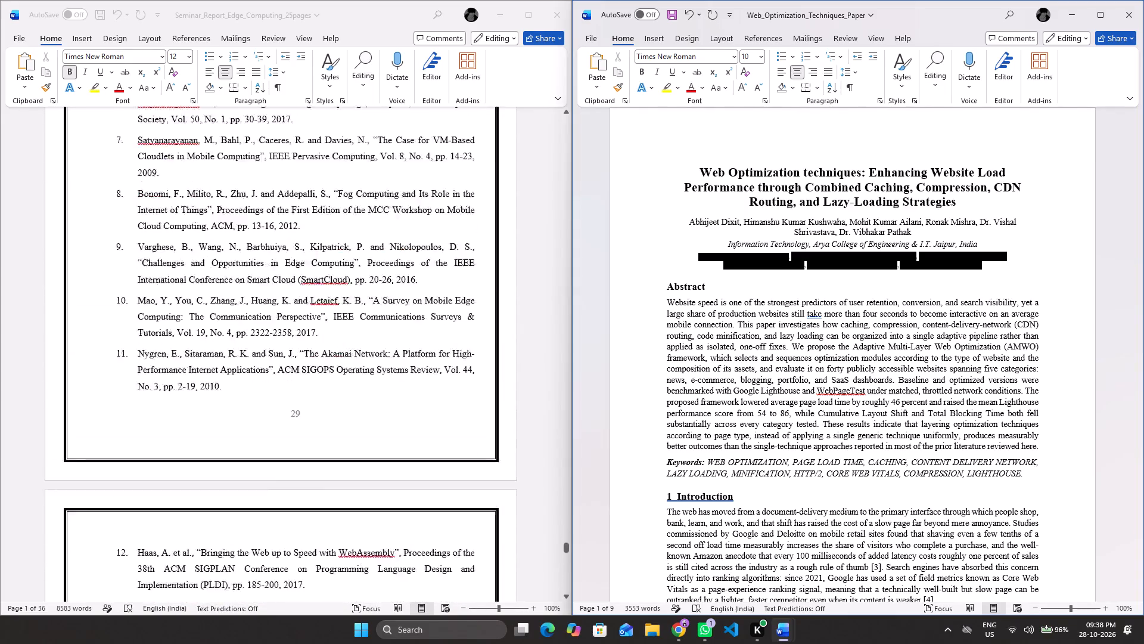
{"action": "scroll", "coordinate": [326, 182], "scroll_direction": "up", "scroll_amount": 6}
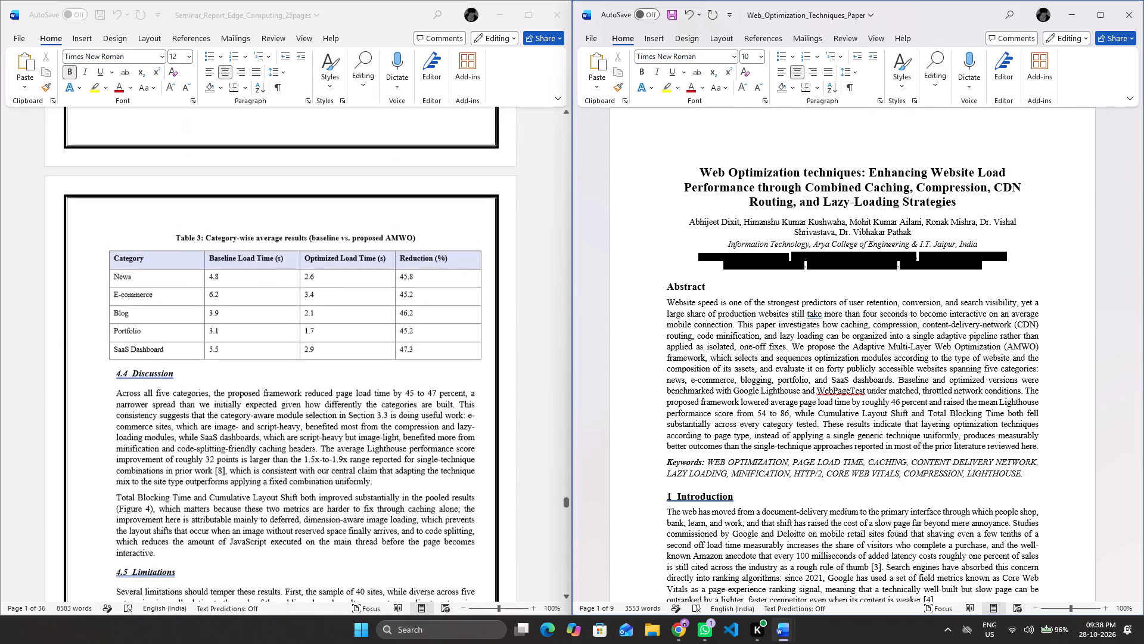
{"action": "scroll", "coordinate": [326, 182], "scroll_direction": "up", "scroll_amount": 4}
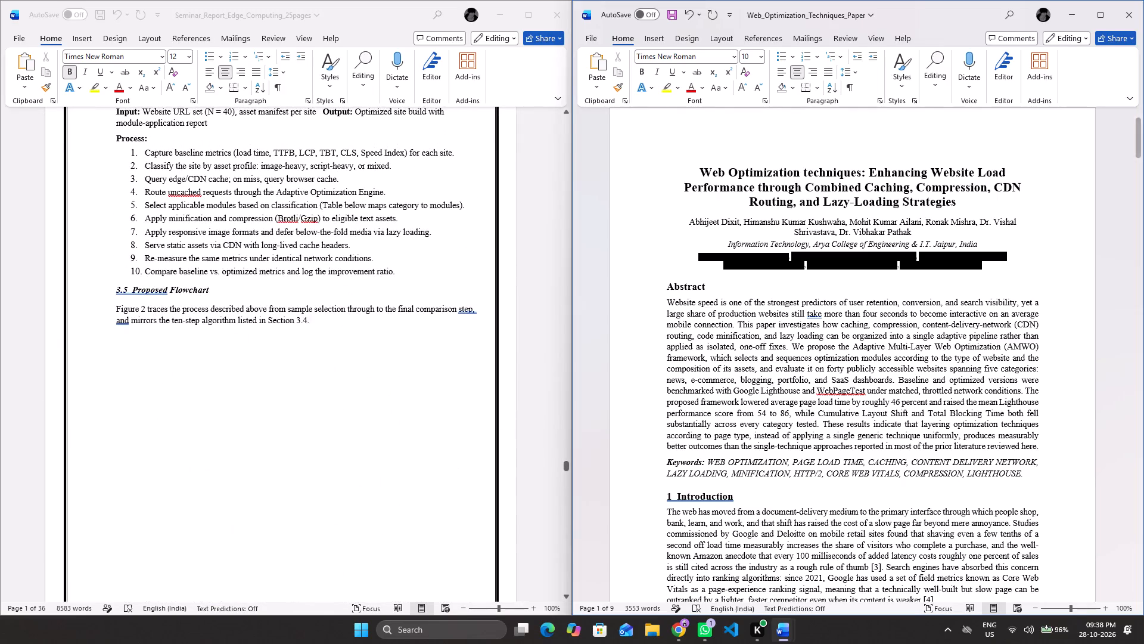
{"action": "scroll", "coordinate": [303, 182], "scroll_direction": "up", "scroll_amount": 15}
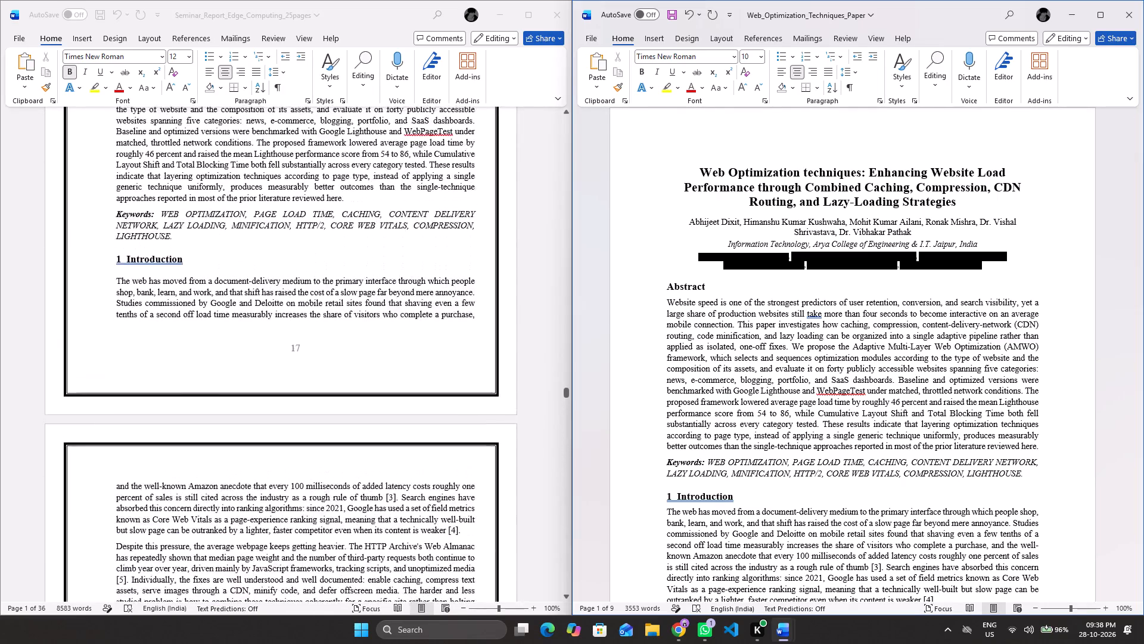
{"action": "scroll", "coordinate": [303, 182], "scroll_direction": "up", "scroll_amount": 2}
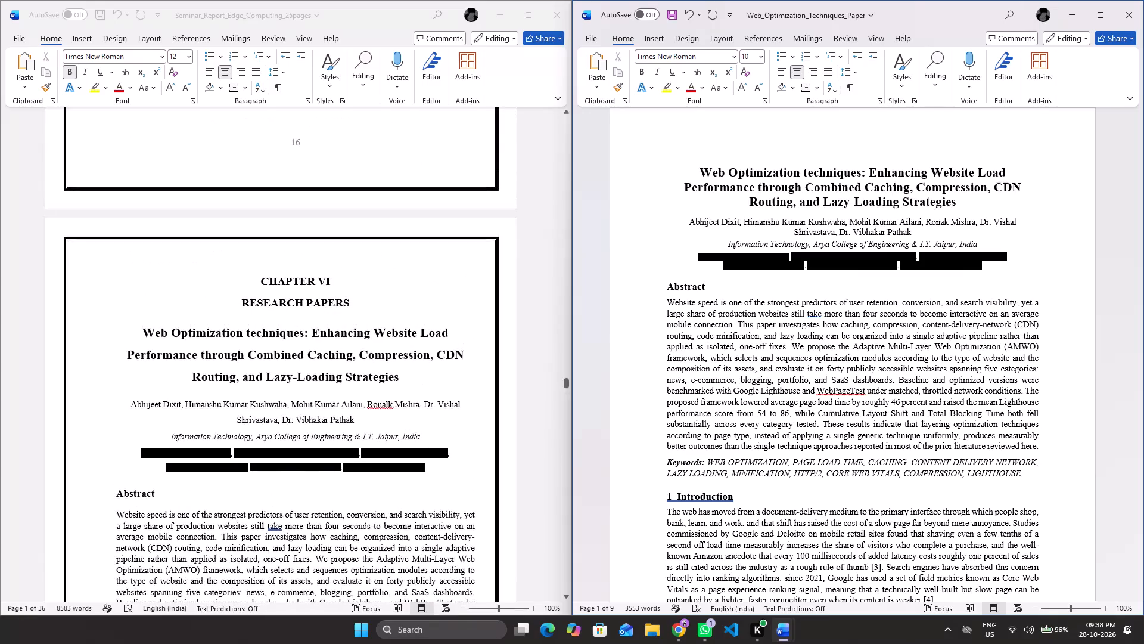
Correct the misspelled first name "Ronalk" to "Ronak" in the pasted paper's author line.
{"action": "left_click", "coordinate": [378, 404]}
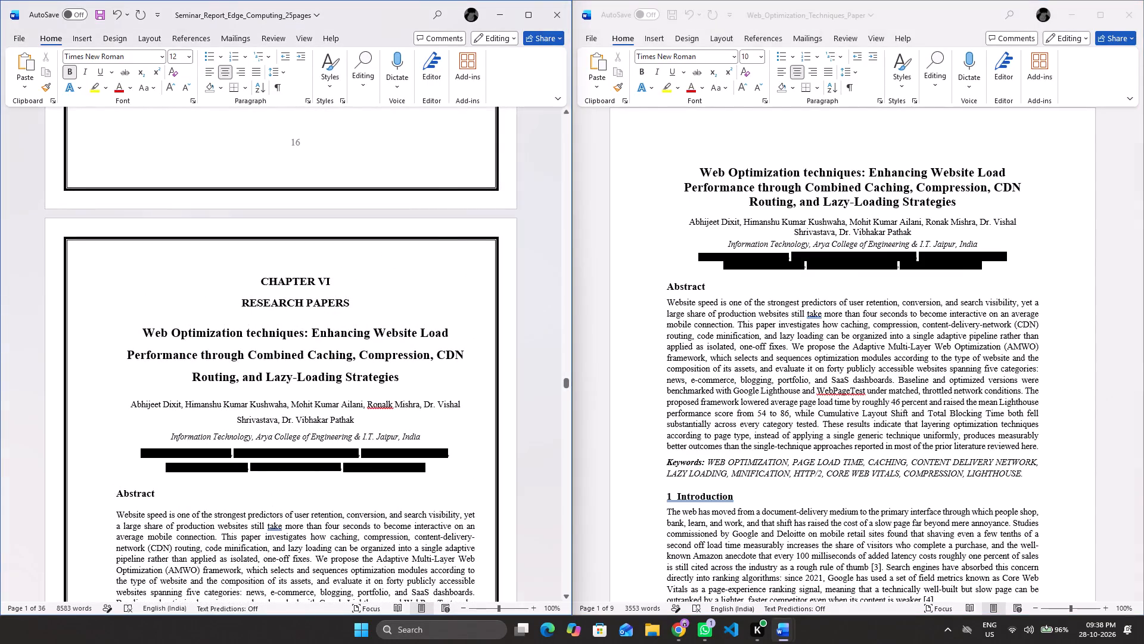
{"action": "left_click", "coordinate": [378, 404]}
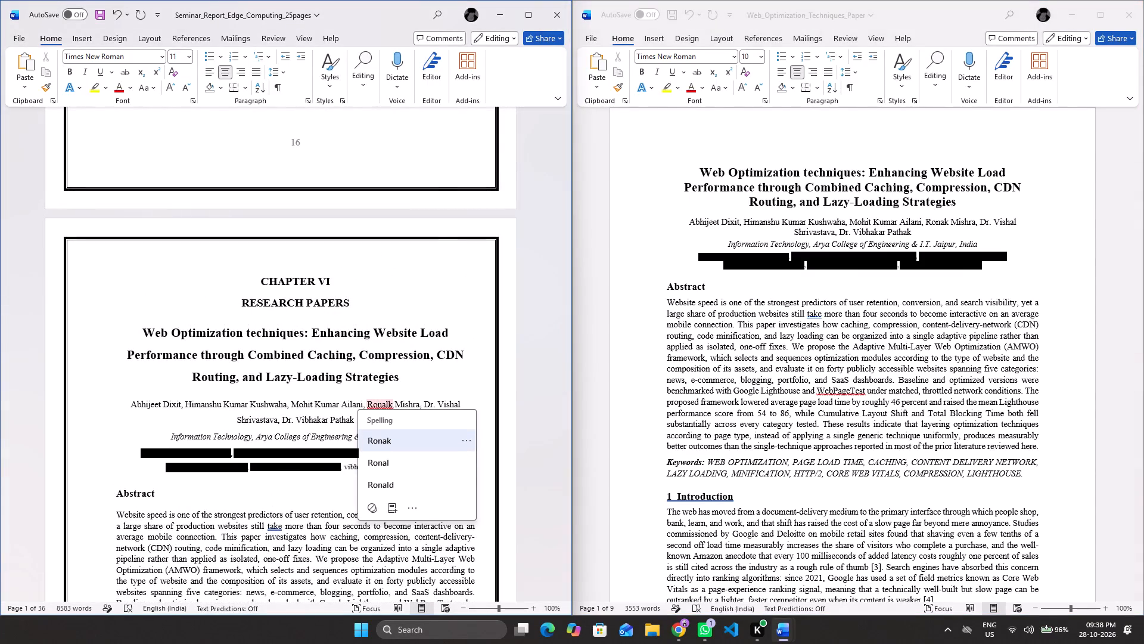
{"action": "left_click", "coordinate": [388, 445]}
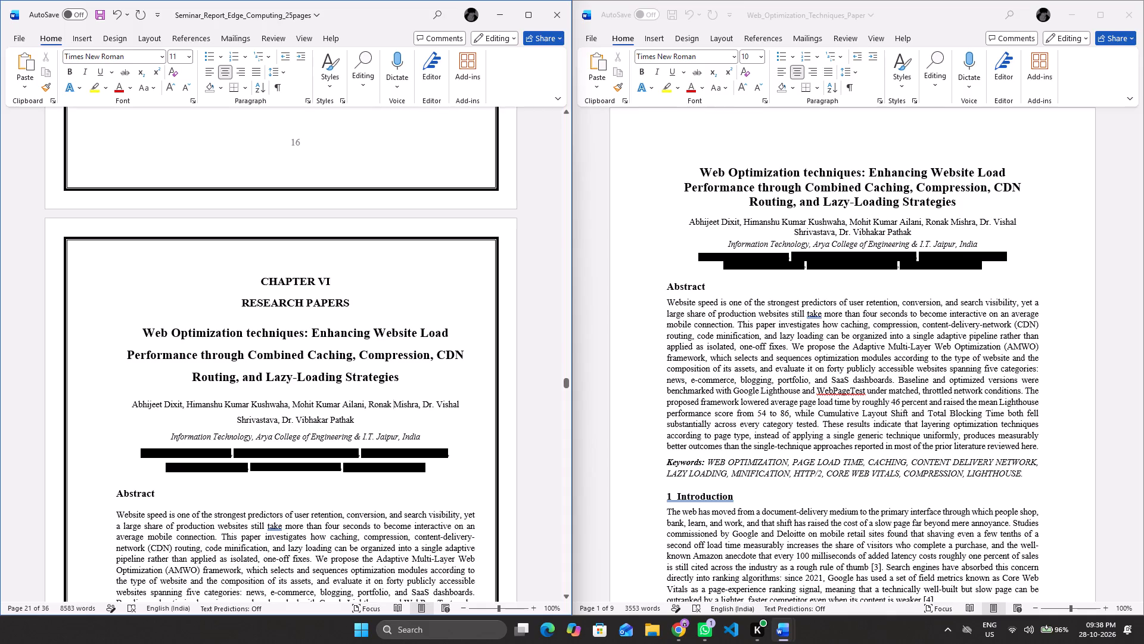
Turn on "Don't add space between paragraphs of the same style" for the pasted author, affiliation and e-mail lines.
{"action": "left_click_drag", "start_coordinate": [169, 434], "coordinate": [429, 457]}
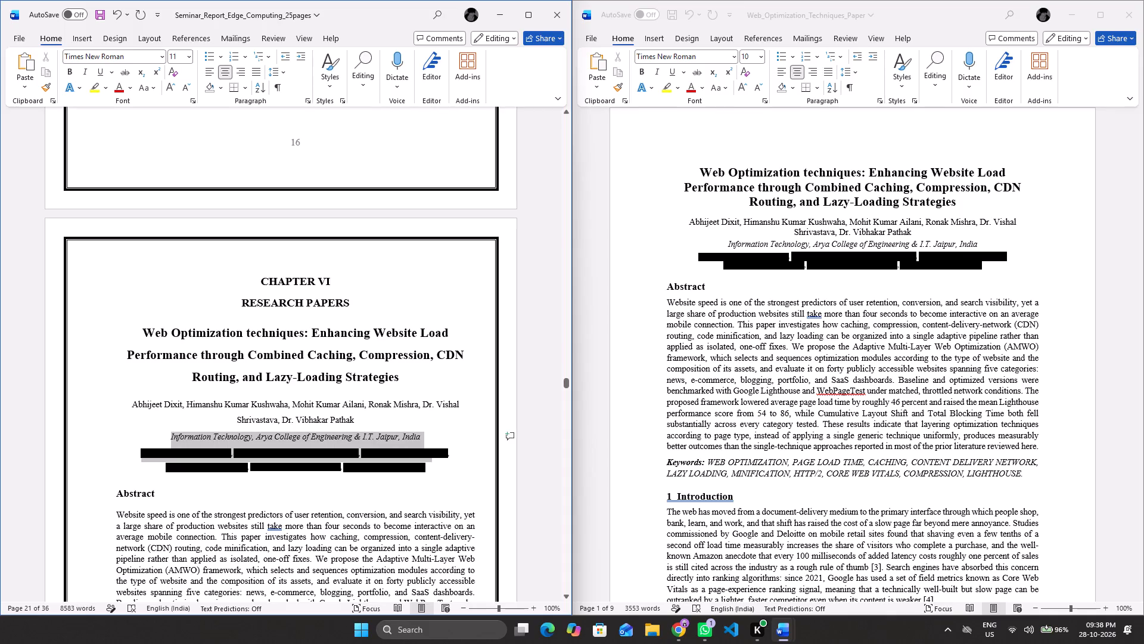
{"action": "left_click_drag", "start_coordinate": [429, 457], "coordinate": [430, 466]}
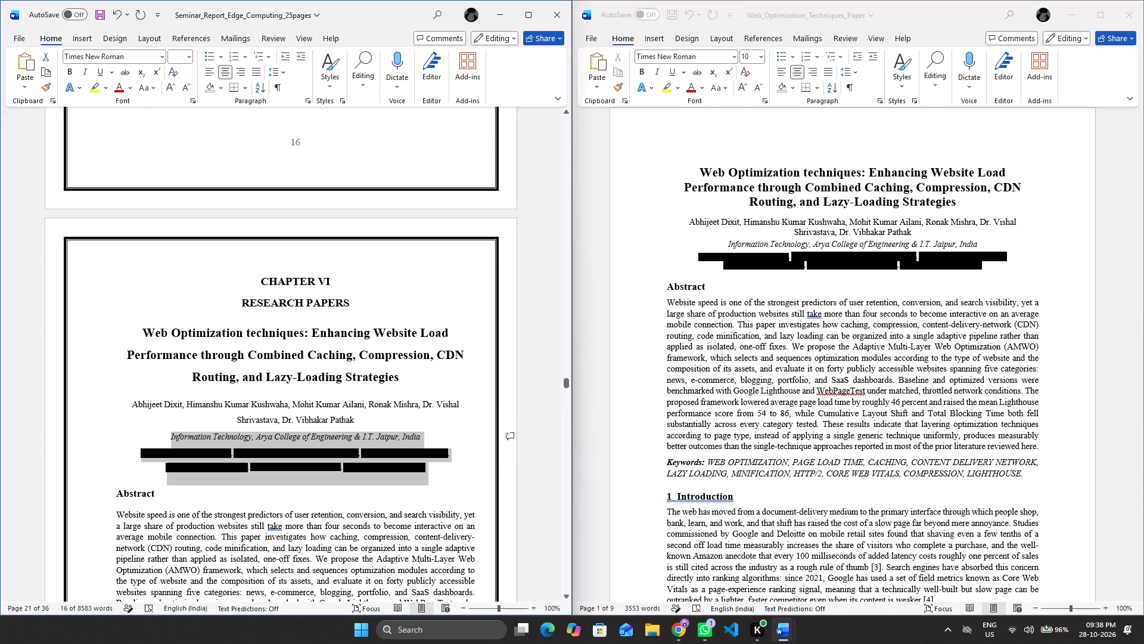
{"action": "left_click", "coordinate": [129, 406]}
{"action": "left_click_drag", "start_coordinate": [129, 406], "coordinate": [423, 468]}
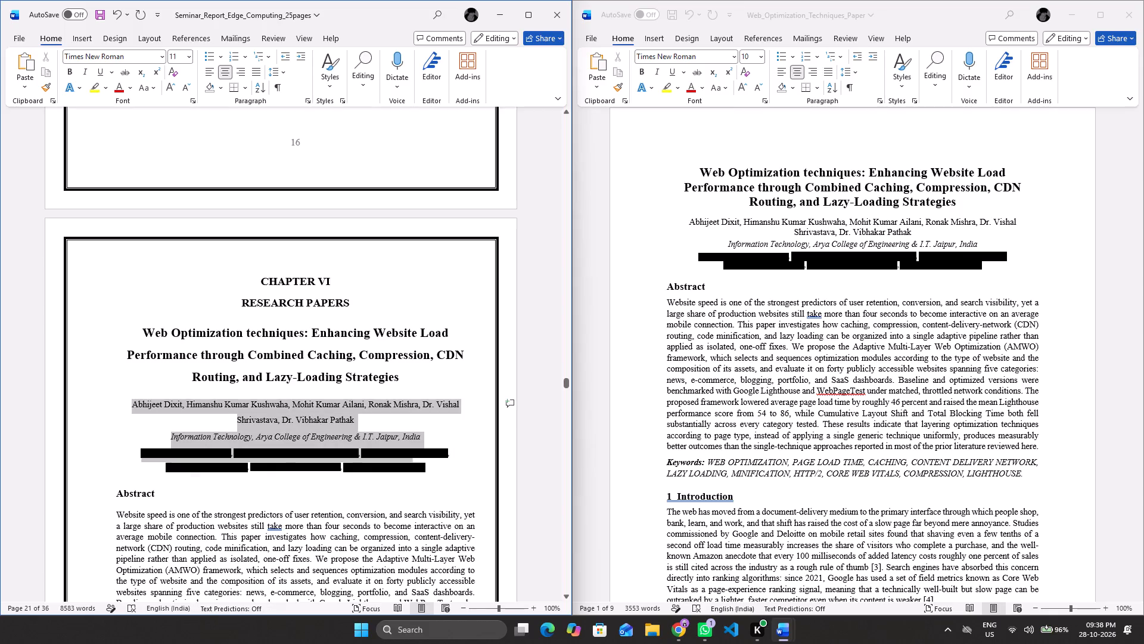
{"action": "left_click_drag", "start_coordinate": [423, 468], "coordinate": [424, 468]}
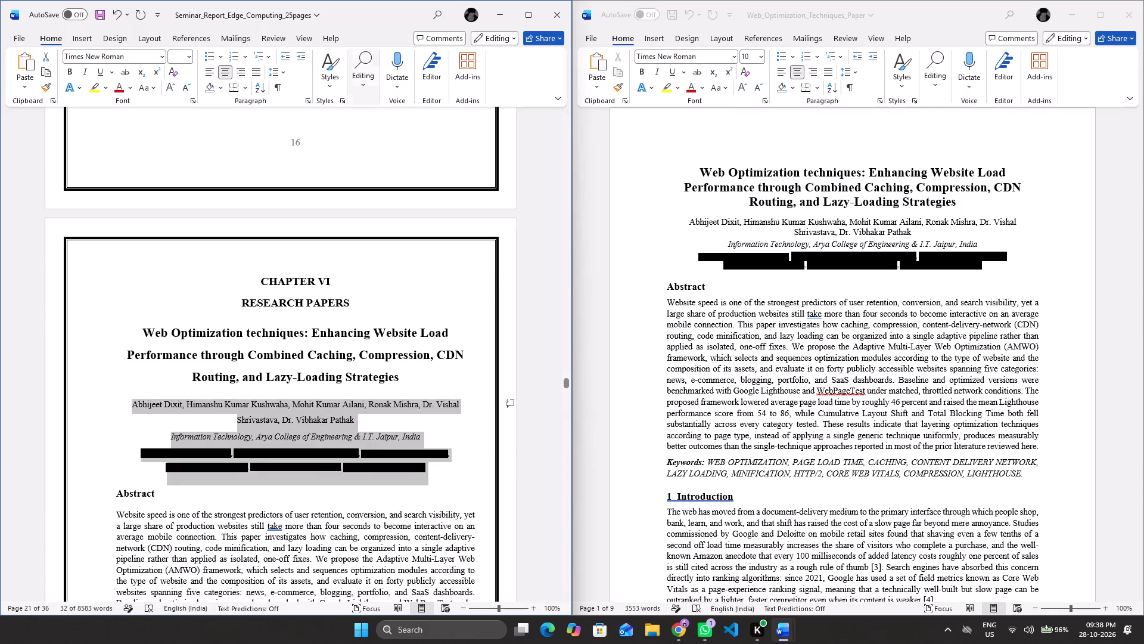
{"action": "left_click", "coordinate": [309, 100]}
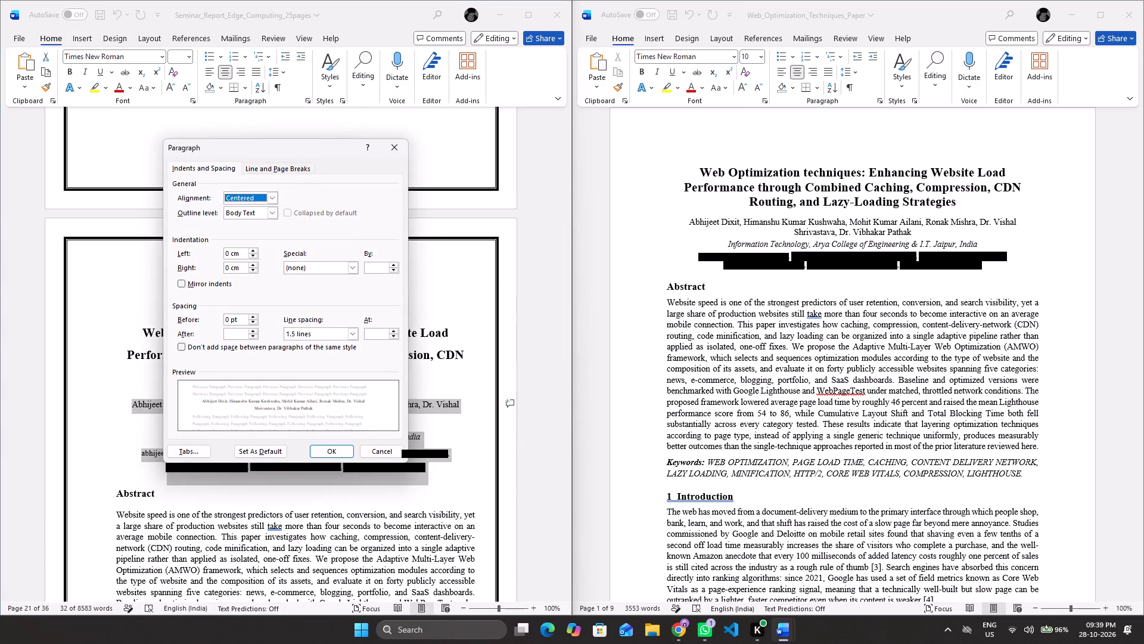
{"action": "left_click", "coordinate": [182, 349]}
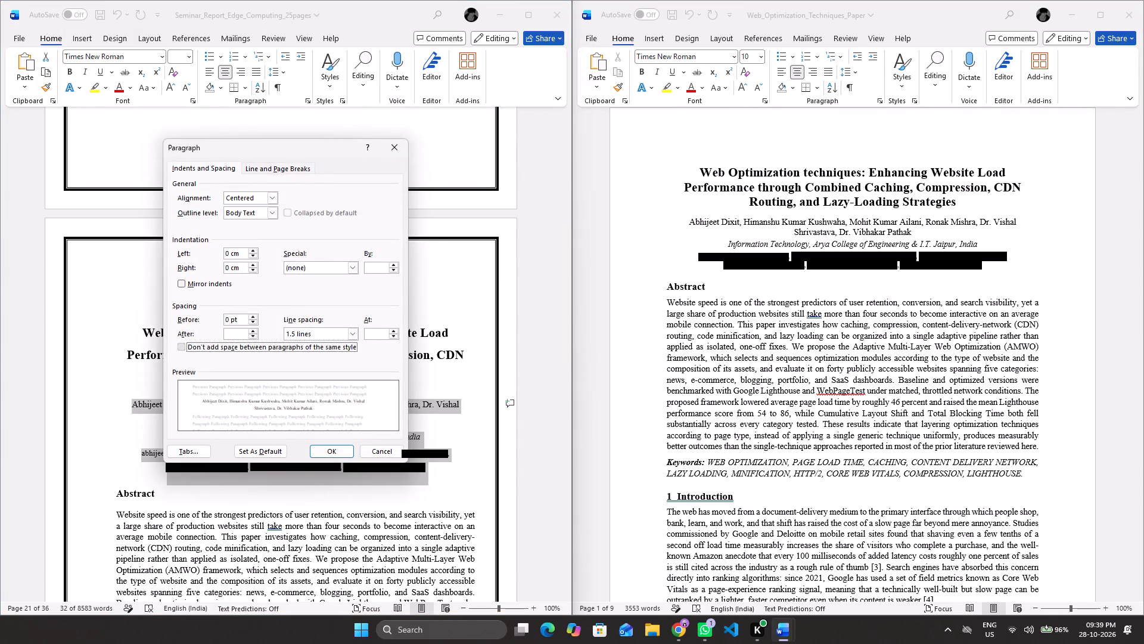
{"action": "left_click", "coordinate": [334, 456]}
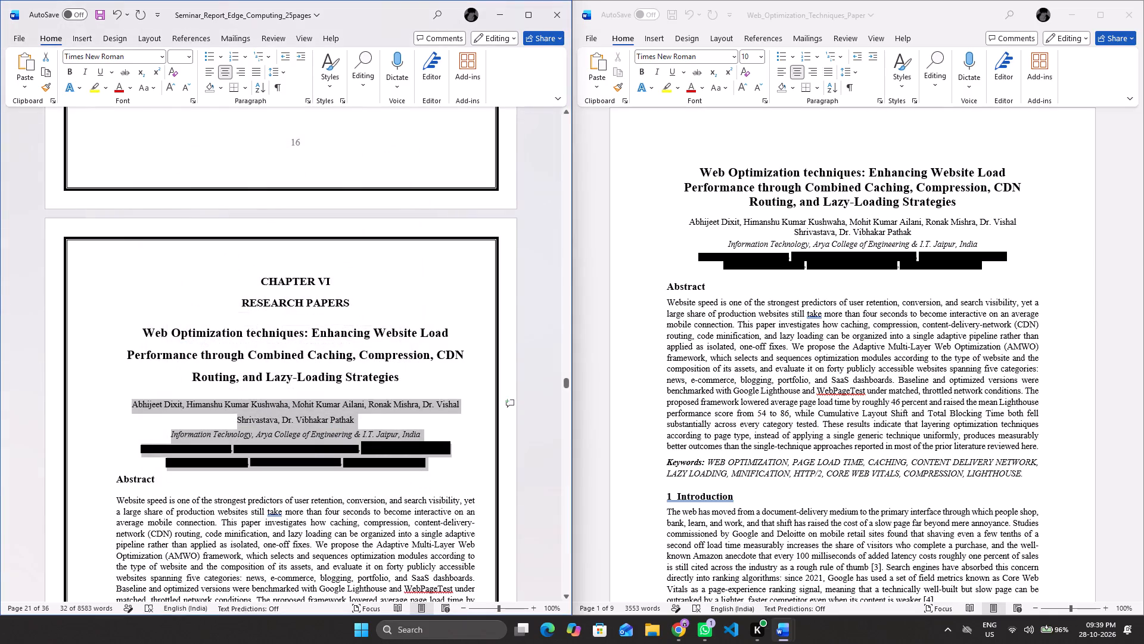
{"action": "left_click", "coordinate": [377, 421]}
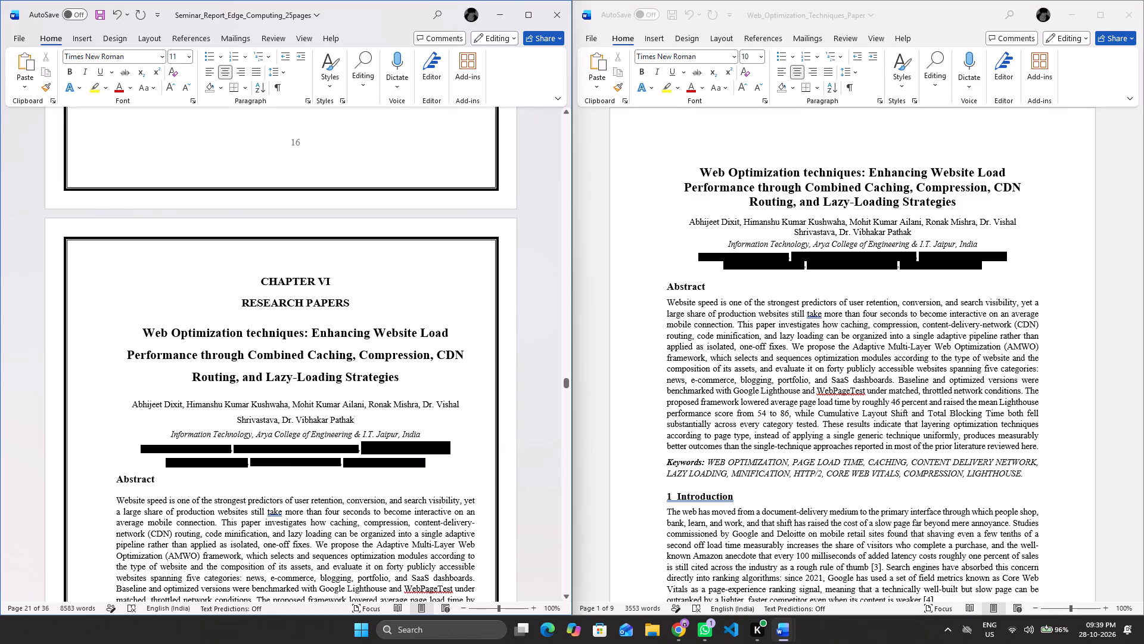
Delete the pasted paper's title, author, affiliation and e-mail lines above the Abstract in Chapter VI.
{"action": "left_click_drag", "start_coordinate": [143, 332], "coordinate": [174, 343]}
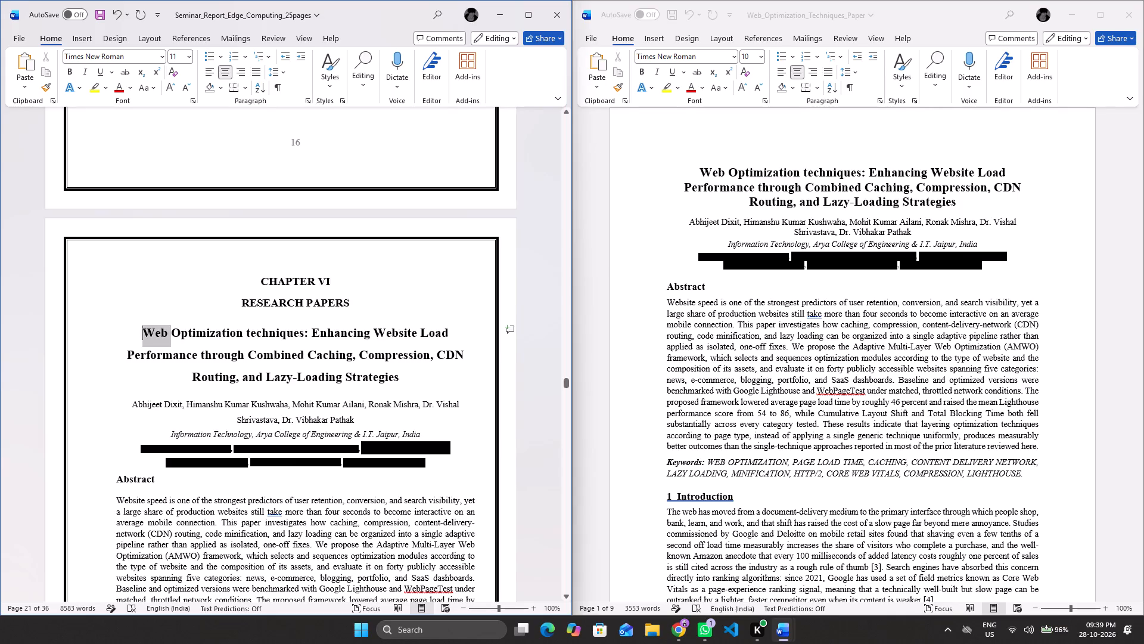
{"action": "left_click_drag", "start_coordinate": [174, 343], "coordinate": [419, 458]}
{"action": "key", "text": "BackSpace"}
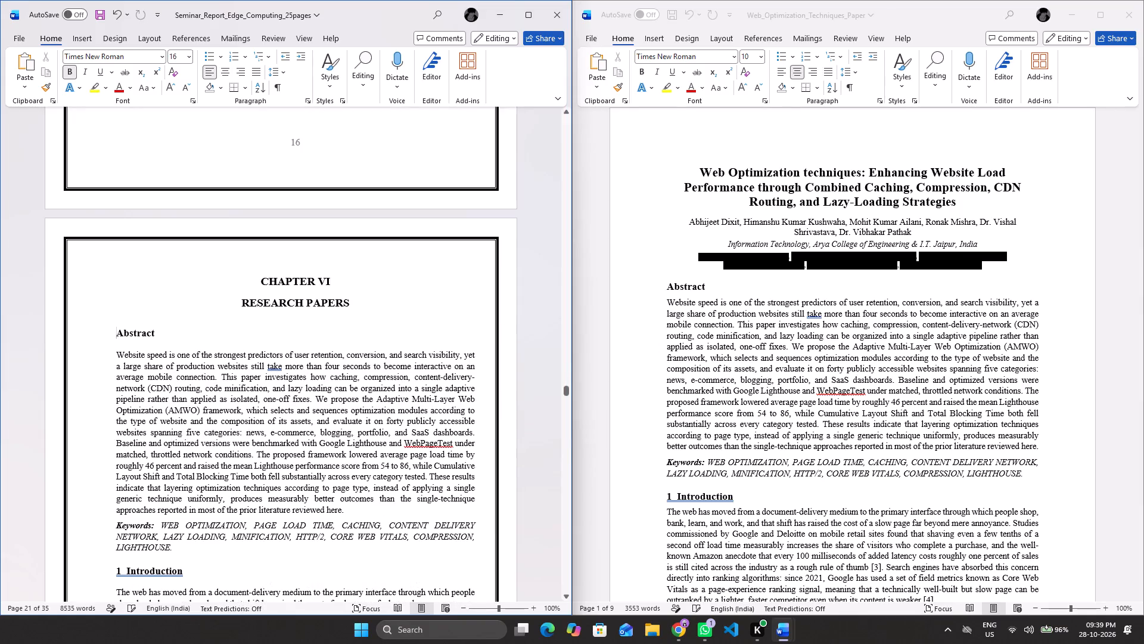
Copy the title, author, affiliation and e-mail lines from the original paper to below the RESEARCH PAPERS heading, leaving no empty line before Abstract.
{"action": "left_click", "coordinate": [700, 170]}
{"action": "left_click_drag", "start_coordinate": [700, 170], "coordinate": [1003, 258]}
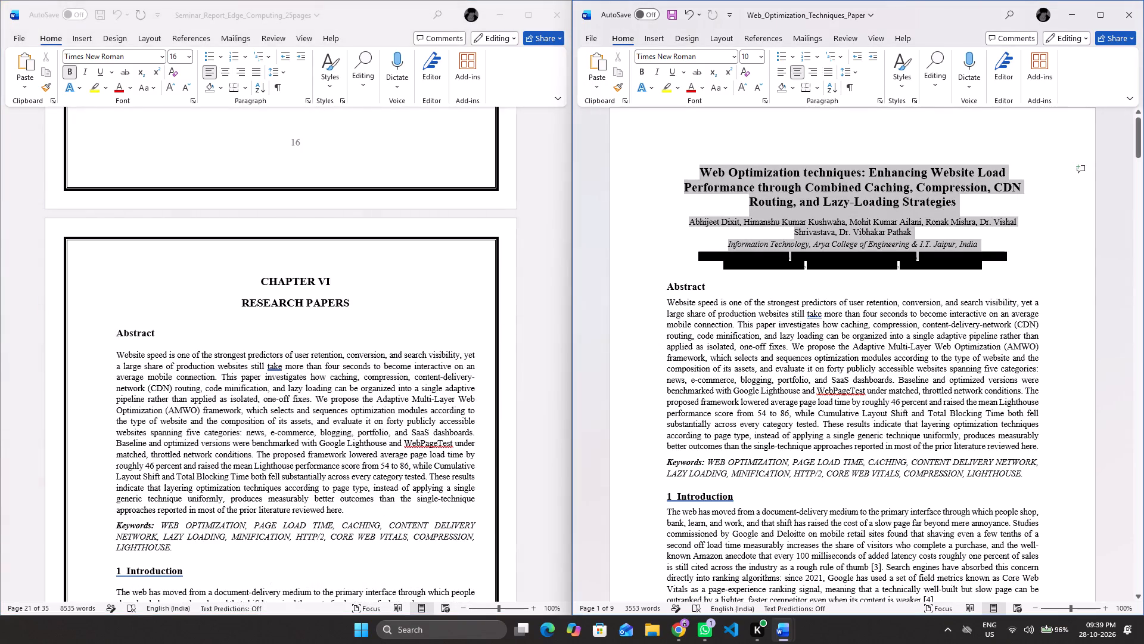
{"action": "left_click_drag", "start_coordinate": [1003, 258], "coordinate": [989, 264]}
{"action": "key", "text": "ctrl+c"}
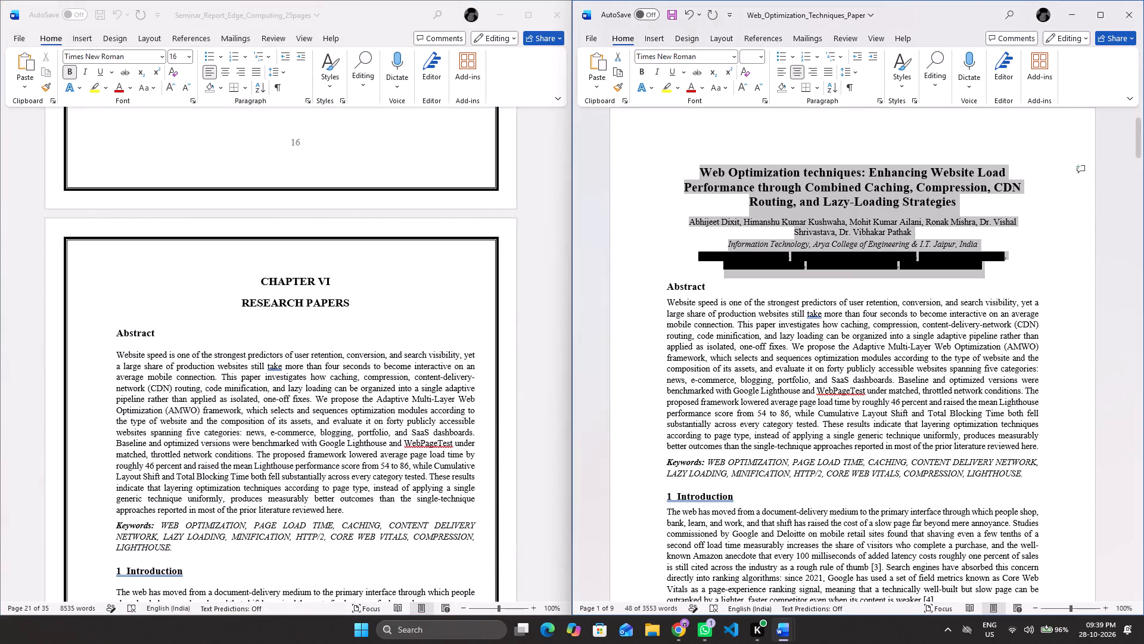
{"action": "left_click", "coordinate": [370, 296]}
{"action": "left_click", "coordinate": [355, 301]}
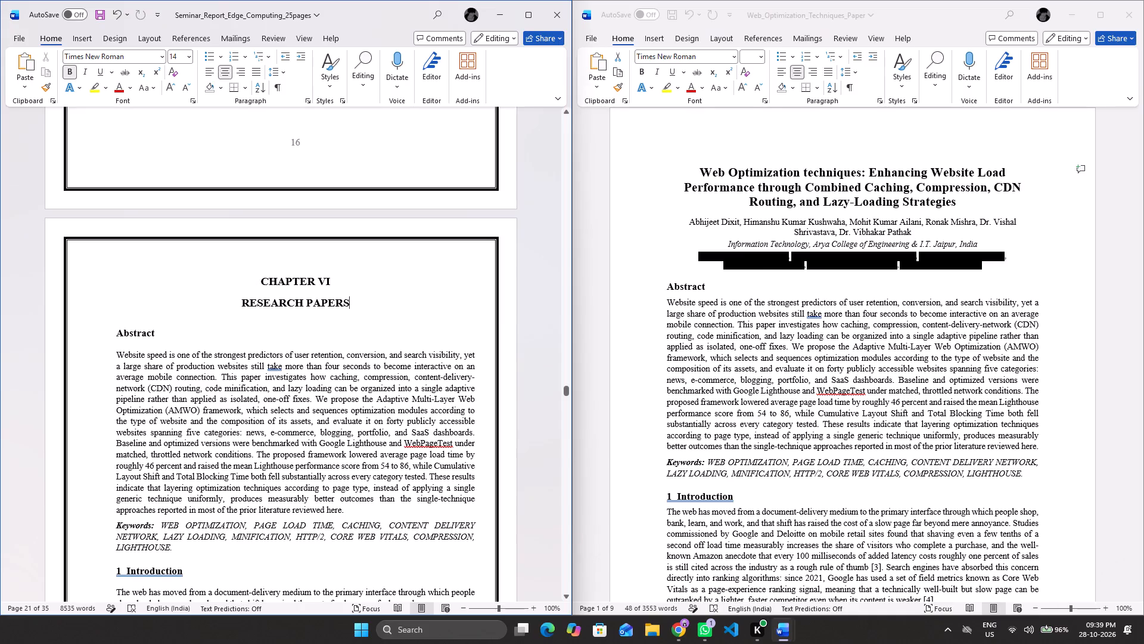
{"action": "key", "text": "Return"}
{"action": "key", "text": "ctrl+v"}
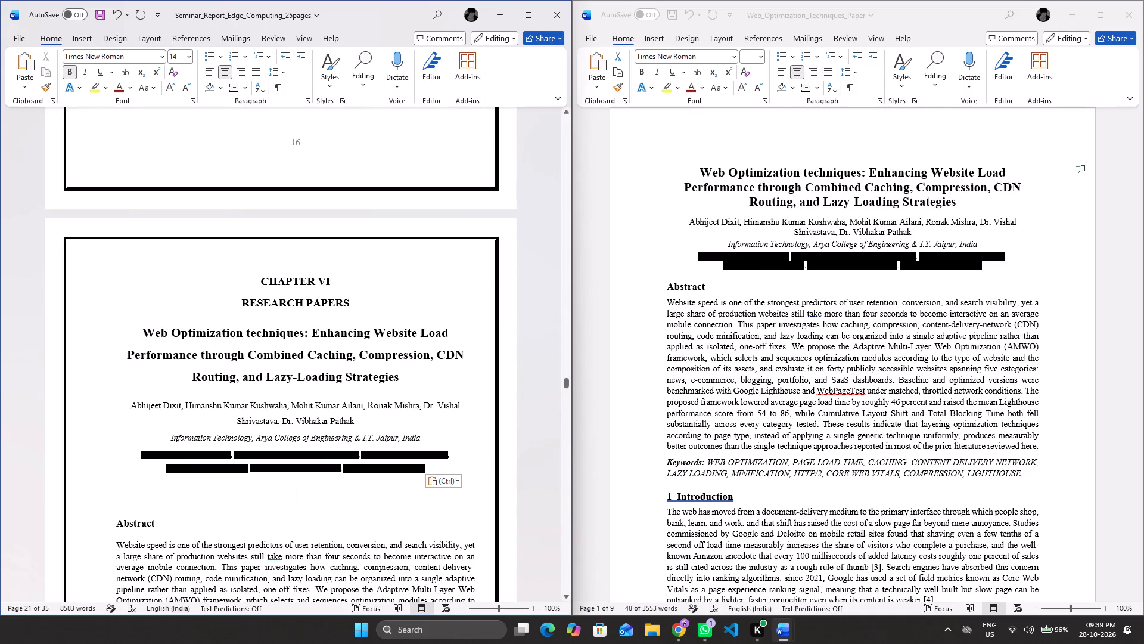
{"action": "key", "text": "Delete"}
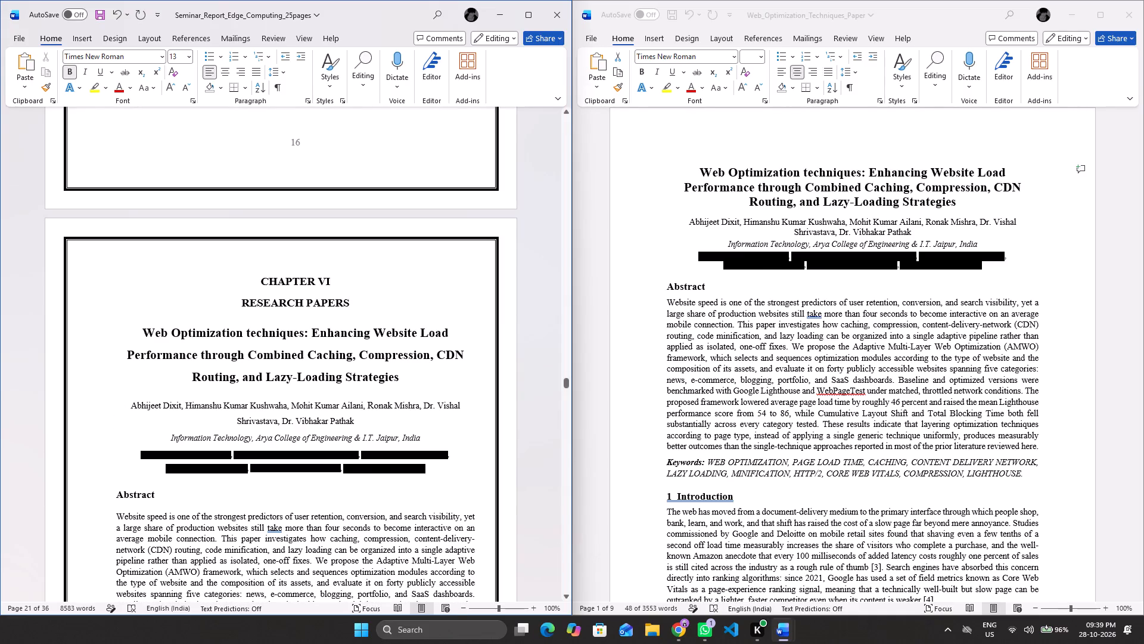
Set the line spacing of the title, author, affiliation and e-mail lines below RESEARCH PAPERS to Multiple at 1.
{"action": "left_click_drag", "start_coordinate": [142, 327], "coordinate": [425, 432]}
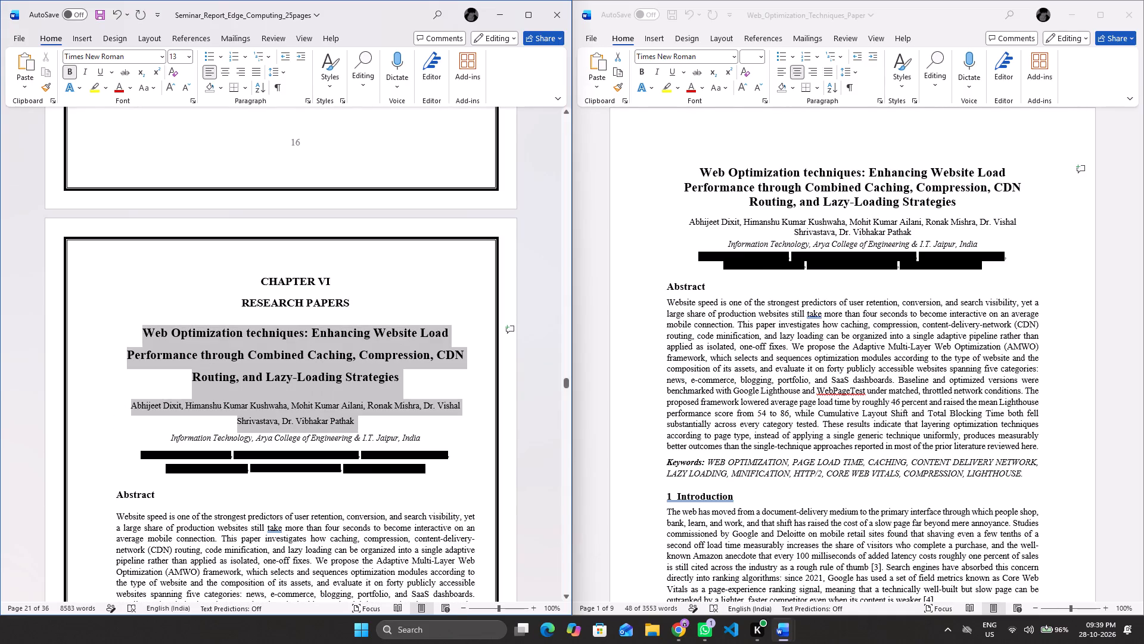
{"action": "left_click_drag", "start_coordinate": [425, 432], "coordinate": [438, 465]}
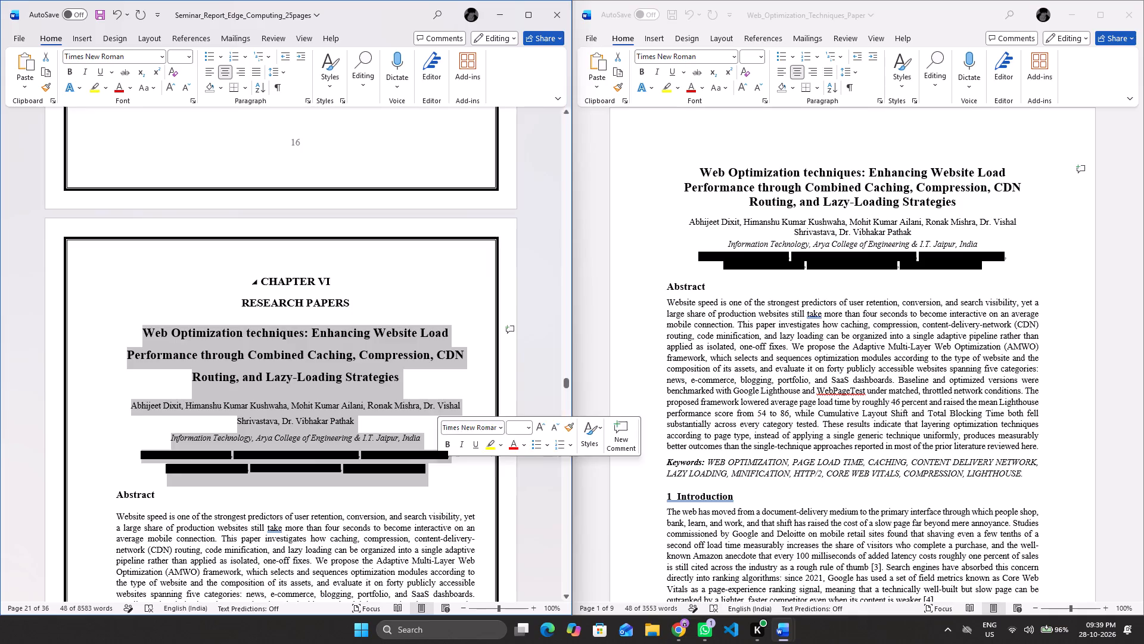
{"action": "left_click", "coordinate": [306, 100]}
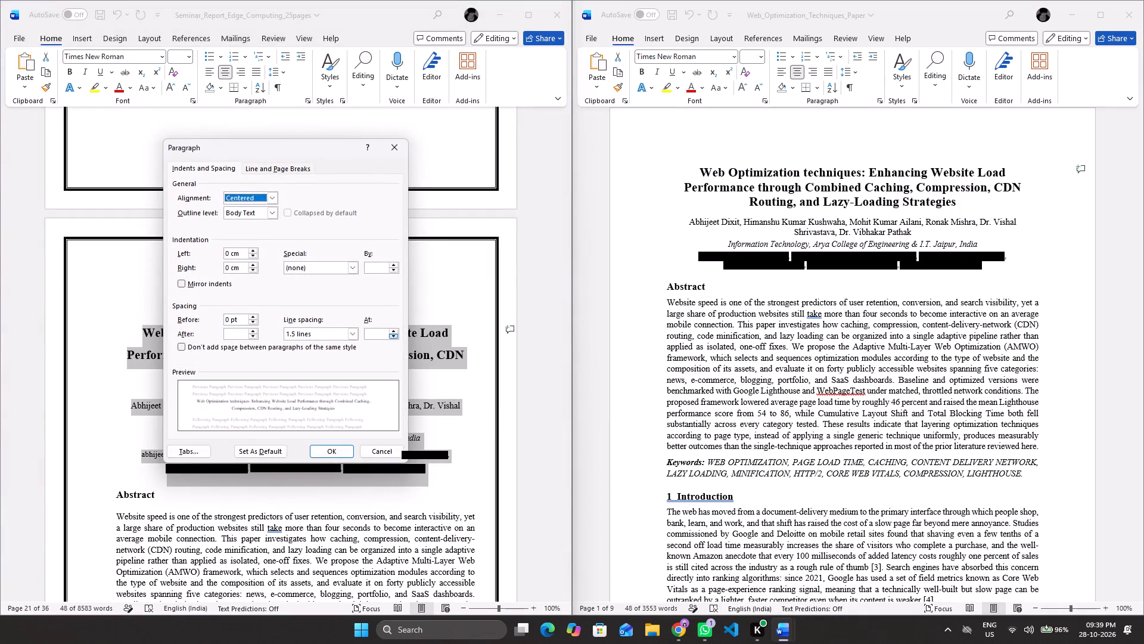
{"action": "left_click", "coordinate": [393, 333]}
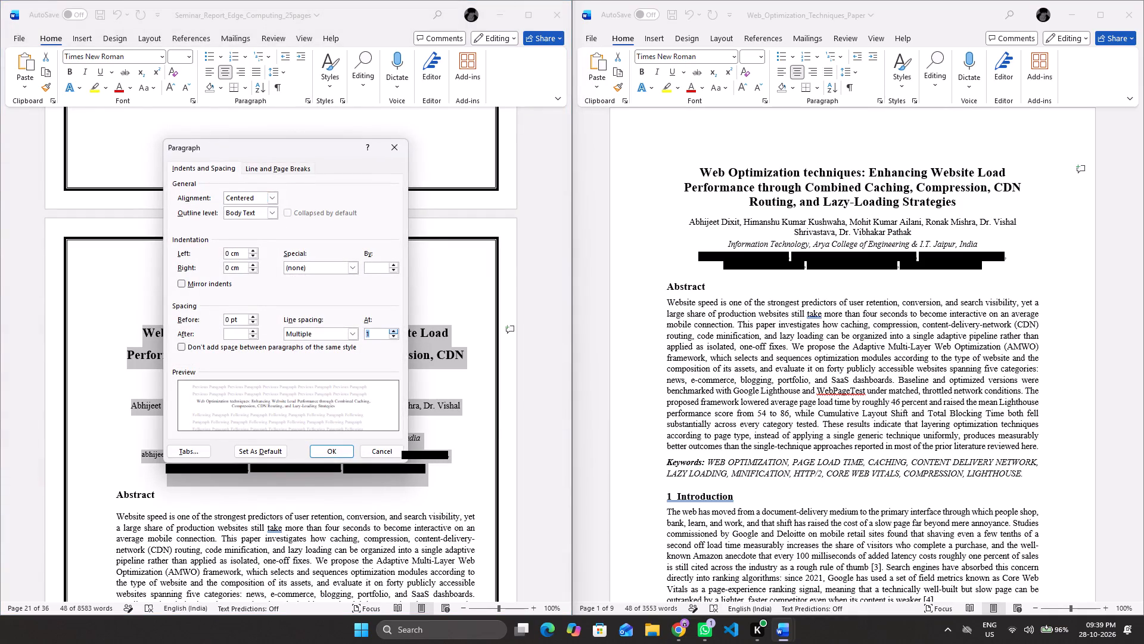
{"action": "left_click", "coordinate": [336, 450]}
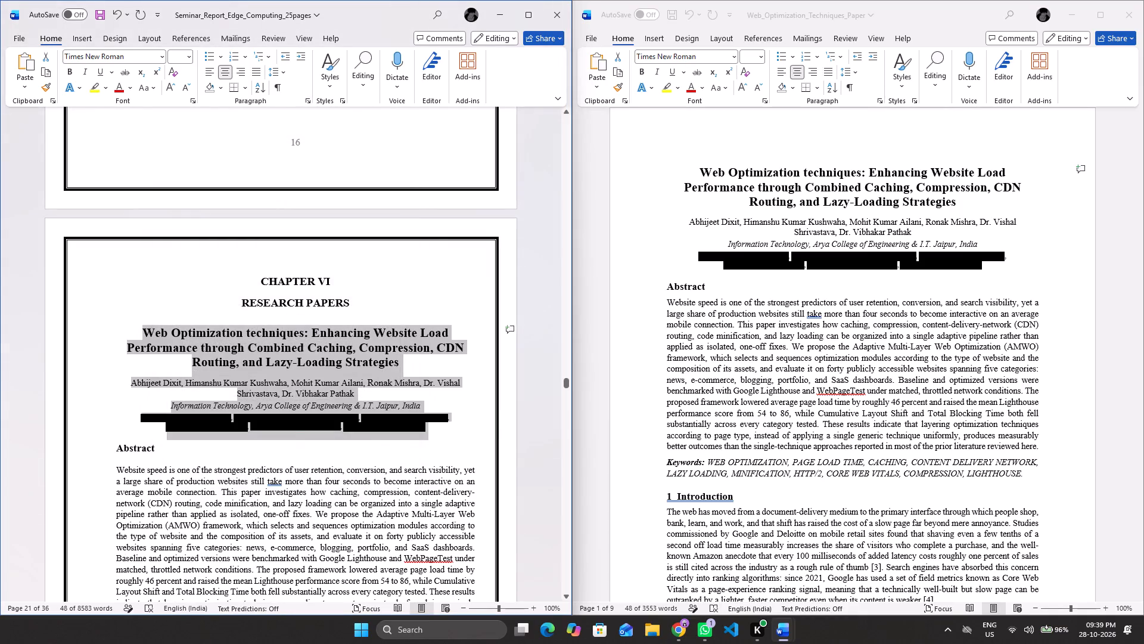
{"action": "left_click", "coordinate": [370, 371]}
Pull the AMWO evaluation flowchart up from the following page to join the paragraph in section 3.5 Proposed Flowchart.
{"action": "scroll", "coordinate": [376, 306], "scroll_direction": "down", "scroll_amount": 1}
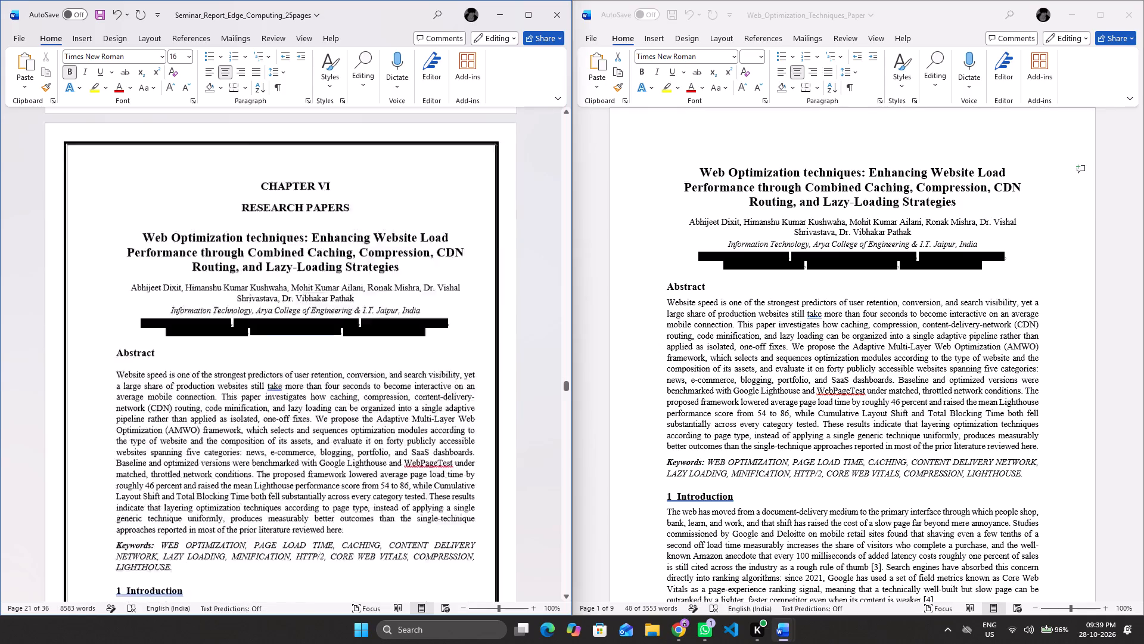
{"action": "scroll", "coordinate": [376, 306], "scroll_direction": "down", "scroll_amount": 5}
{"action": "scroll", "coordinate": [376, 306], "scroll_direction": "up", "scroll_amount": 1}
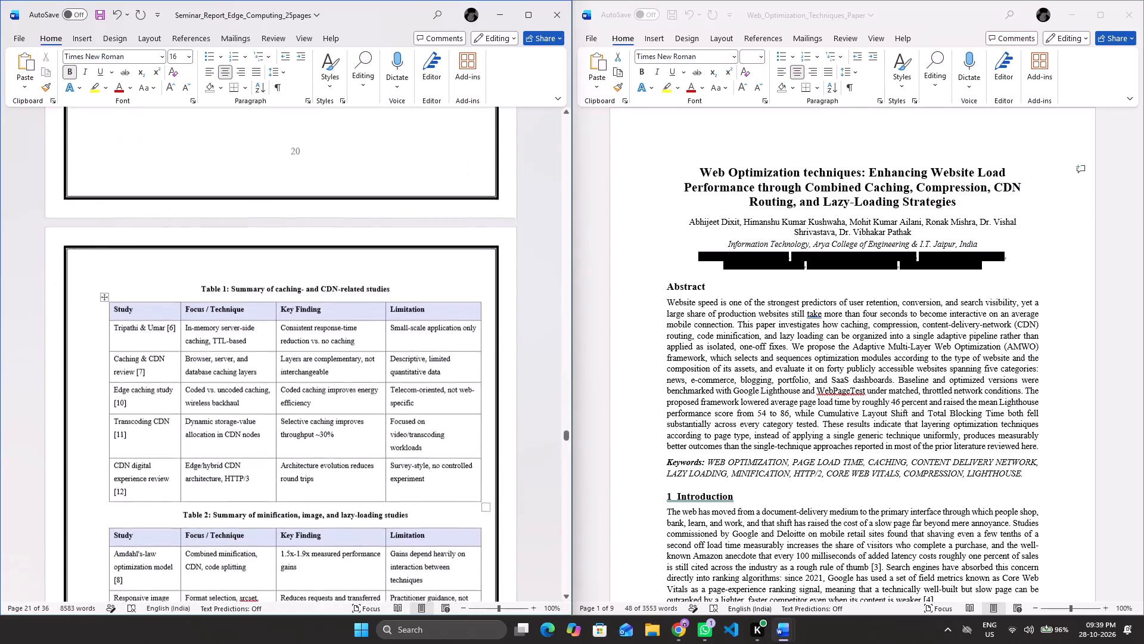
{"action": "scroll", "coordinate": [376, 306], "scroll_direction": "up", "scroll_amount": 1}
{"action": "scroll", "coordinate": [376, 306], "scroll_direction": "down", "scroll_amount": 1}
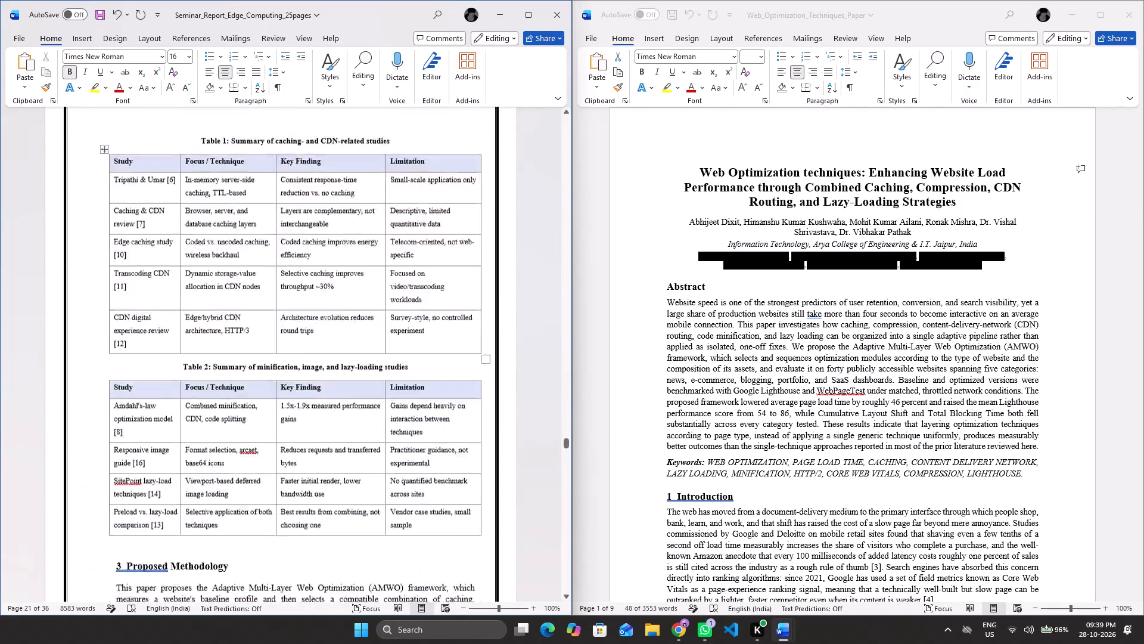
{"action": "scroll", "coordinate": [376, 306], "scroll_direction": "down", "scroll_amount": 3}
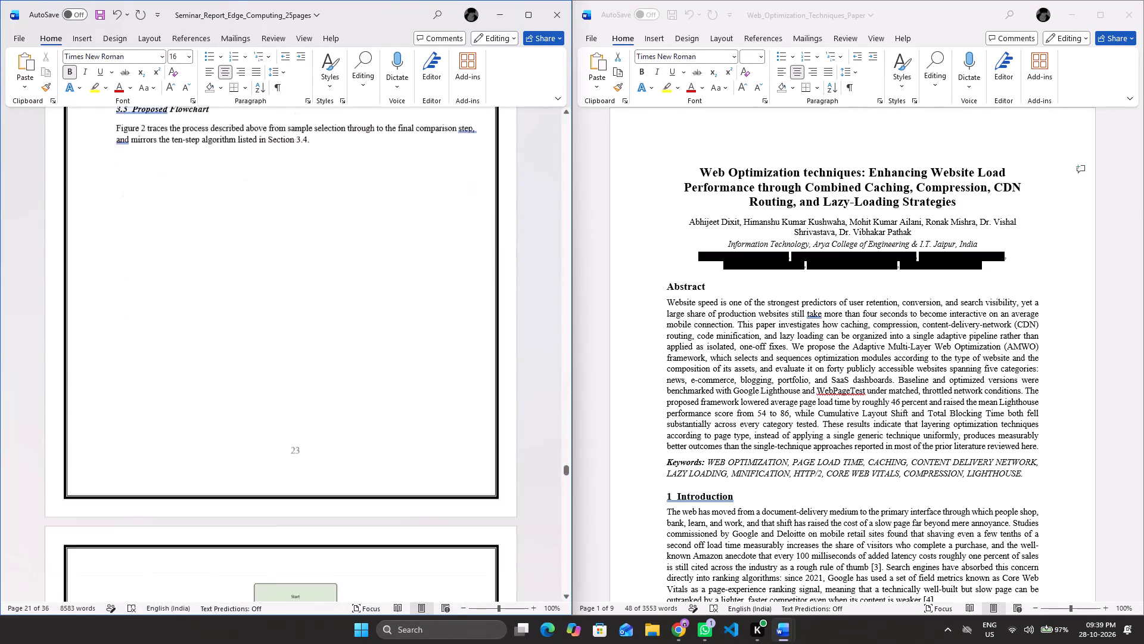
{"action": "scroll", "coordinate": [376, 306], "scroll_direction": "down", "scroll_amount": 1}
{"action": "scroll", "coordinate": [376, 306], "scroll_direction": "up", "scroll_amount": 1}
{"action": "left_click", "coordinate": [310, 261]}
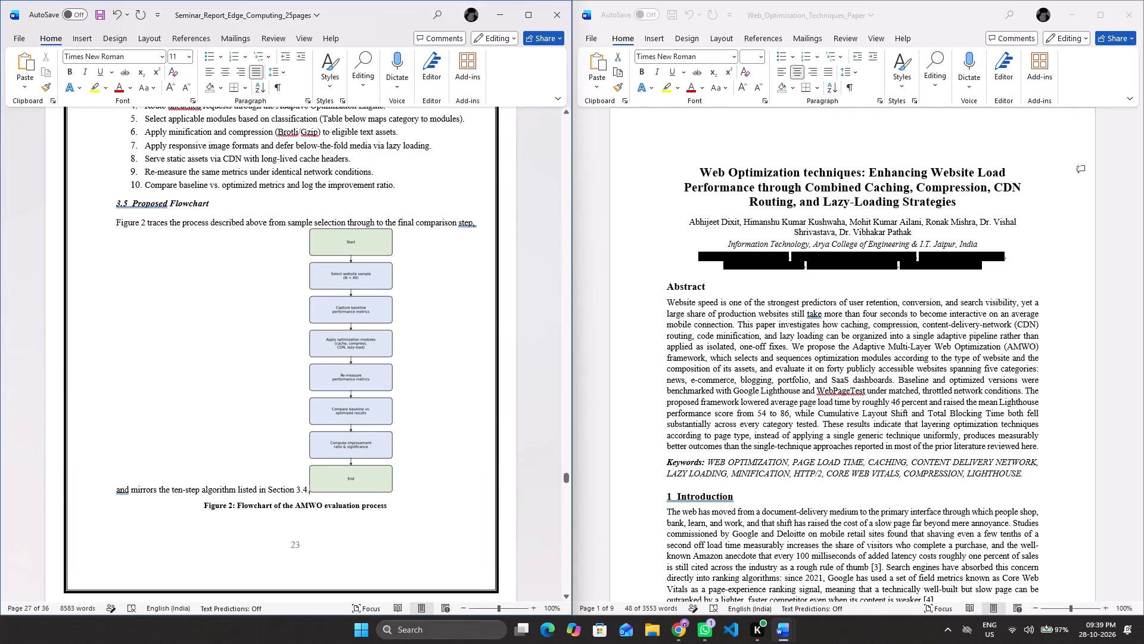
Put the flowchart on its own line below the section 3.5 paragraph, with an empty line before the Figure 2 caption.
{"action": "scroll", "coordinate": [310, 261], "scroll_direction": "down", "scroll_amount": 1}
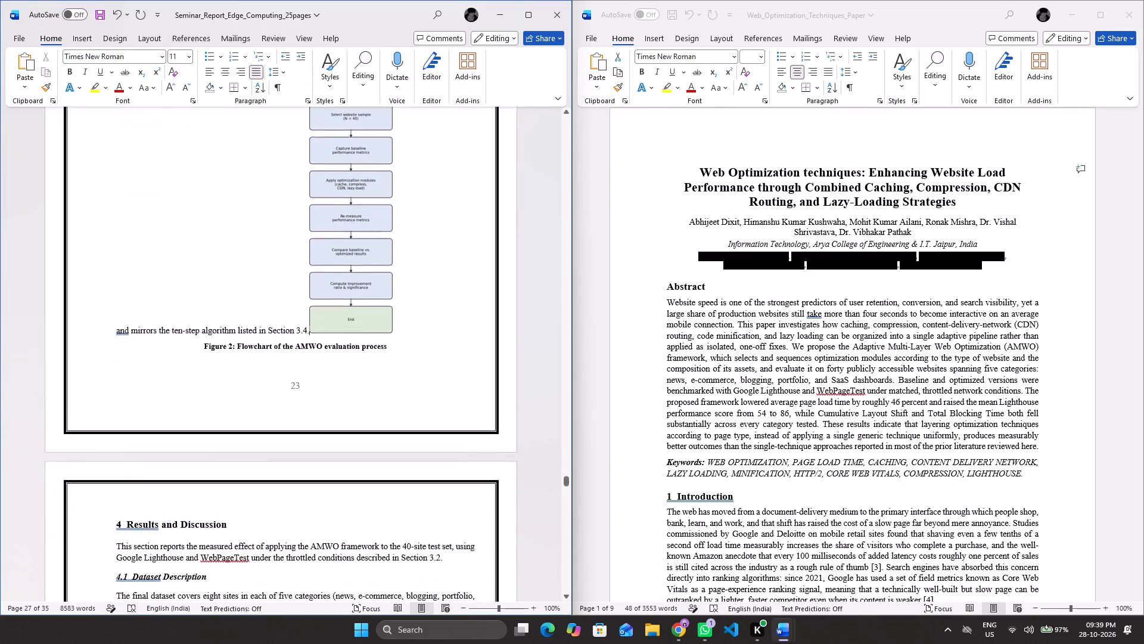
{"action": "left_click", "coordinate": [422, 307]}
{"action": "key", "text": "Return"}
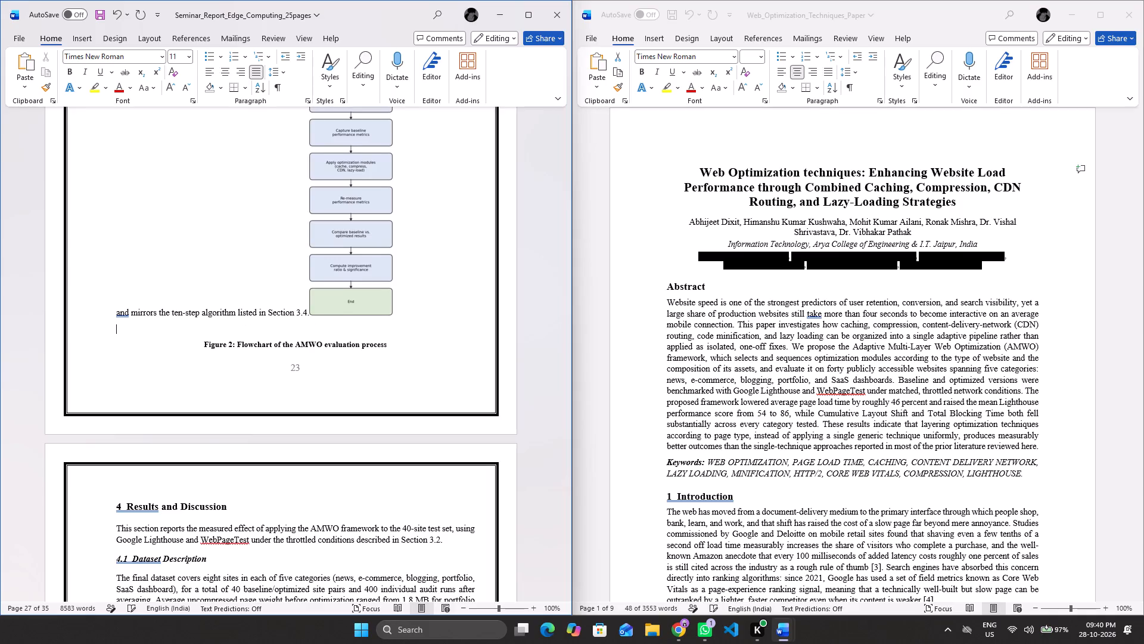
{"action": "left_click", "coordinate": [307, 315]}
{"action": "key", "text": "Right"}
{"action": "key", "text": "Return"}
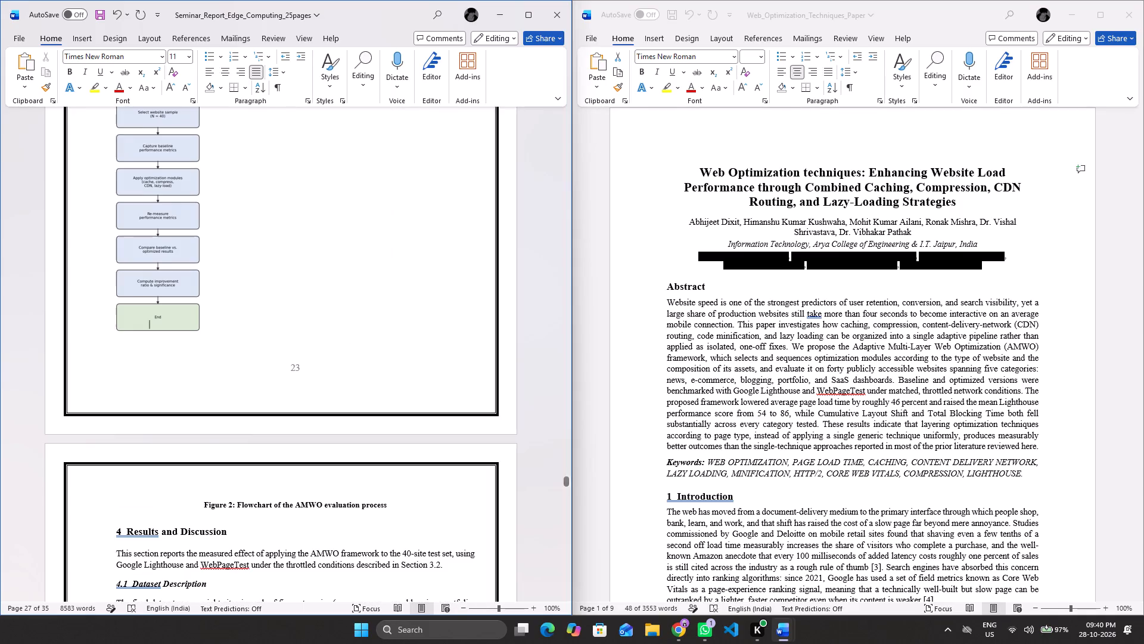
Shift the flowchart with leading spaces so it sits roughly centred below the section 3.5 paragraph.
{"action": "scroll", "coordinate": [307, 315], "scroll_direction": "up", "scroll_amount": 2}
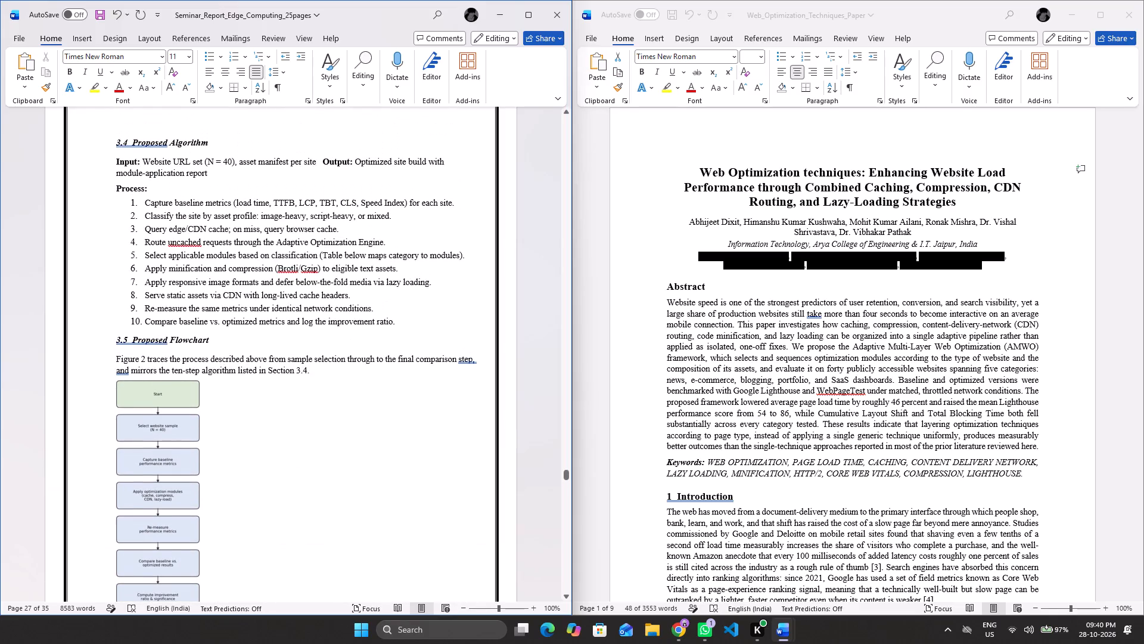
{"action": "left_click", "coordinate": [112, 385]}
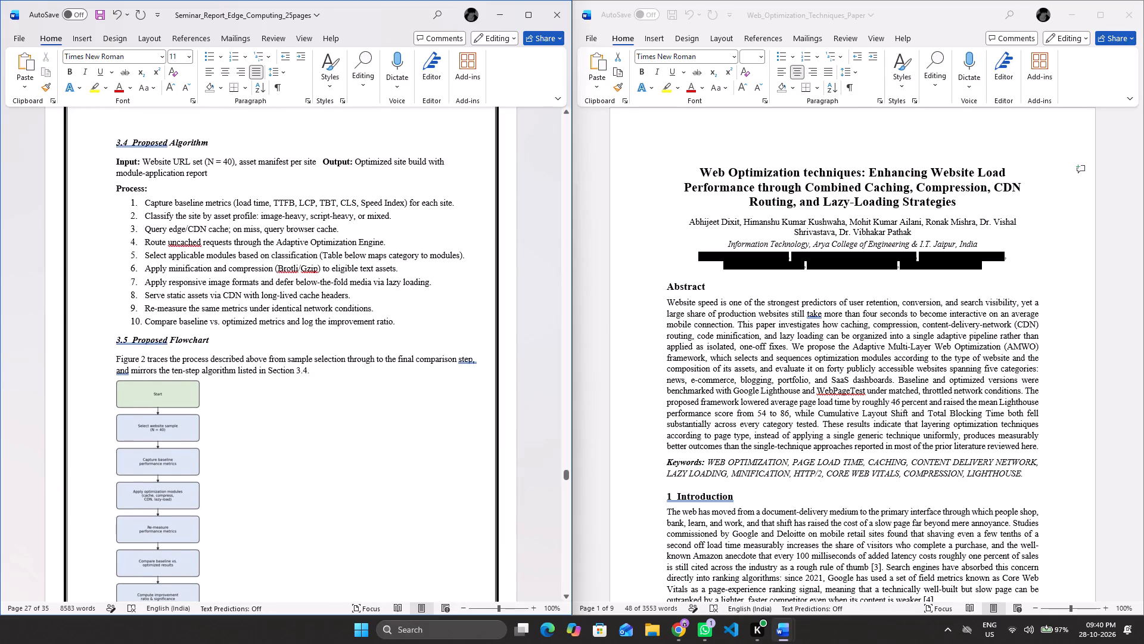
{"action": "left_click", "coordinate": [112, 385]}
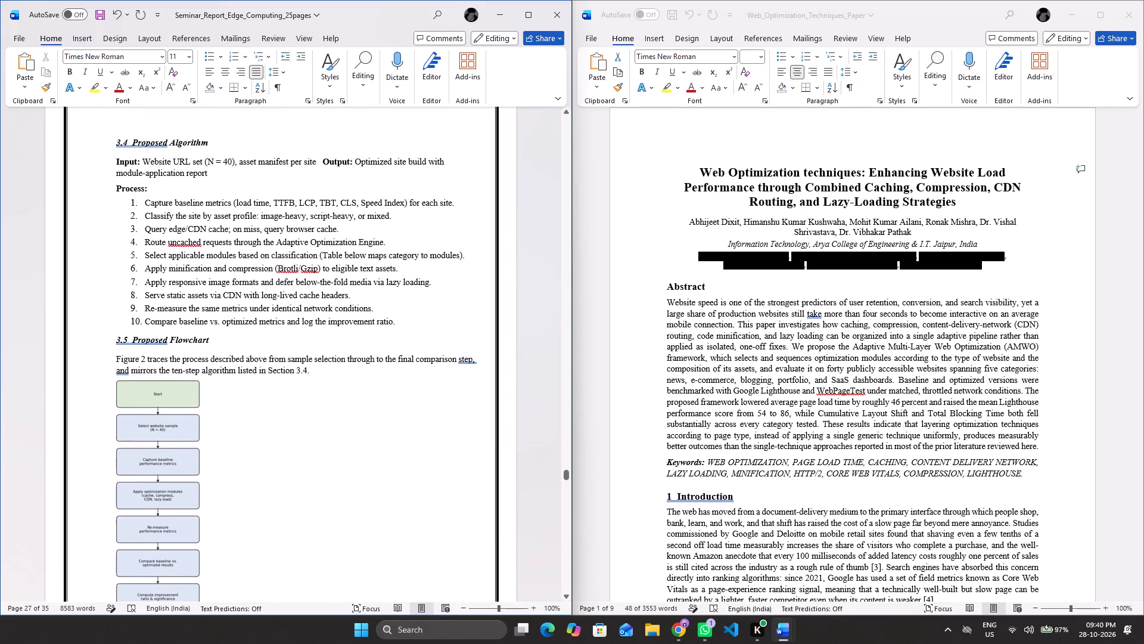
{"action": "left_click", "coordinate": [111, 427]}
{"action": "key", "text": "space"}
{"action": "key", "text": "space"}
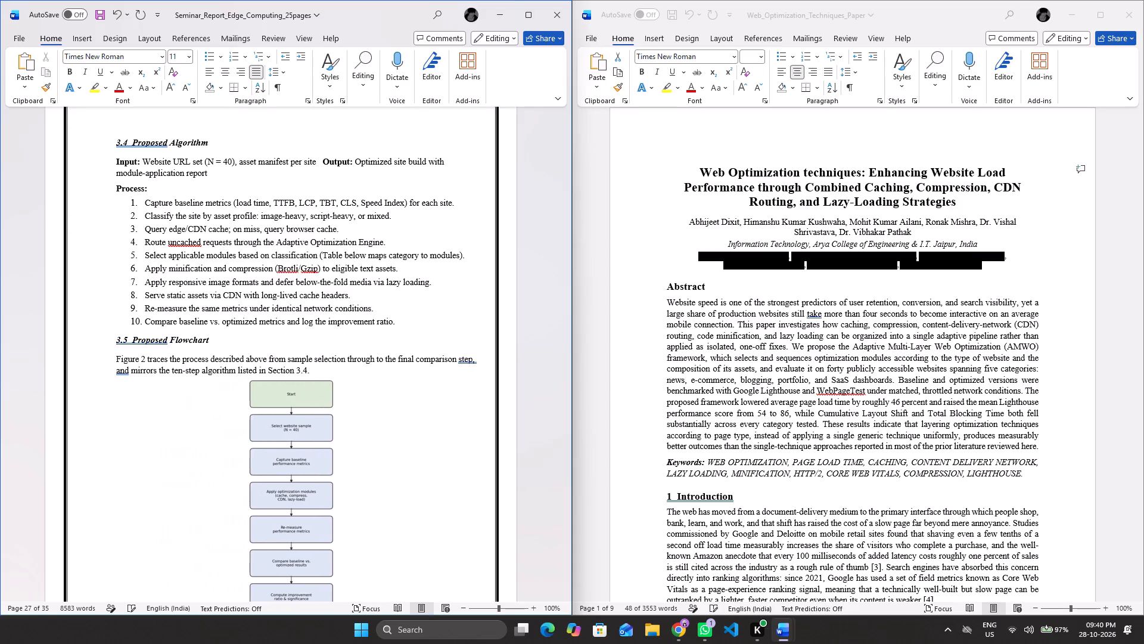
Insert an empty line between Table 1 and the "Table 2: Summary of minification, image, and lazy-loading studies" caption.
{"action": "scroll", "coordinate": [111, 427], "scroll_direction": "down", "scroll_amount": 2}
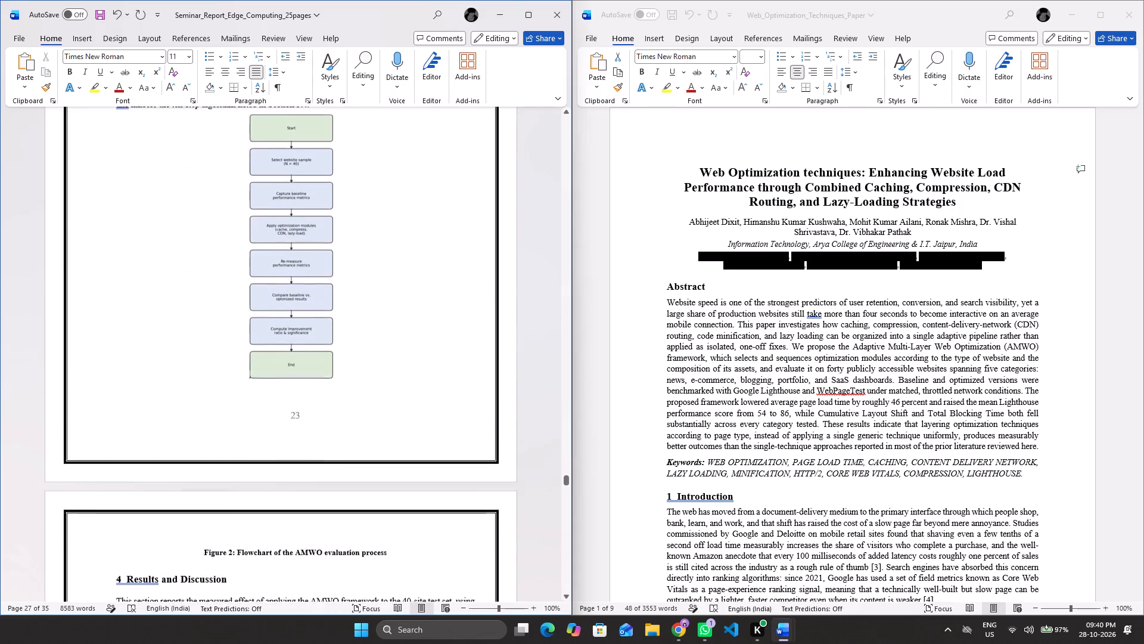
{"action": "scroll", "coordinate": [111, 427], "scroll_direction": "up", "scroll_amount": 4}
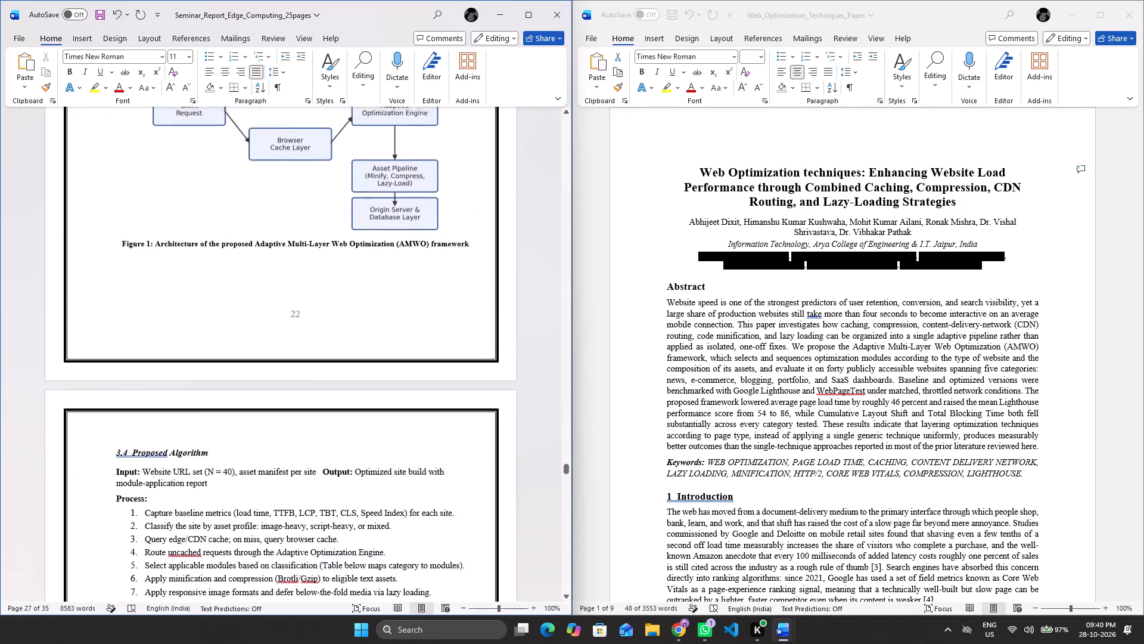
{"action": "scroll", "coordinate": [111, 427], "scroll_direction": "up", "scroll_amount": 5}
{"action": "scroll", "coordinate": [111, 427], "scroll_direction": "down", "scroll_amount": 1}
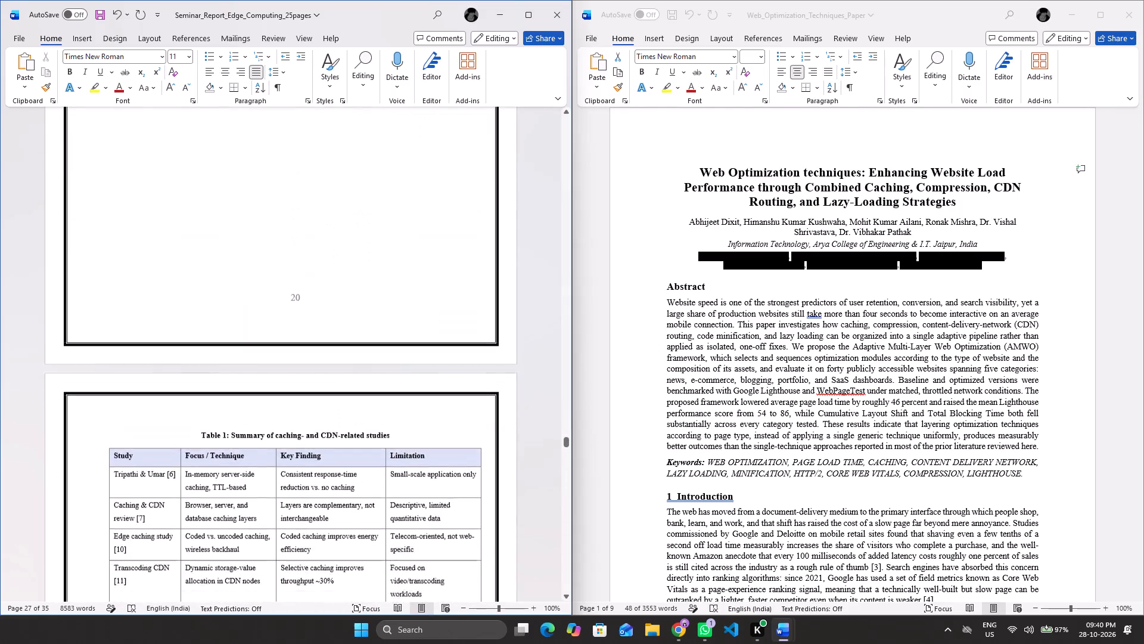
{"action": "scroll", "coordinate": [111, 427], "scroll_direction": "down", "scroll_amount": 1}
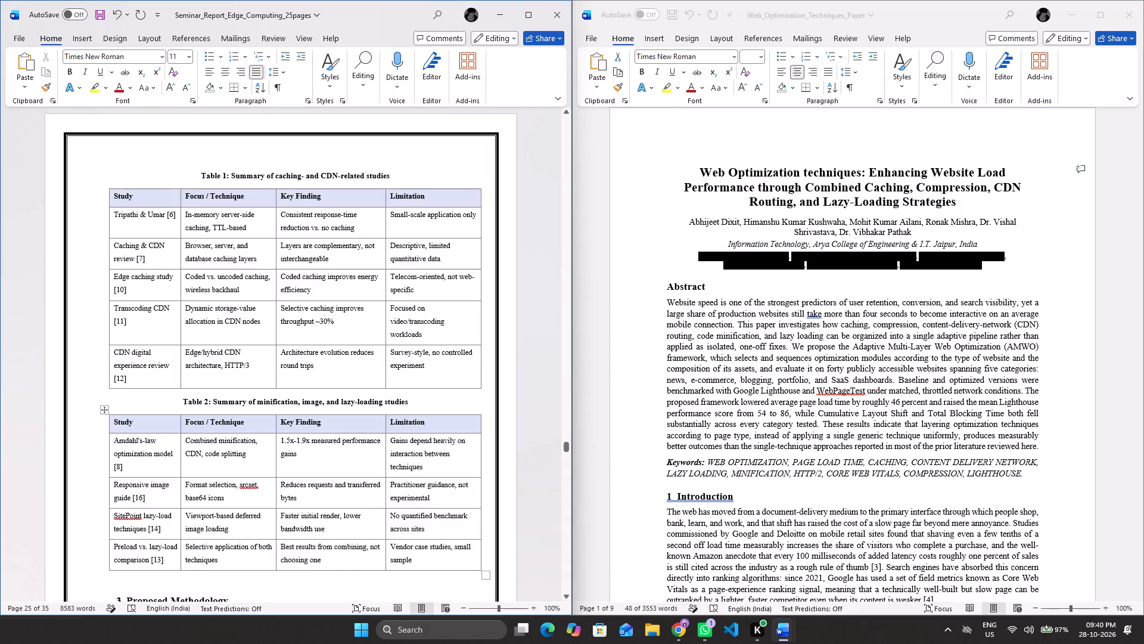
{"action": "left_click", "coordinate": [178, 396]}
{"action": "key", "text": "Return"}
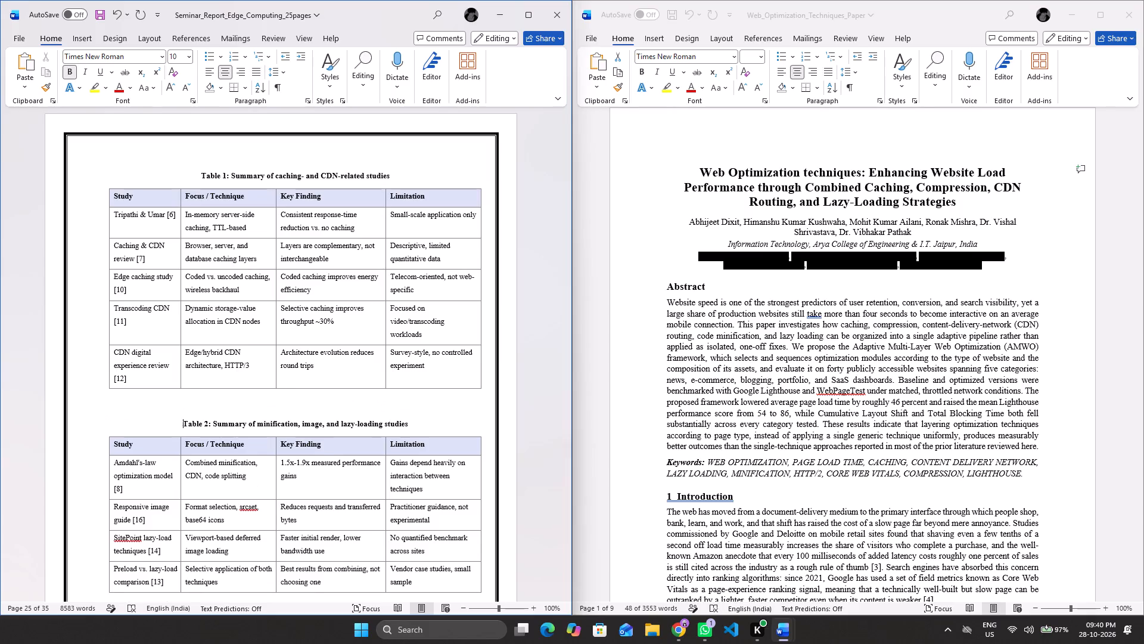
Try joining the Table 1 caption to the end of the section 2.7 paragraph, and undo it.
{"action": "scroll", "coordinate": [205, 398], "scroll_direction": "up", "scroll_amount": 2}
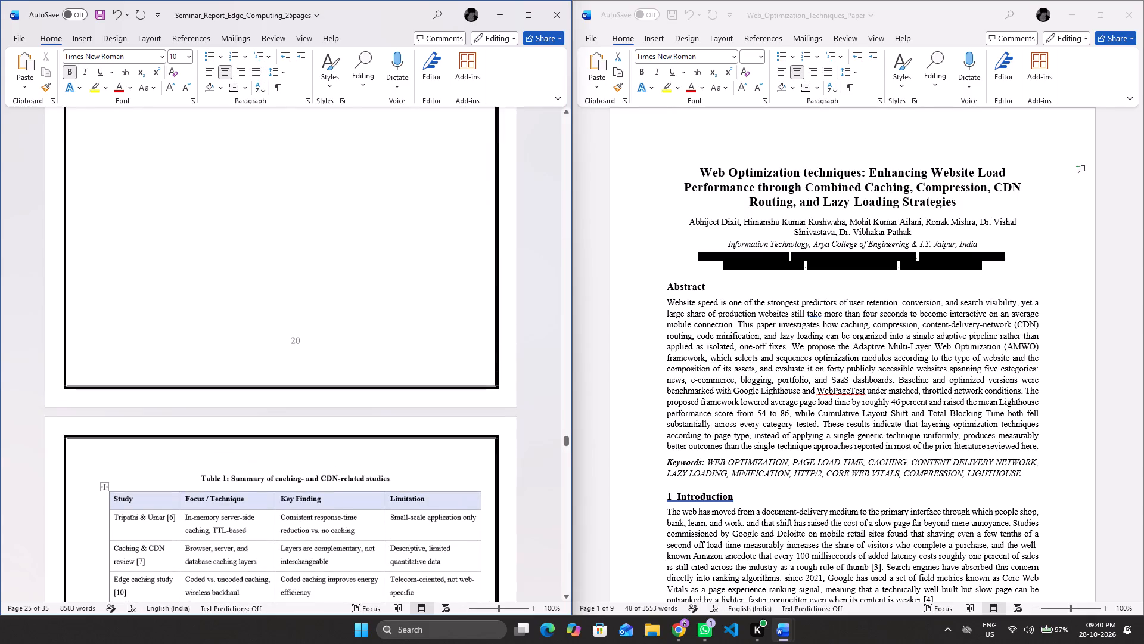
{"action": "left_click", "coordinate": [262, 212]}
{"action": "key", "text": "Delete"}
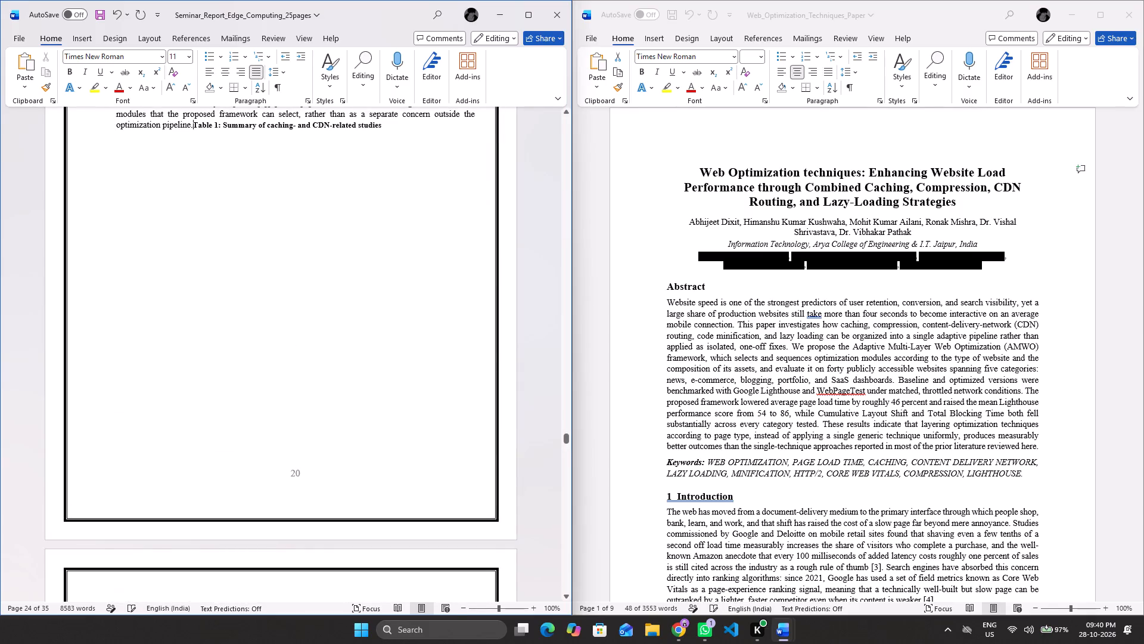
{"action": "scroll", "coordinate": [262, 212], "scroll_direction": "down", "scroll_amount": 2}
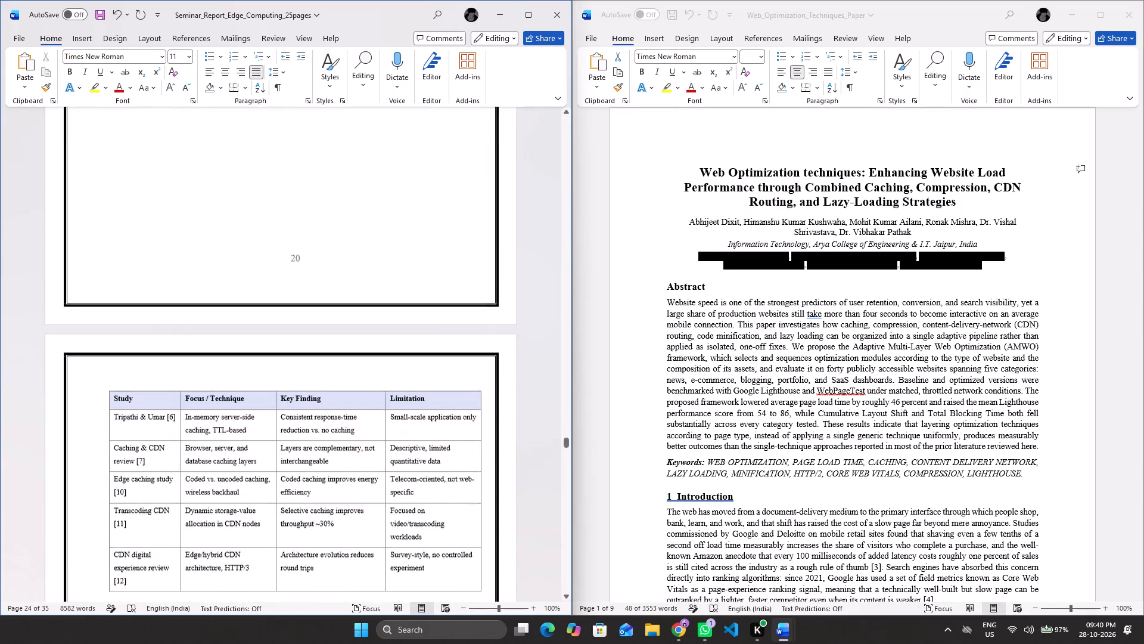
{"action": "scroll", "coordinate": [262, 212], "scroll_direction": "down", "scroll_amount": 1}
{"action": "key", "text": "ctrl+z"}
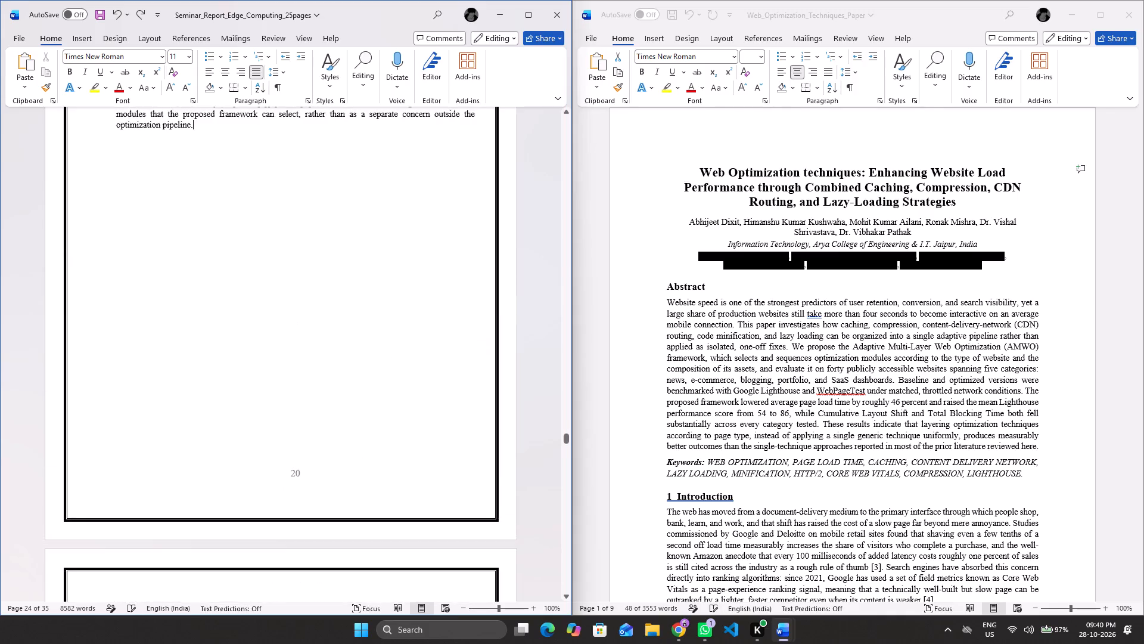
Pull the Table 1 caption up from the following page onto its own line directly below the section 2.7 paragraph.
{"action": "scroll", "coordinate": [262, 212], "scroll_direction": "down", "scroll_amount": 2}
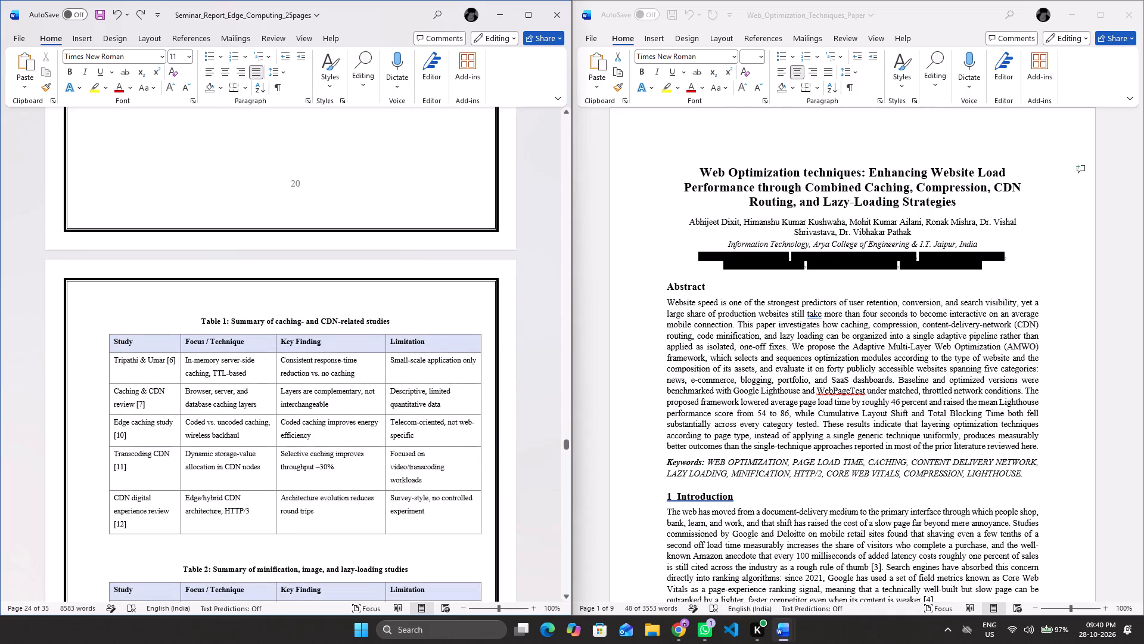
{"action": "scroll", "coordinate": [242, 304], "scroll_direction": "up", "scroll_amount": 2}
{"action": "scroll", "coordinate": [242, 304], "scroll_direction": "down", "scroll_amount": 1}
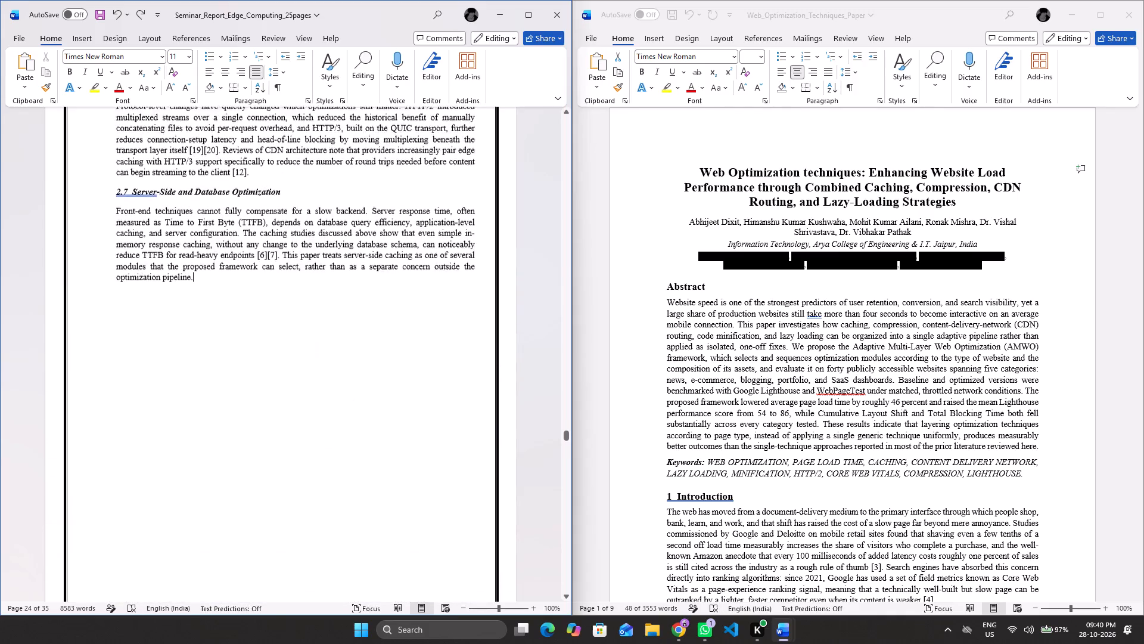
{"action": "scroll", "coordinate": [242, 304], "scroll_direction": "down", "scroll_amount": 1}
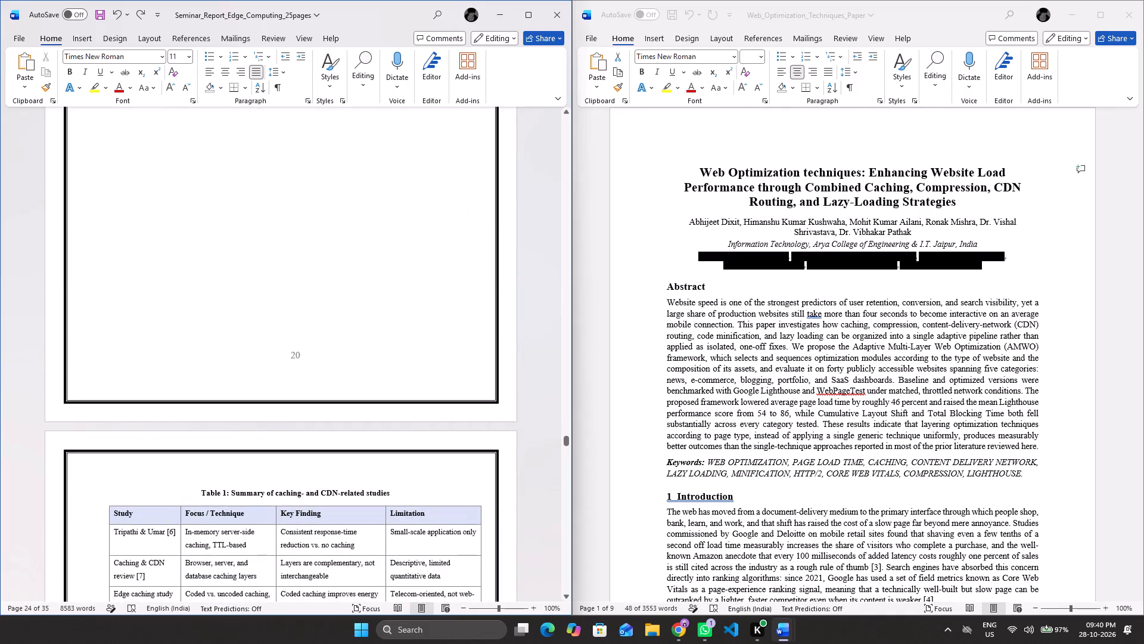
{"action": "scroll", "coordinate": [256, 274], "scroll_direction": "up", "scroll_amount": 1}
{"action": "left_click", "coordinate": [247, 228]}
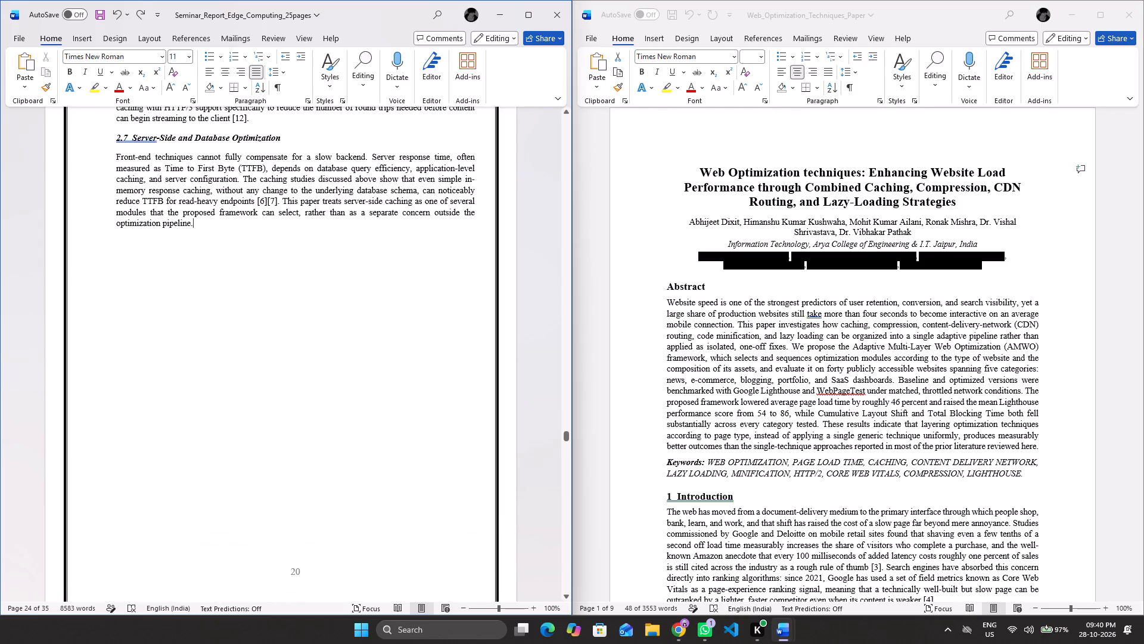
{"action": "key", "text": "Delete"}
{"action": "key", "text": "Return"}
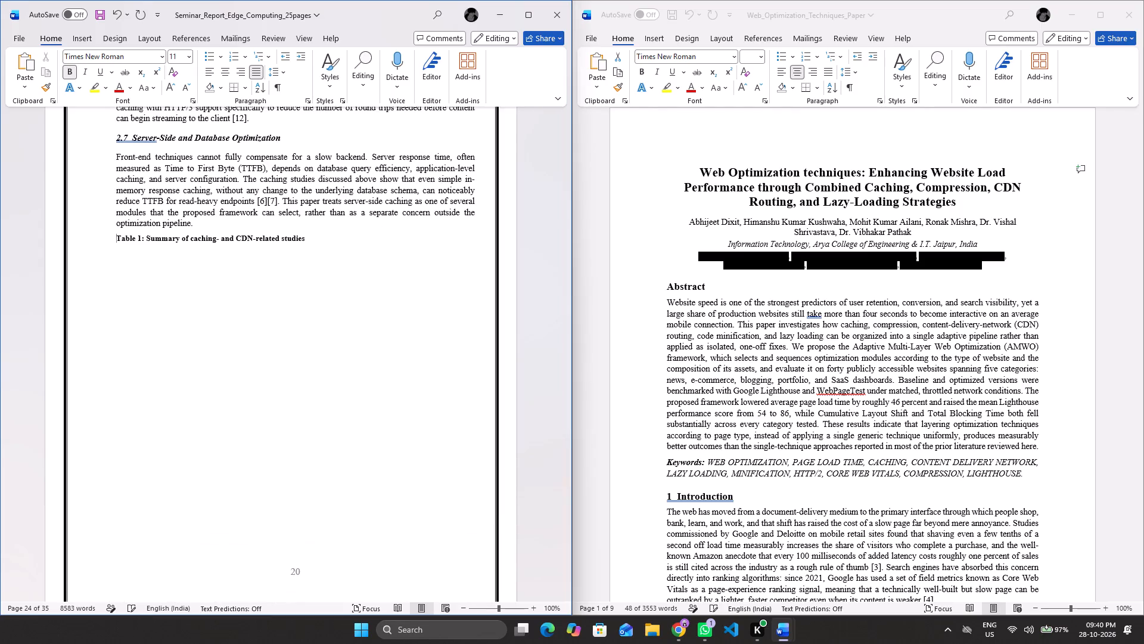
Indent the Table 1 caption with leading spaces to bring it roughly to the centre of the page.
{"action": "key", "text": "space"}
{"action": "key", "text": "space"}
{"action": "key", "text": "space"}
{"action": "key", "text": "space"}
{"action": "key", "text": "space"}
{"action": "key", "text": "space"}
{"action": "key", "text": "space"}
{"action": "key", "text": "space"}
{"action": "key", "text": "space"}
{"action": "key", "text": "space"}
{"action": "key", "text": "space"}
{"action": "key", "text": "space"}
{"action": "key", "text": "space"}
{"action": "key", "text": "space"}
{"action": "key", "text": "space"}
{"action": "key", "text": "space"}
{"action": "key", "text": "space"}
{"action": "key", "text": "space"}
{"action": "key", "text": "space"}
{"action": "key", "text": "space"}
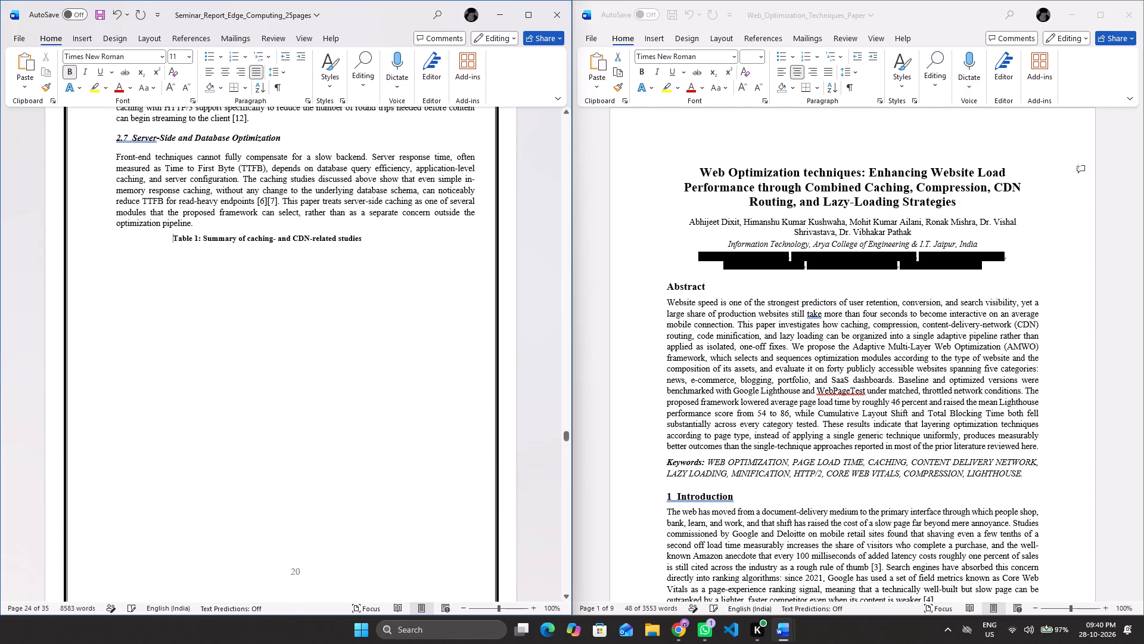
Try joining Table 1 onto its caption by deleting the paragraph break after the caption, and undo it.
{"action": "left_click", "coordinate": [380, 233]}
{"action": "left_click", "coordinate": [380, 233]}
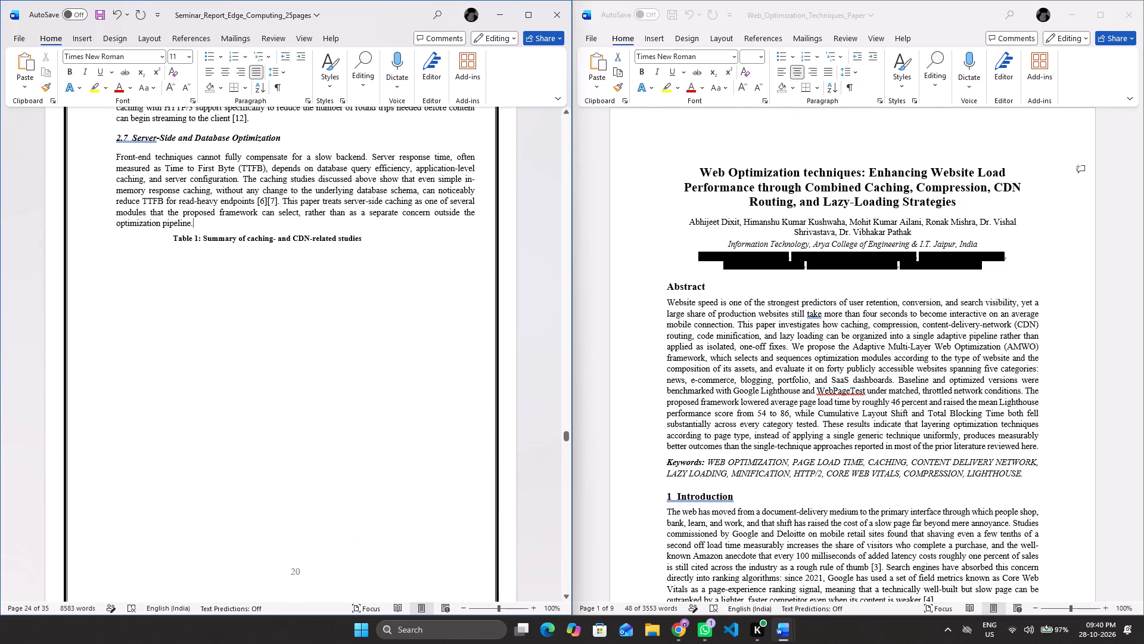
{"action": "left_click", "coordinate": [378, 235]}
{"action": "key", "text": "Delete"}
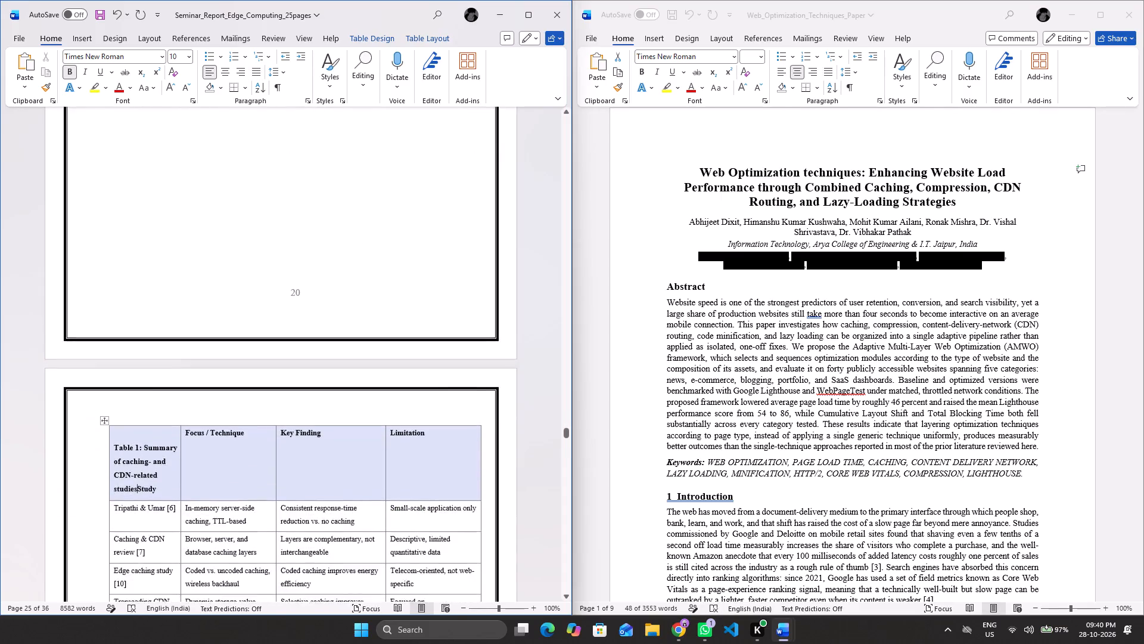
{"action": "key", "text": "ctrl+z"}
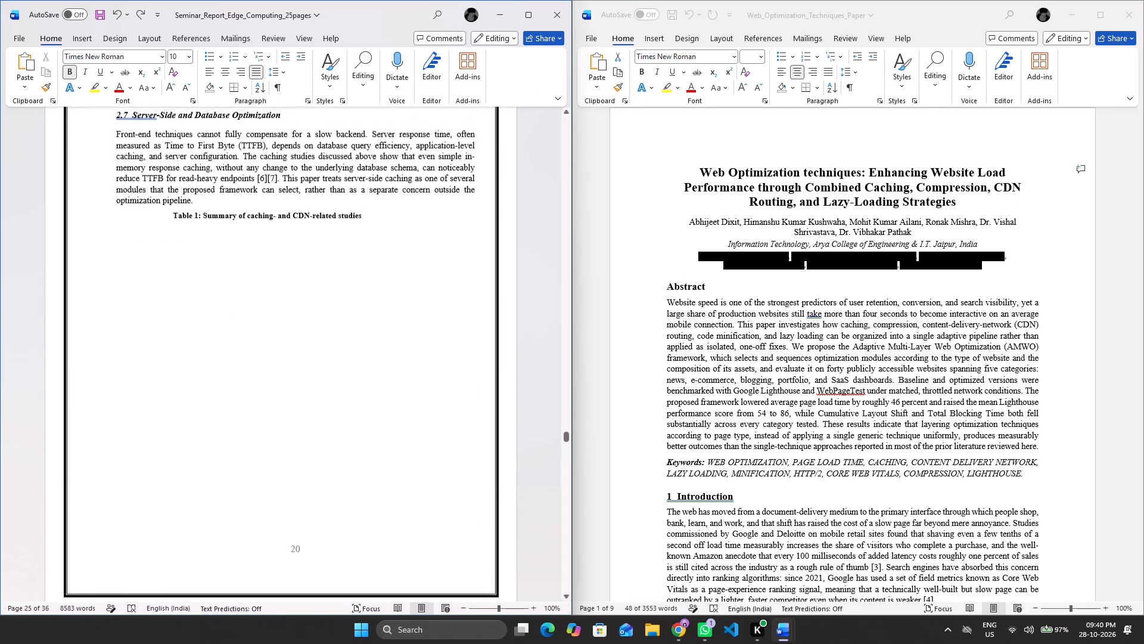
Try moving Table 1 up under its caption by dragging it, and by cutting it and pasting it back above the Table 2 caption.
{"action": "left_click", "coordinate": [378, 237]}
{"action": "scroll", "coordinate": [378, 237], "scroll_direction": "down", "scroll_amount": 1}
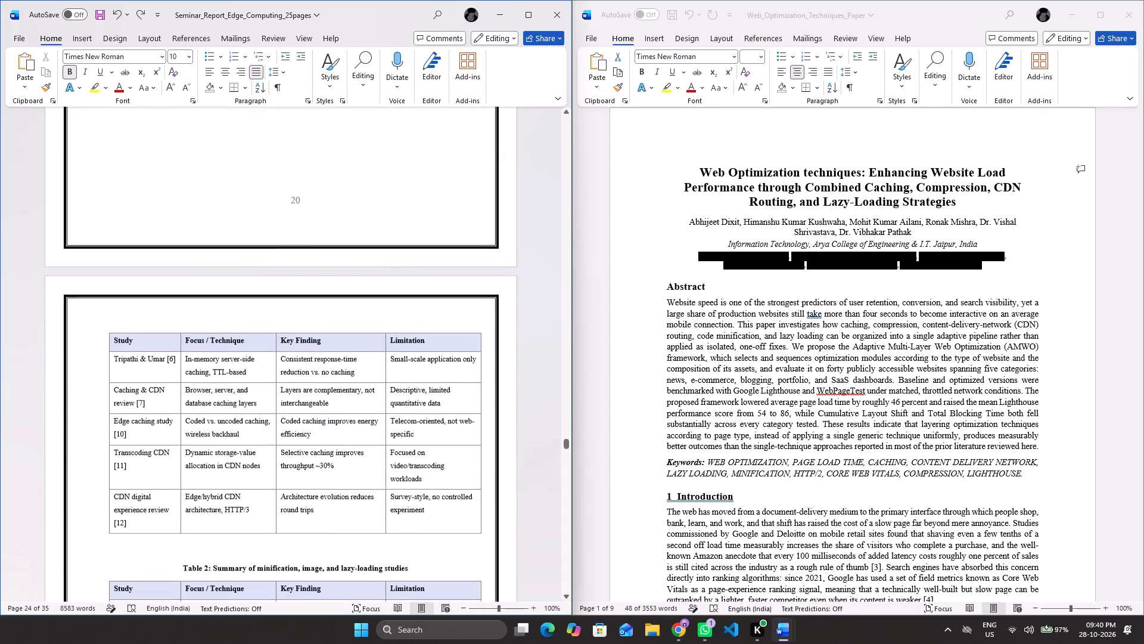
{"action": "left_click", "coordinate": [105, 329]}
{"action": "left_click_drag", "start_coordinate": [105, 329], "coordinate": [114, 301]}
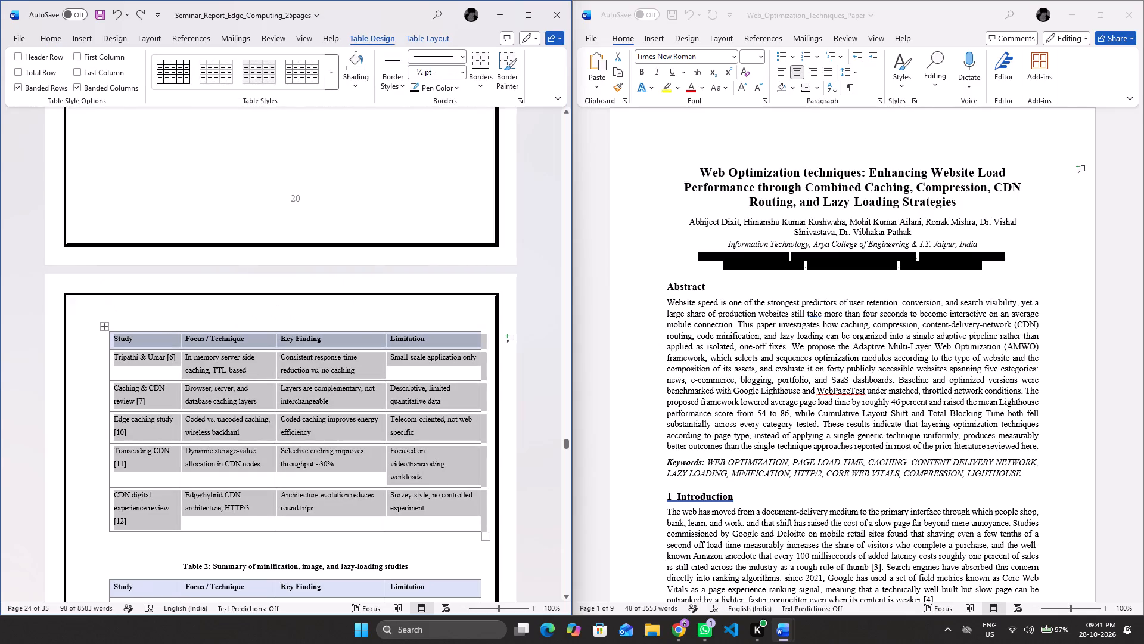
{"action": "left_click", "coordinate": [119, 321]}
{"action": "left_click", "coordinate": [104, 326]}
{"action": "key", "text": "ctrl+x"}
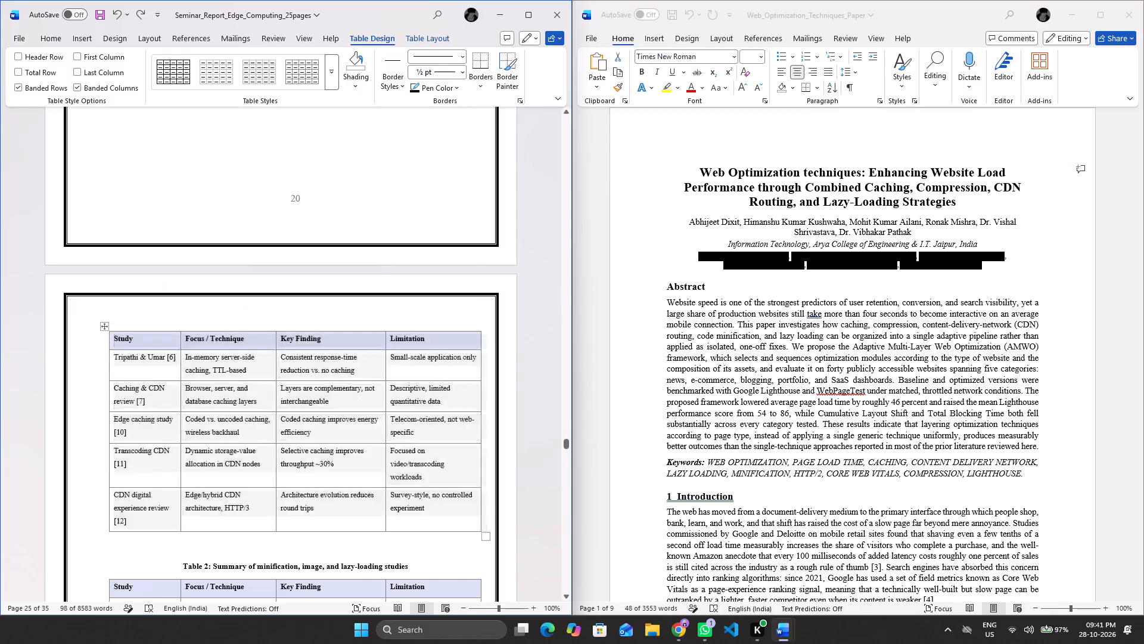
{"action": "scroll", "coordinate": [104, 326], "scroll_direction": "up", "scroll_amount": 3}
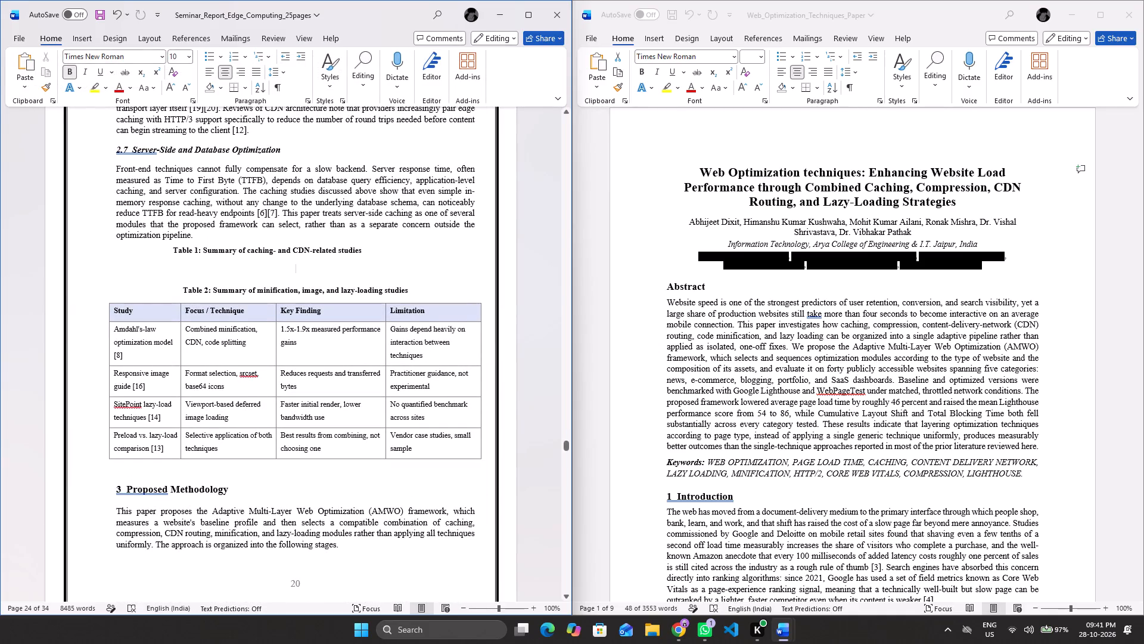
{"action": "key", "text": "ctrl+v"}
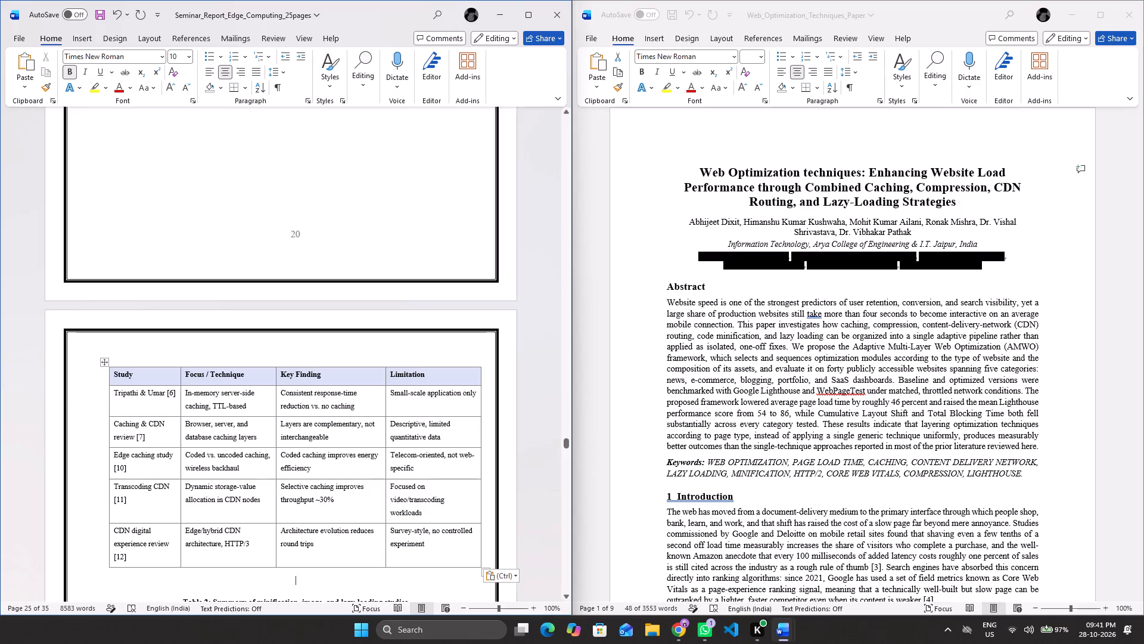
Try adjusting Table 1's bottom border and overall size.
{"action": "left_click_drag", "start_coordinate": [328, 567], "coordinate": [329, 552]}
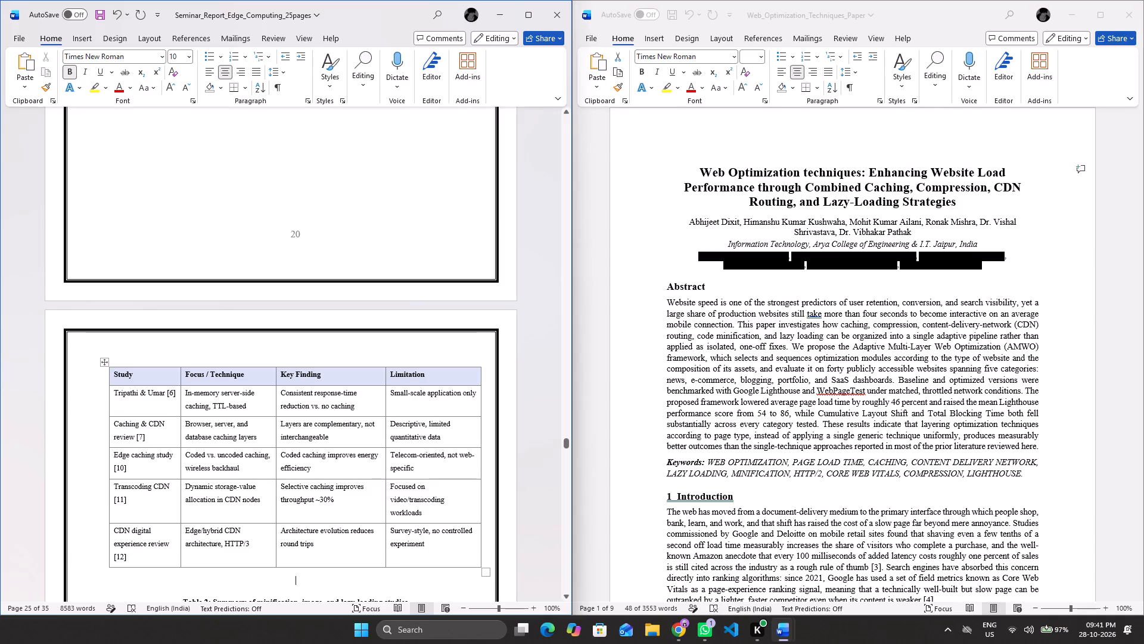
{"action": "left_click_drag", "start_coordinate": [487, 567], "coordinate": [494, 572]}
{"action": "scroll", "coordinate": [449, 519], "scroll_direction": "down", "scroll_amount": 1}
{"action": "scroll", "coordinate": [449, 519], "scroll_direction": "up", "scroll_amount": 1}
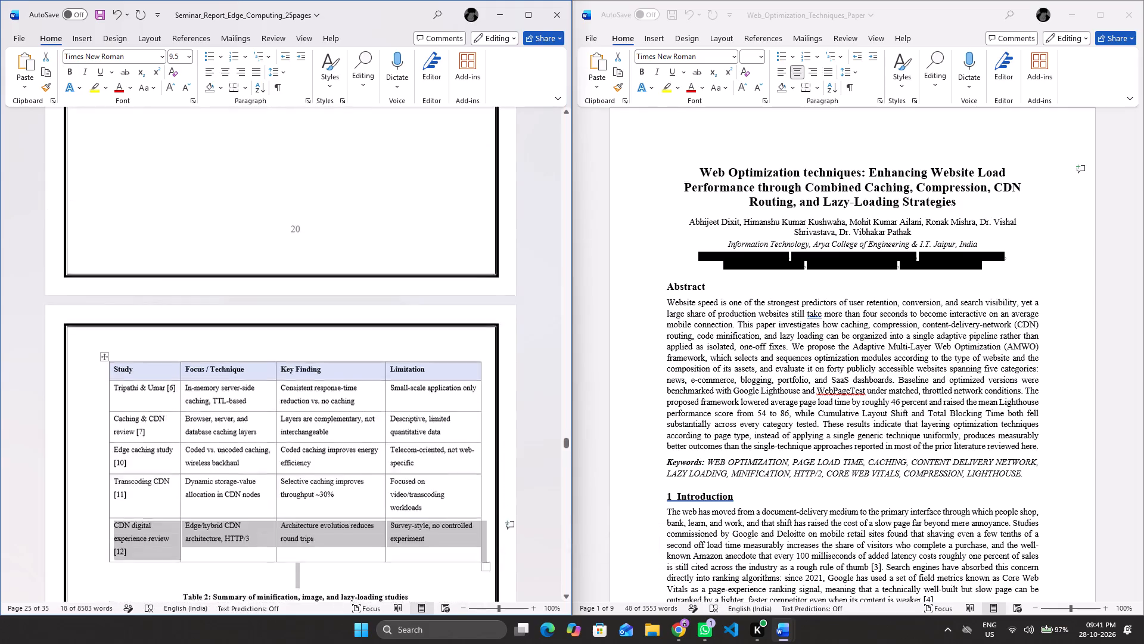
Review the page layout of the Research Papers chapter, from its title page through section 2.7 and Table 1.
{"action": "scroll", "coordinate": [449, 519], "scroll_direction": "up", "scroll_amount": 2}
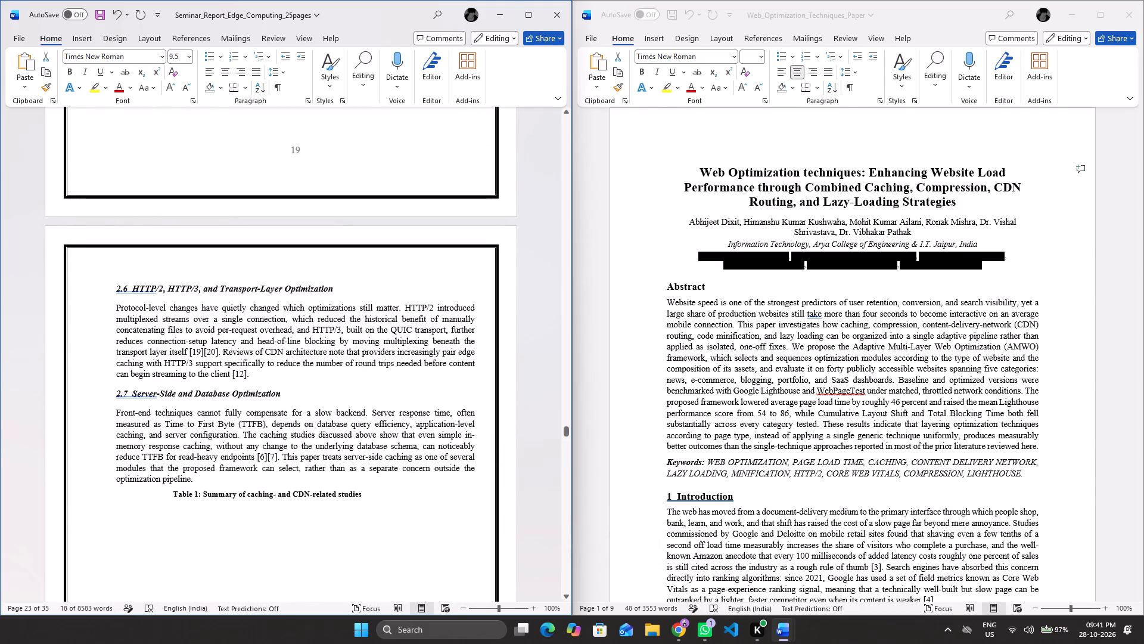
{"action": "scroll", "coordinate": [449, 519], "scroll_direction": "up", "scroll_amount": 1}
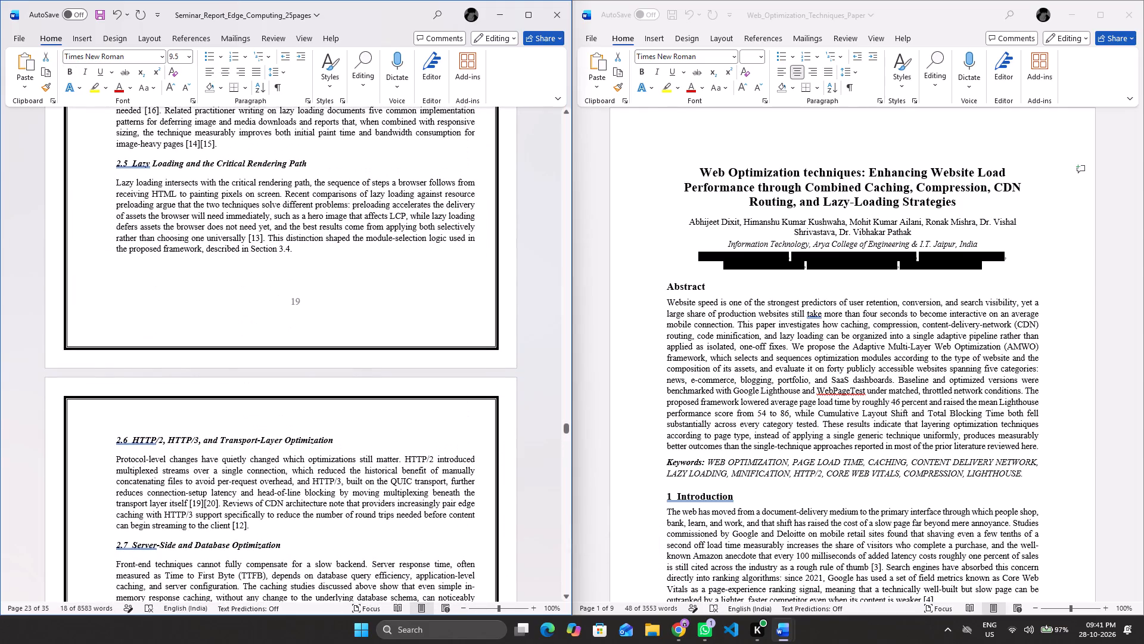
{"action": "scroll", "coordinate": [318, 371], "scroll_direction": "up", "scroll_amount": 6}
{"action": "scroll", "coordinate": [318, 371], "scroll_direction": "down", "scroll_amount": 1}
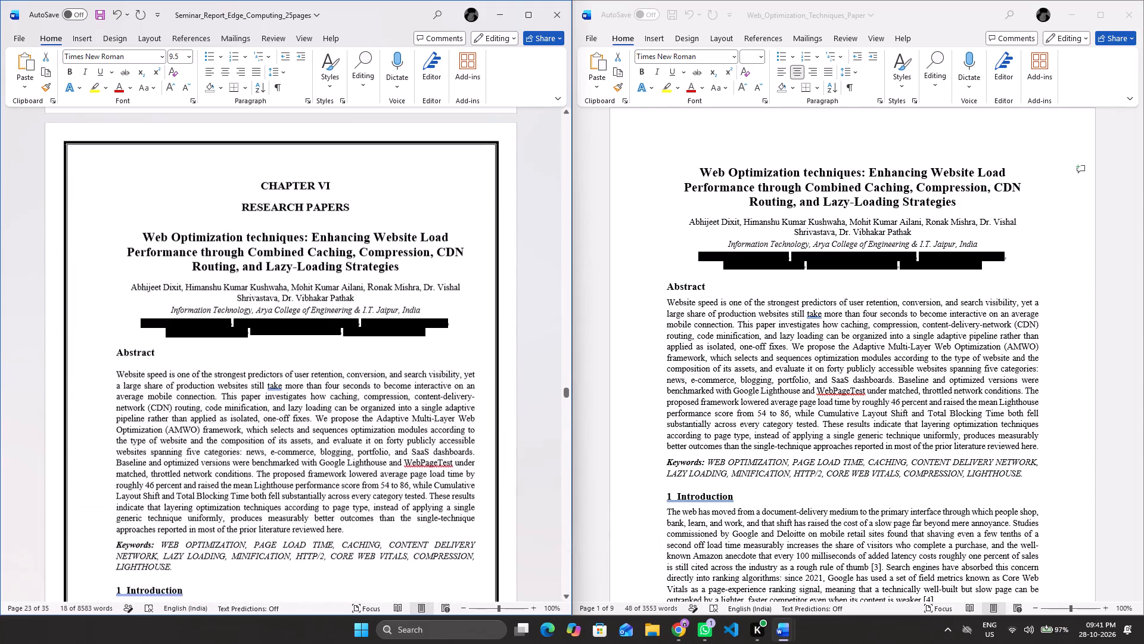
{"action": "scroll", "coordinate": [318, 371], "scroll_direction": "up", "scroll_amount": 4}
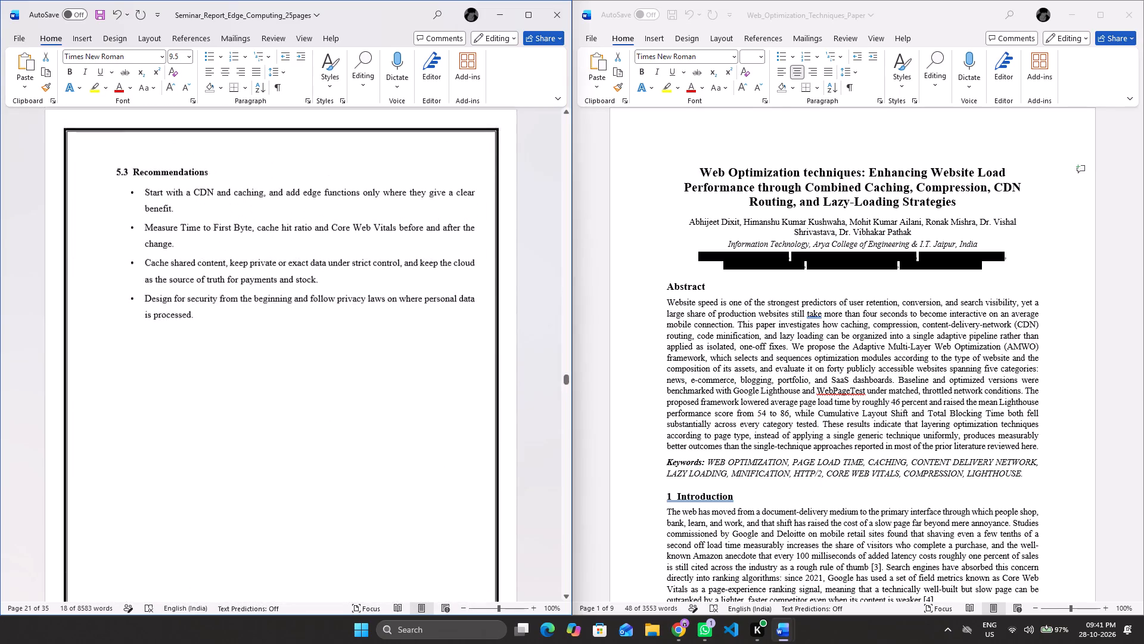
{"action": "scroll", "coordinate": [318, 371], "scroll_direction": "up", "scroll_amount": 2}
{"action": "scroll", "coordinate": [318, 371], "scroll_direction": "down", "scroll_amount": 2}
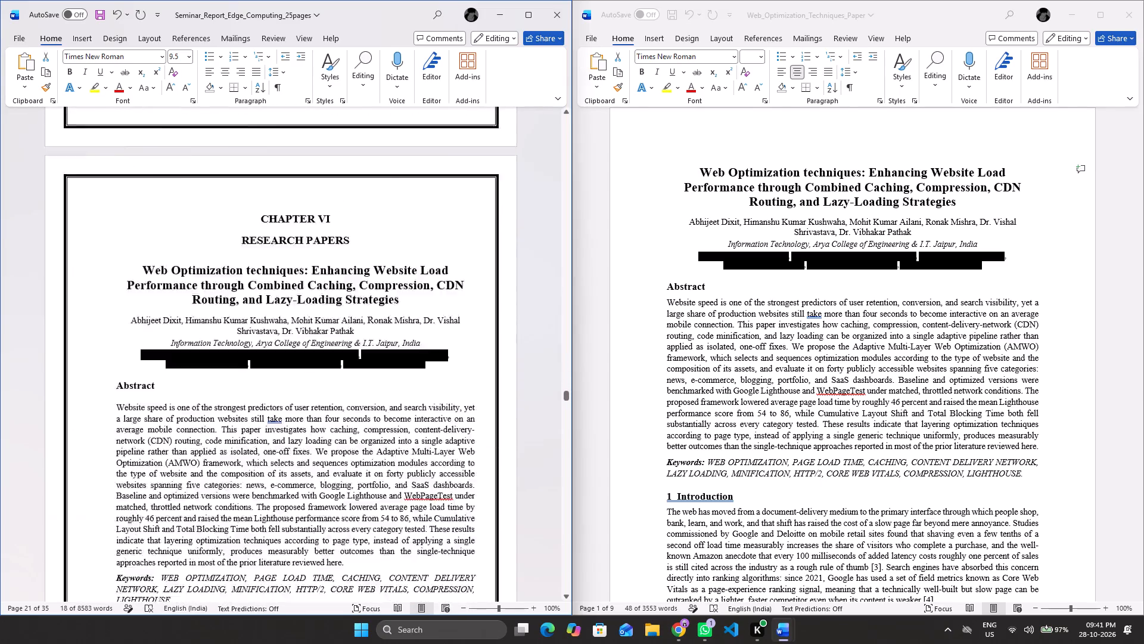
{"action": "scroll", "coordinate": [318, 371], "scroll_direction": "down", "scroll_amount": 4}
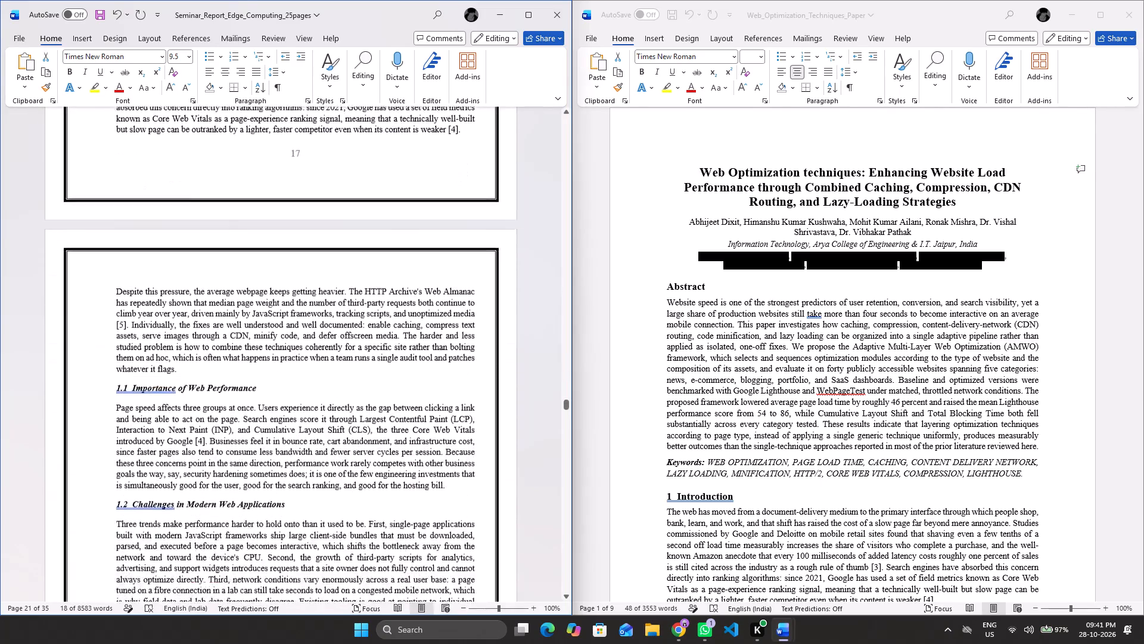
{"action": "scroll", "coordinate": [318, 371], "scroll_direction": "down", "scroll_amount": 4}
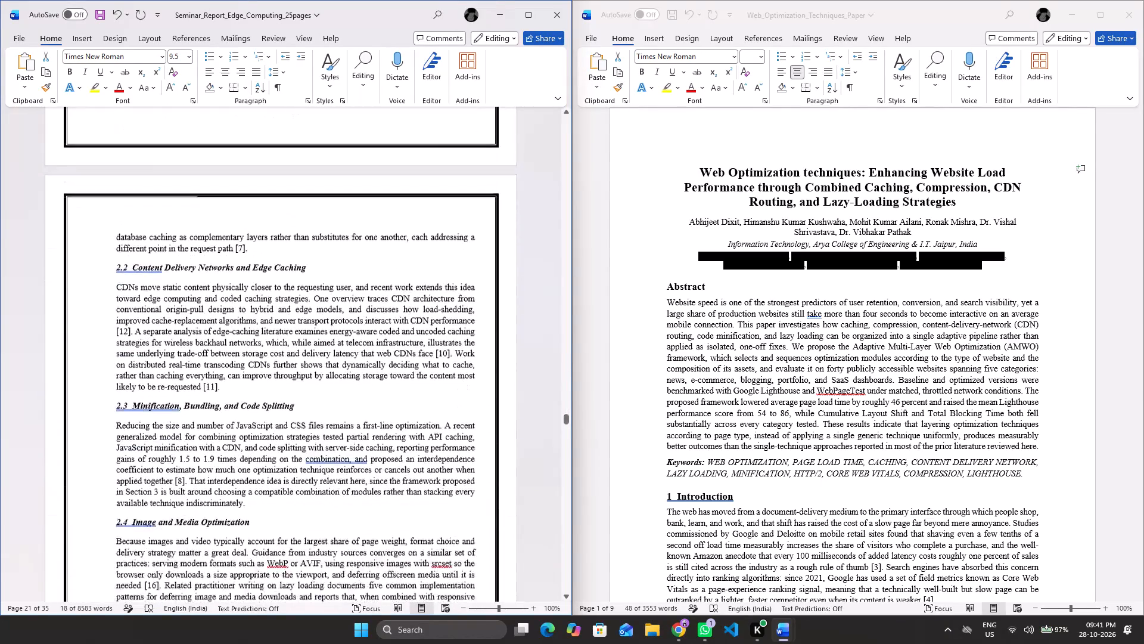
{"action": "scroll", "coordinate": [318, 371], "scroll_direction": "down", "scroll_amount": 4}
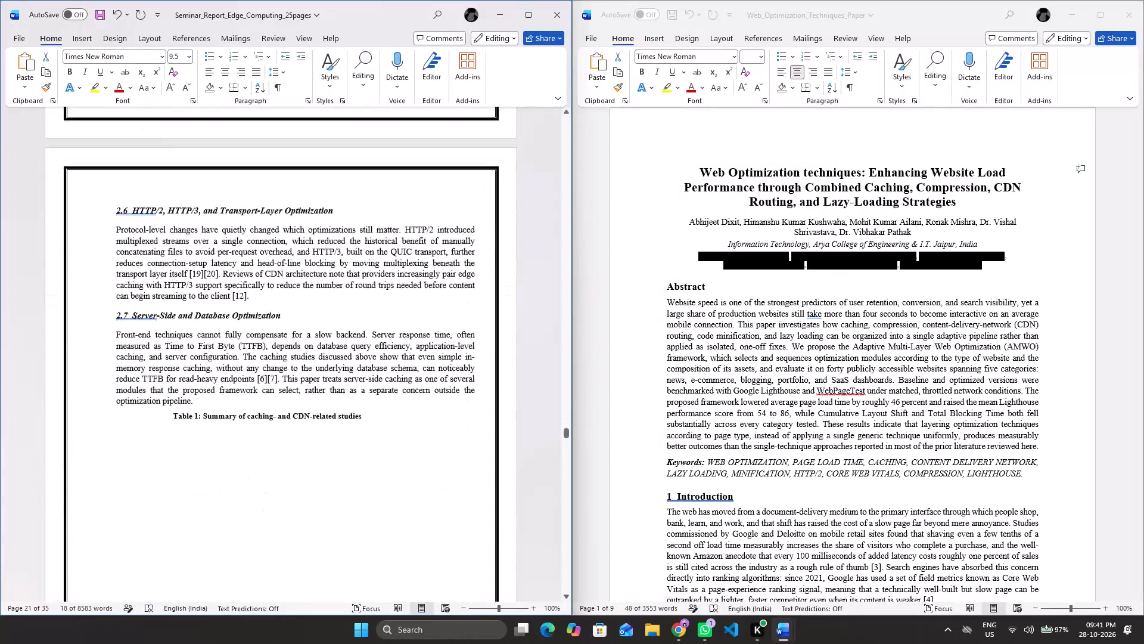
{"action": "scroll", "coordinate": [318, 371], "scroll_direction": "down", "scroll_amount": 5}
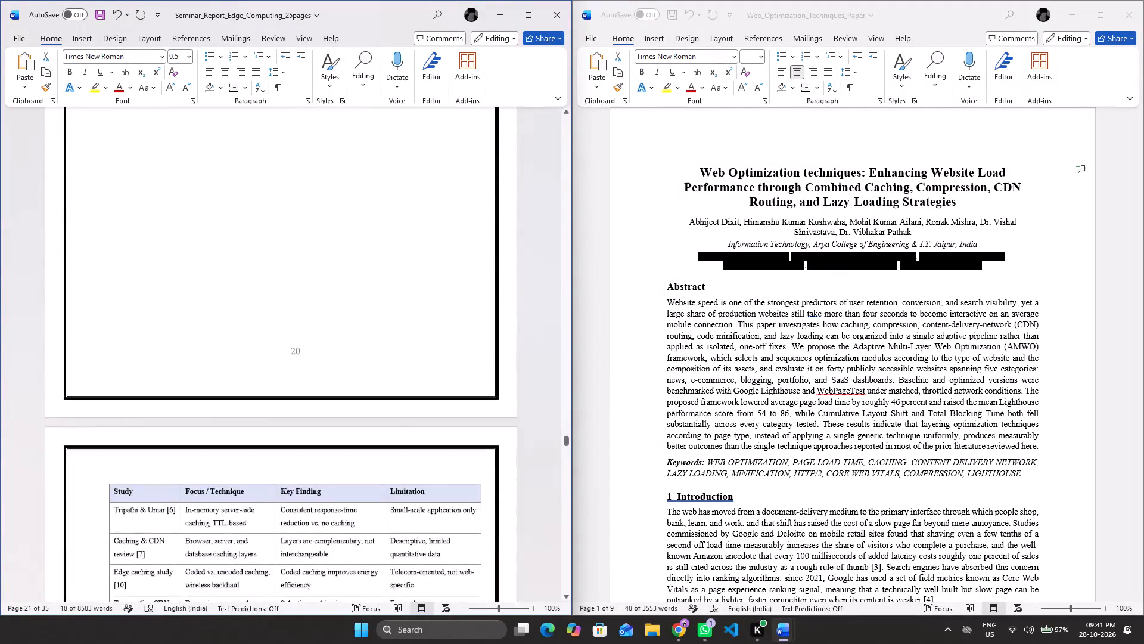
Delete the empty line between Table 1 and the "Table 2: Summary of minification, image, and lazy-loading studies" caption.
{"action": "scroll", "coordinate": [318, 371], "scroll_direction": "down", "scroll_amount": 2}
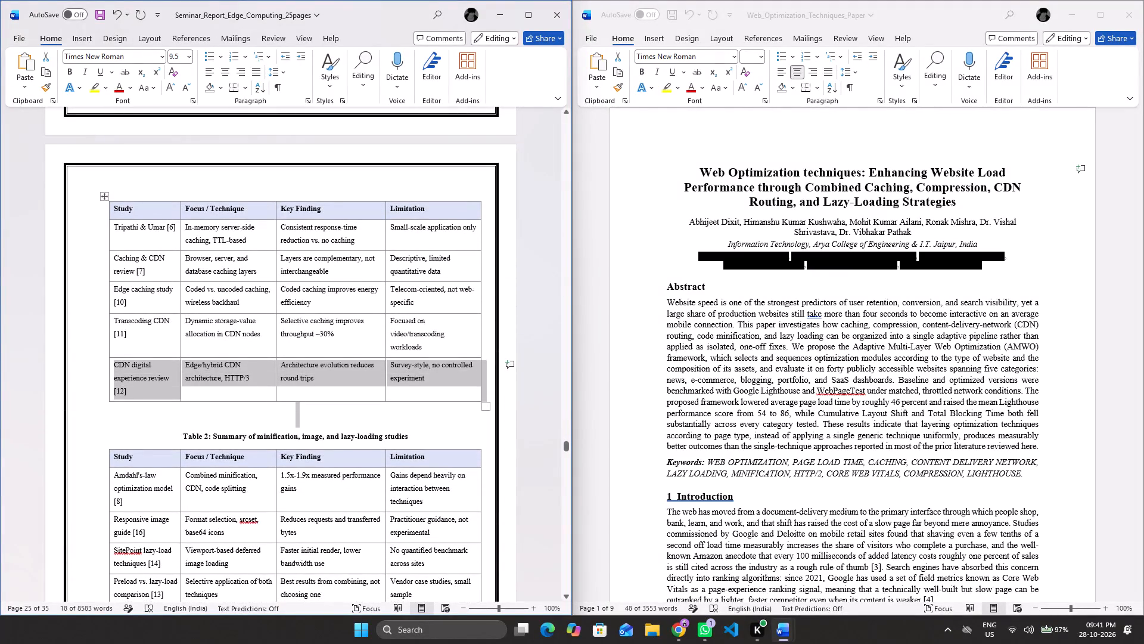
{"action": "left_click", "coordinate": [319, 403]}
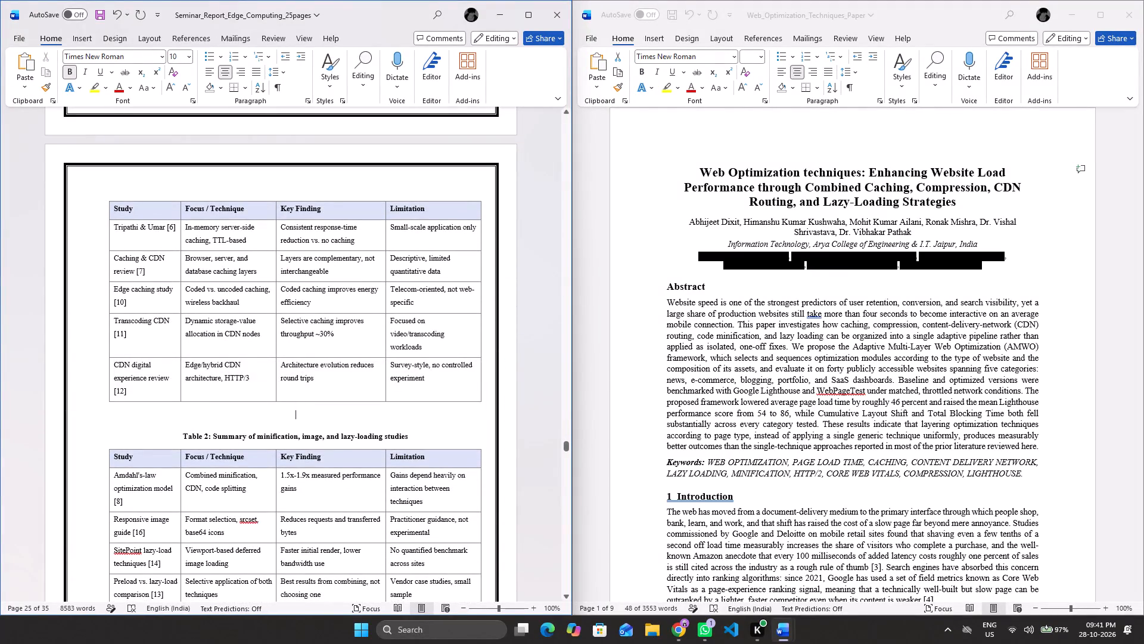
{"action": "key", "text": "Delete"}
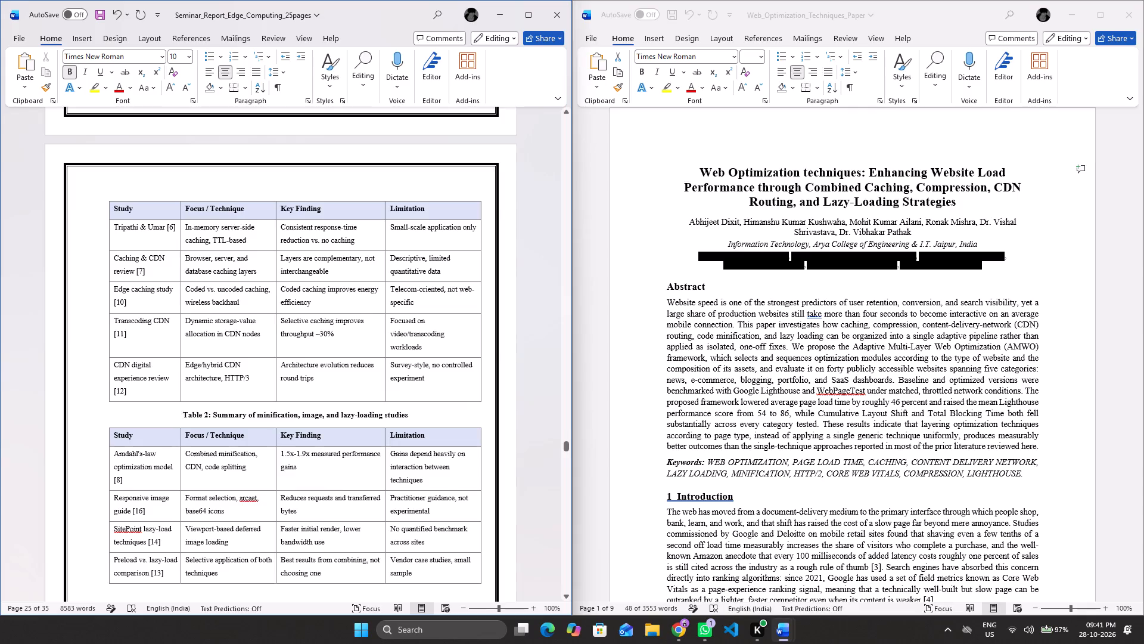
Push the Table 1 caption off the section 2.7 page onto the page with its table by inserting 23 line breaks before it.
{"action": "scroll", "coordinate": [319, 403], "scroll_direction": "up", "scroll_amount": 2}
{"action": "left_click", "coordinate": [172, 221]}
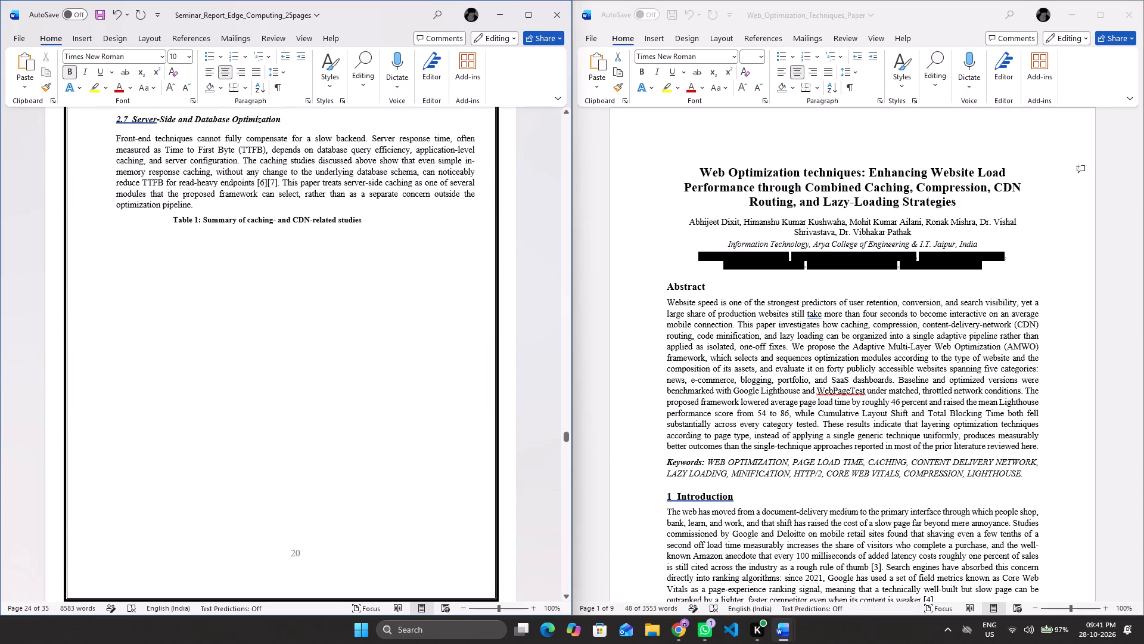
{"action": "key", "text": "Return"}
{"action": "key", "text": "Return"}
{"action": "key", "text": "Return"}
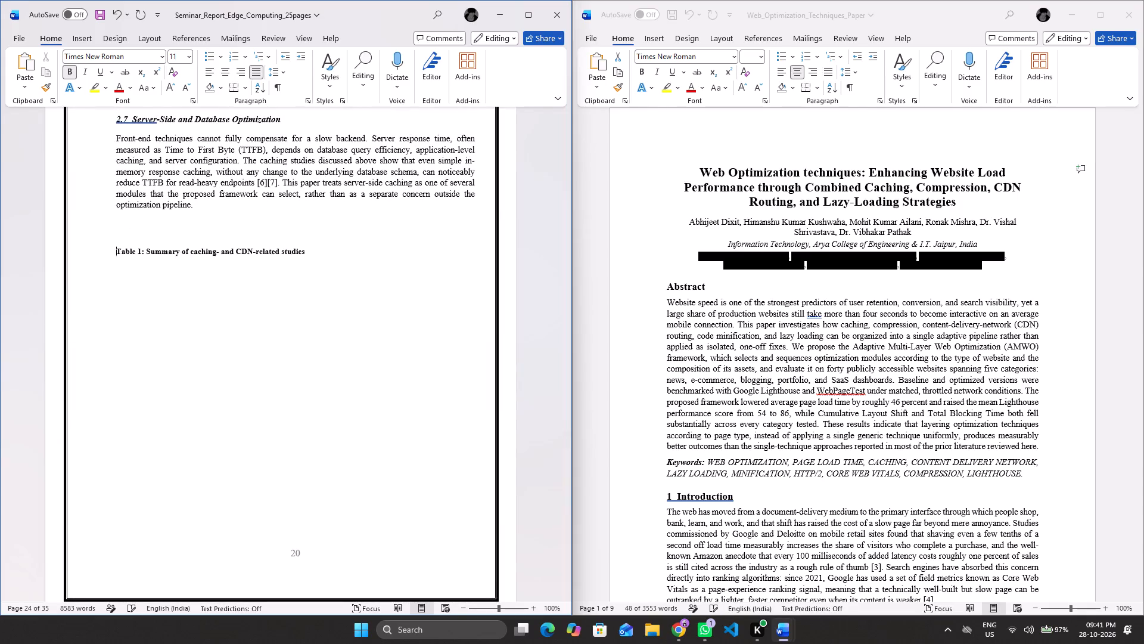
{"action": "key", "text": "Return"}
{"action": "key", "text": "Return"}
{"action": "key", "text": "Return"}
{"action": "key", "text": "Return"}
{"action": "key", "text": "Return"}
{"action": "key", "text": "Return"}
{"action": "key", "text": "Return"}
{"action": "key", "text": "Return"}
{"action": "key", "text": "Return"}
{"action": "key", "text": "Return"}
{"action": "key", "text": "Return"}
{"action": "key", "text": "Return"}
{"action": "key", "text": "Return"}
{"action": "key", "text": "Return"}
{"action": "key", "text": "Return"}
{"action": "key", "text": "Return"}
{"action": "key", "text": "Return"}
{"action": "key", "text": "Return"}
{"action": "key", "text": "Return"}
{"action": "key", "text": "Return"}
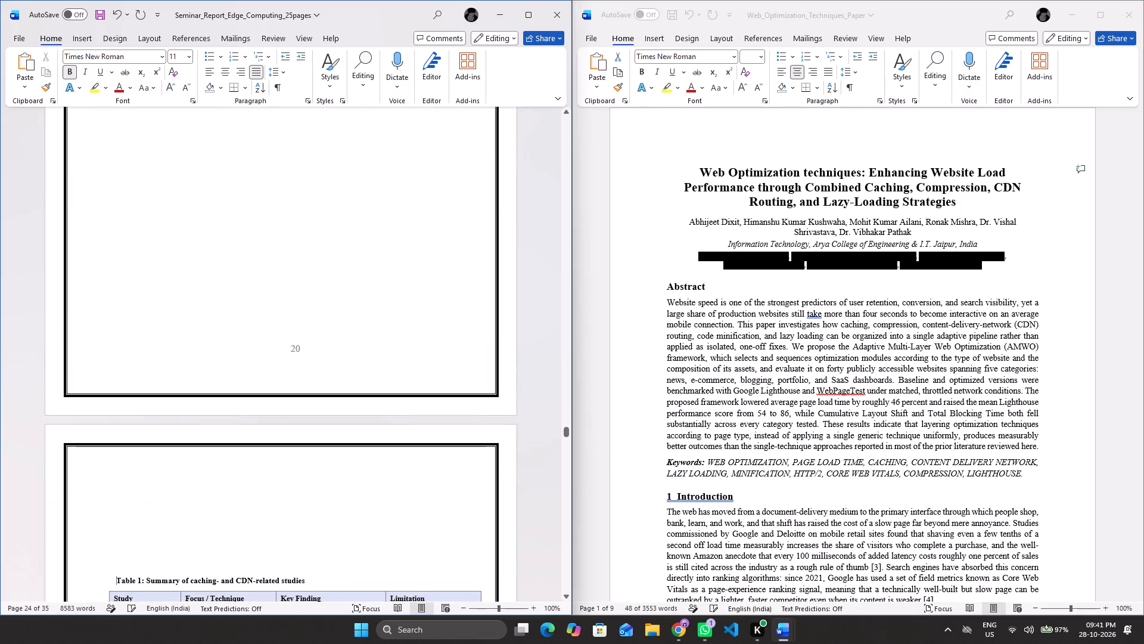
Indent the Table 1 caption with 20 leading spaces to bring it roughly above the middle of the table.
{"action": "key", "text": "space"}
{"action": "key", "text": "space"}
{"action": "key", "text": "space"}
{"action": "key", "text": "space"}
{"action": "key", "text": "space"}
{"action": "key", "text": "space"}
{"action": "key", "text": "space"}
{"action": "key", "text": "space"}
{"action": "key", "text": "space"}
{"action": "key", "text": "space"}
{"action": "key", "text": "space"}
{"action": "key", "text": "space"}
{"action": "key", "text": "space"}
{"action": "key", "text": "space"}
{"action": "key", "text": "space"}
{"action": "key", "text": "space"}
{"action": "key", "text": "space"}
{"action": "key", "text": "space"}
{"action": "key", "text": "space"}
{"action": "key", "text": "space"}
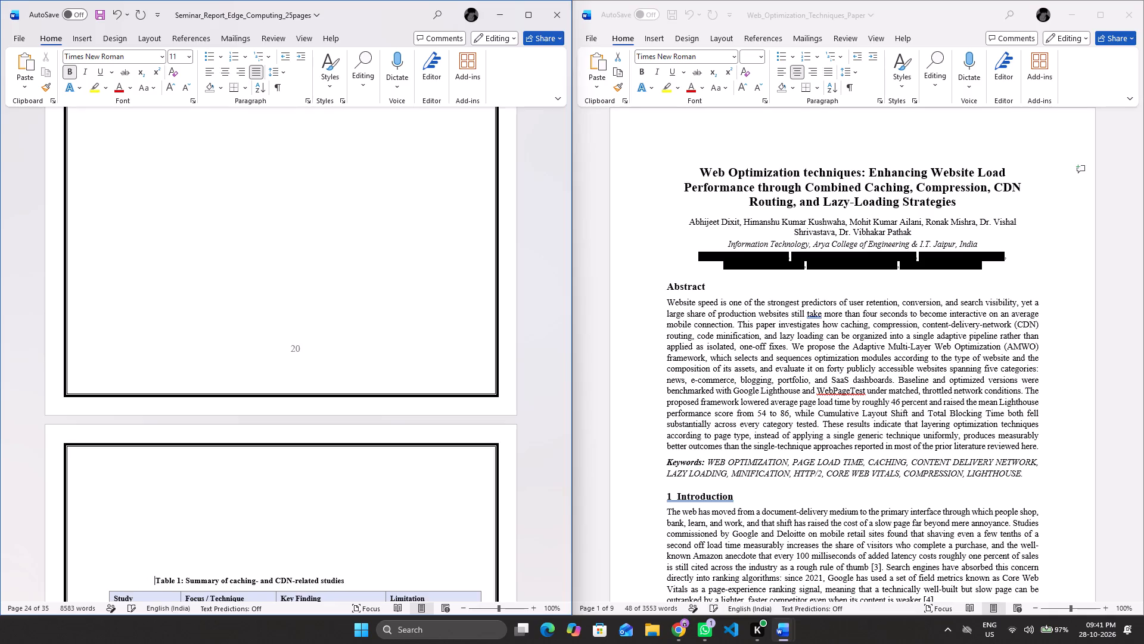
Trim the surplus blank lines before the Table 1 caption so it starts the page directly above its table.
{"action": "left_click", "coordinate": [196, 552]}
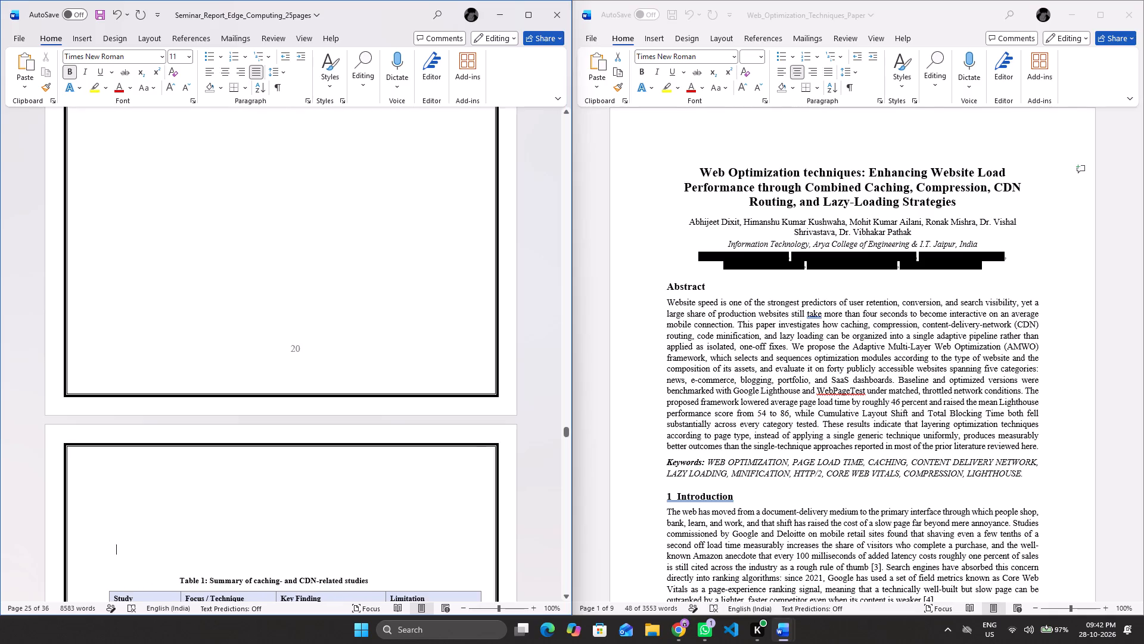
{"action": "key", "text": "BackSpace"}
{"action": "key", "text": "BackSpace"}
{"action": "key", "text": "BackSpace"}
{"action": "key", "text": "BackSpace"}
{"action": "key", "text": "BackSpace"}
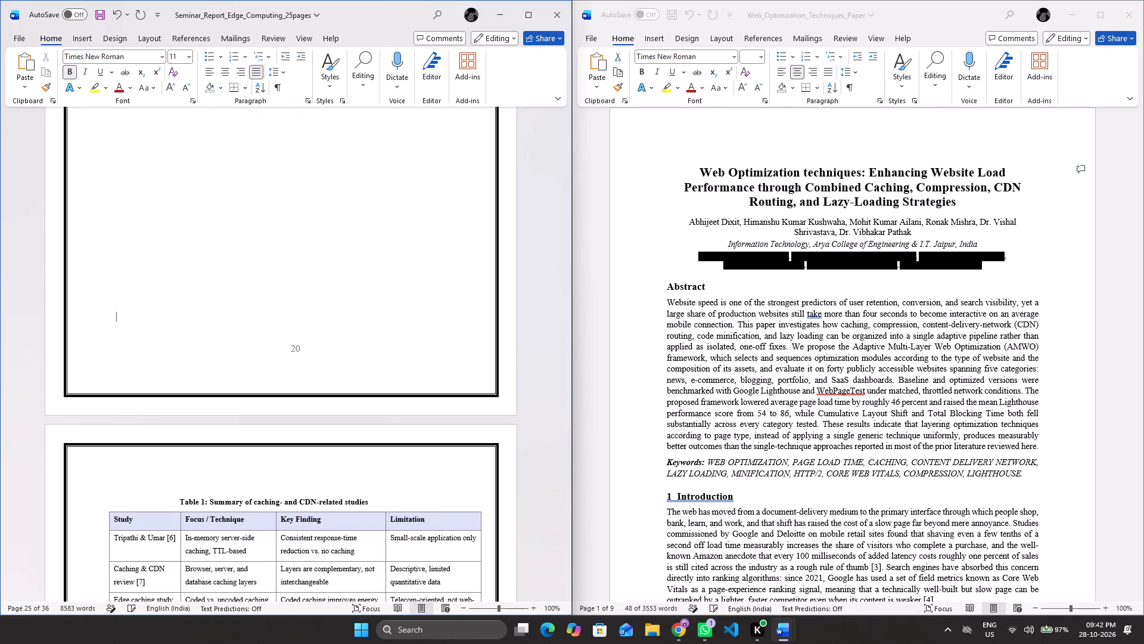
{"action": "key", "text": "BackSpace"}
{"action": "key", "text": "BackSpace"}
{"action": "key", "text": "BackSpace"}
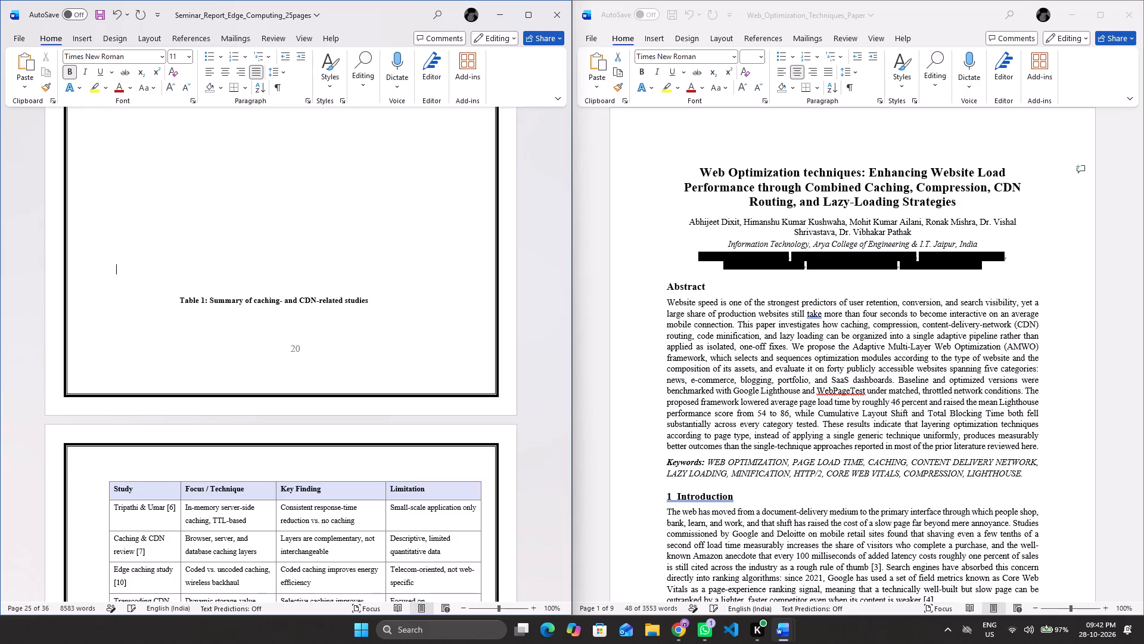
{"action": "key", "text": "BackSpace"}
{"action": "key", "text": "Return"}
{"action": "key", "text": "Return"}
{"action": "key", "text": "Return"}
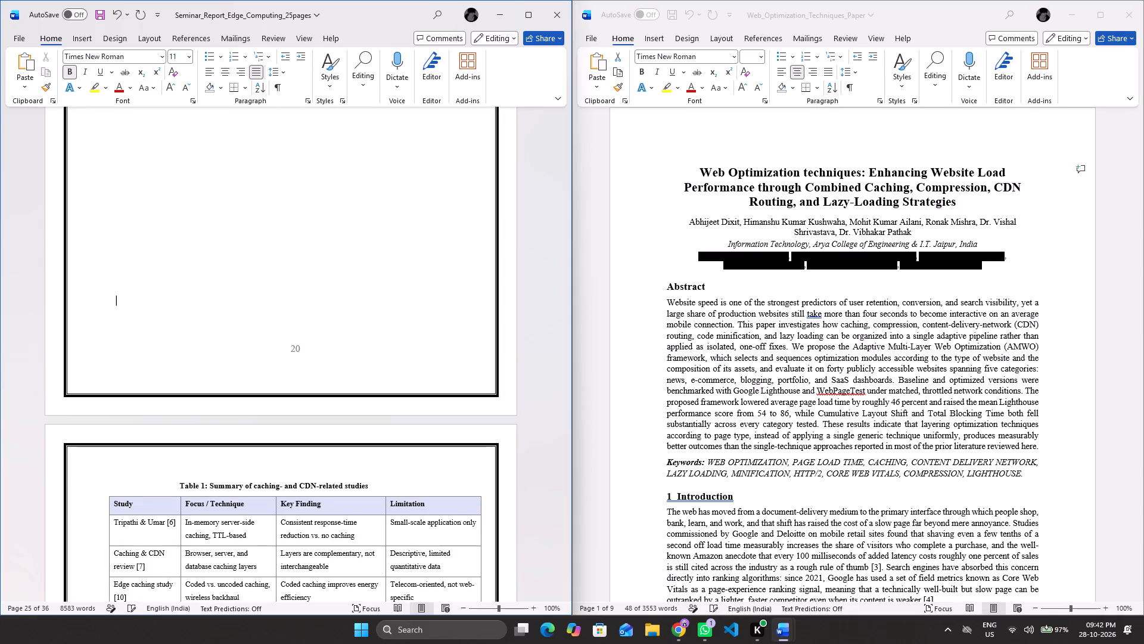
Shift the Table 1 caption three more spaces toward the centre of the page.
{"action": "scroll", "coordinate": [302, 494], "scroll_direction": "down", "scroll_amount": 1}
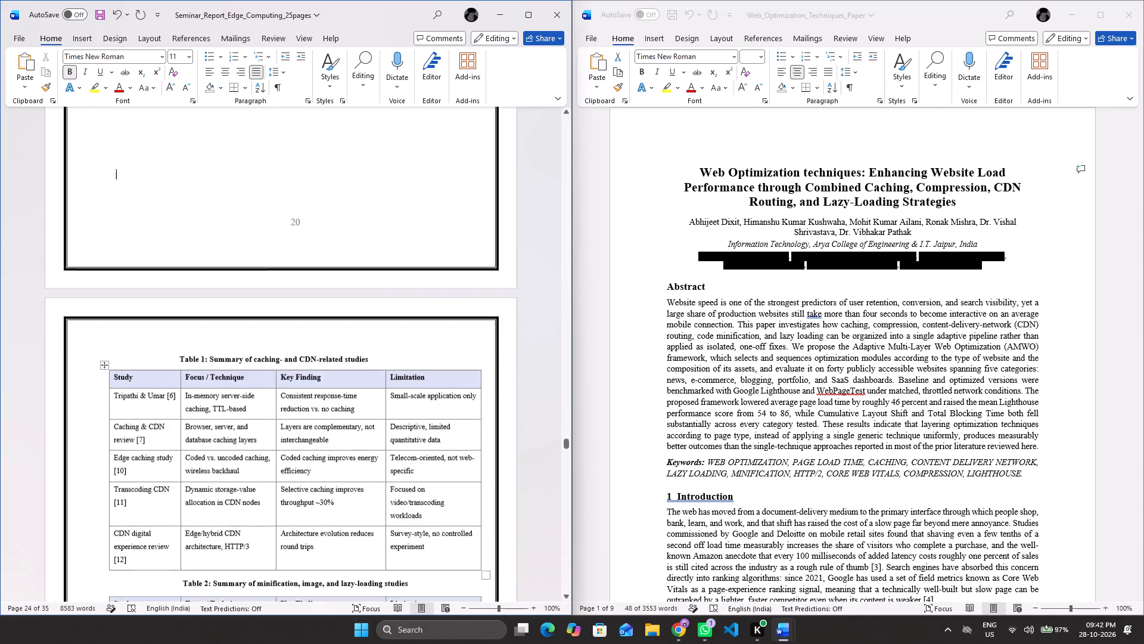
{"action": "scroll", "coordinate": [302, 494], "scroll_direction": "down", "scroll_amount": 1}
{"action": "left_click", "coordinate": [170, 281]}
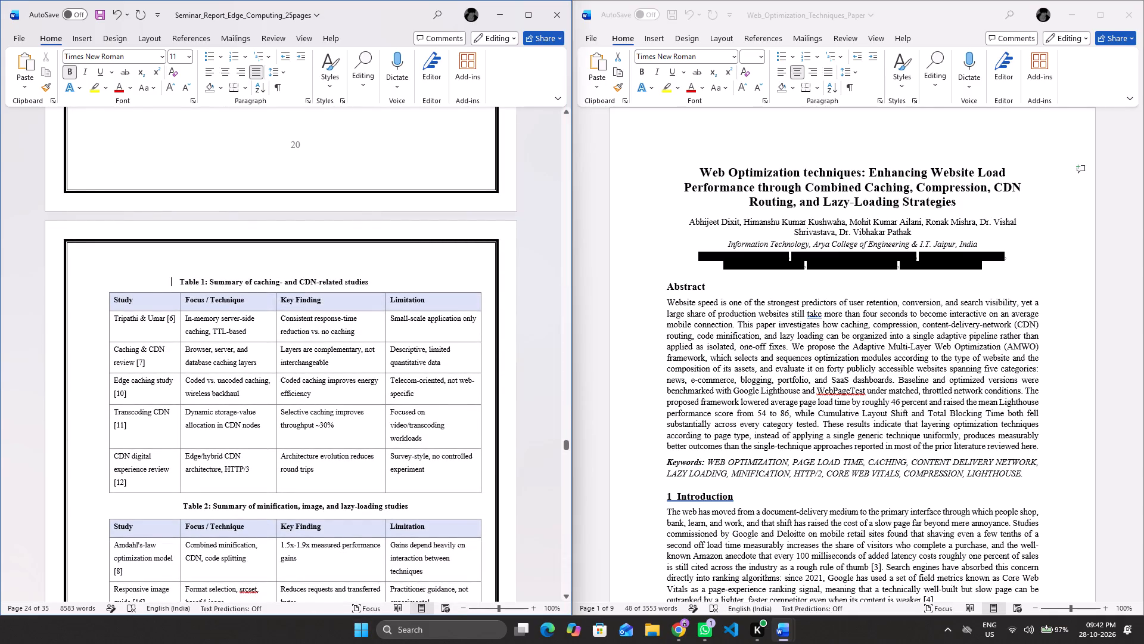
{"action": "left_click", "coordinate": [170, 281]}
{"action": "key", "text": "space"}
{"action": "key", "text": "space"}
{"action": "key", "text": "space"}
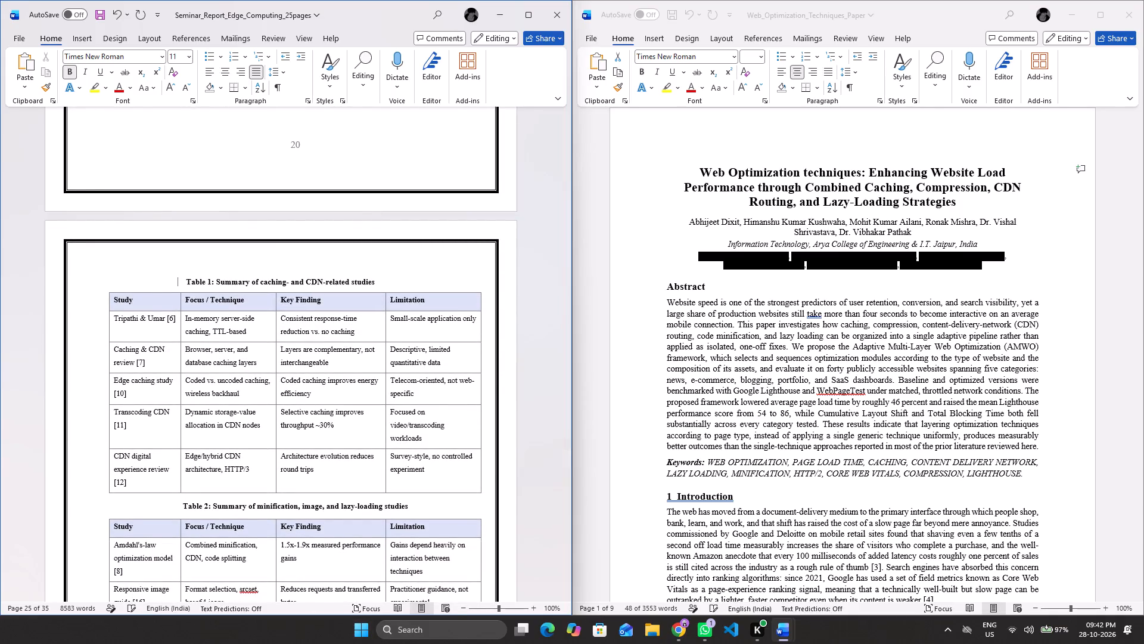
Shift the Table 1 caption one more space toward the centre of the page.
{"action": "key", "text": "space"}
Review the inserted paper's page layout in the seminar report from Table 2 through to its References section.
{"action": "scroll", "coordinate": [170, 281], "scroll_direction": "down", "scroll_amount": 2}
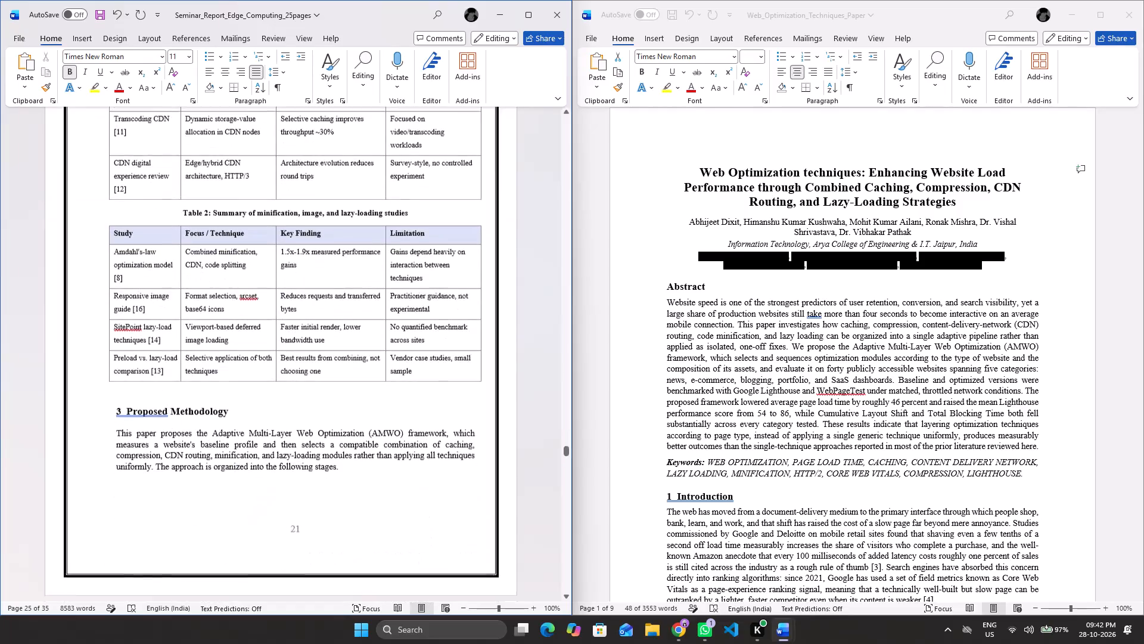
{"action": "scroll", "coordinate": [170, 281], "scroll_direction": "down", "scroll_amount": 5}
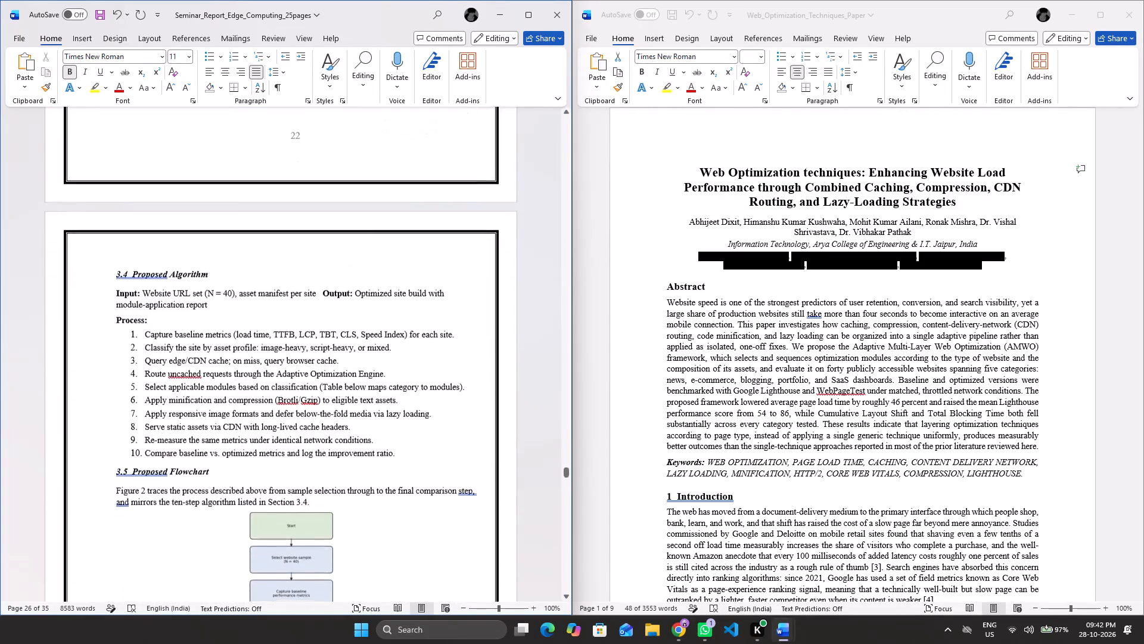
{"action": "scroll", "coordinate": [170, 281], "scroll_direction": "down", "scroll_amount": 7}
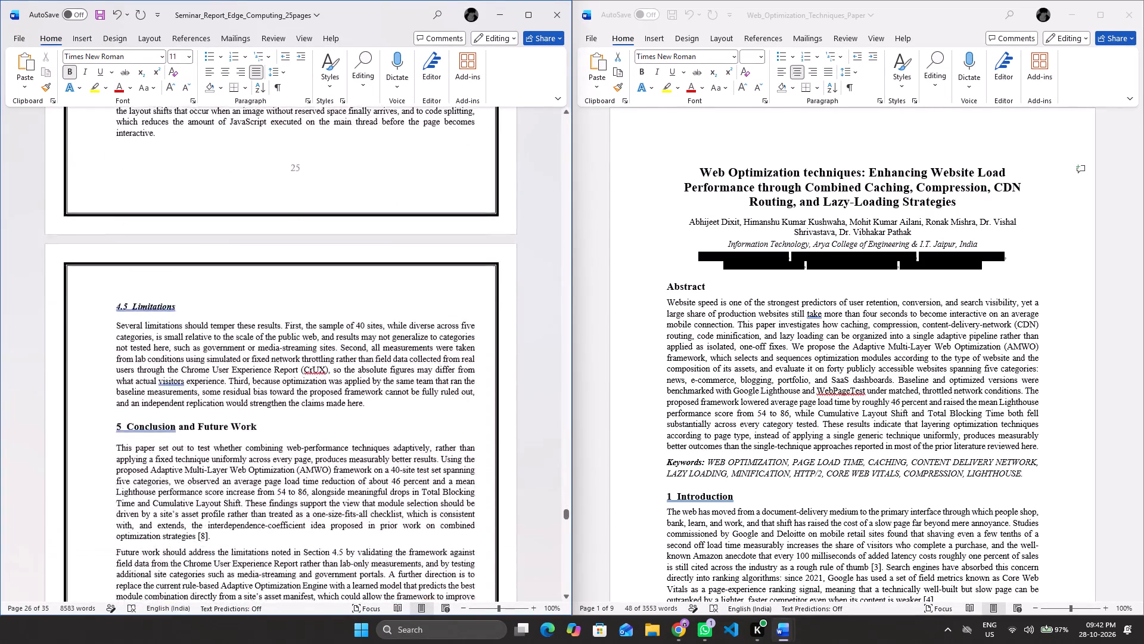
{"action": "scroll", "coordinate": [170, 281], "scroll_direction": "down", "scroll_amount": 3}
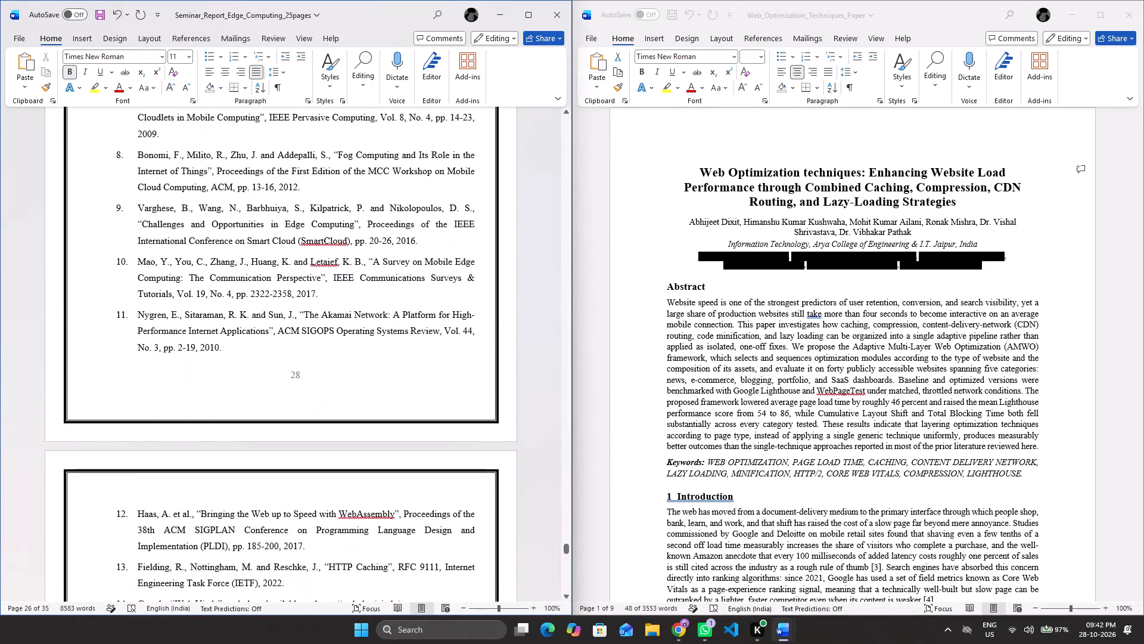
{"action": "scroll", "coordinate": [170, 281], "scroll_direction": "up", "scroll_amount": 6}
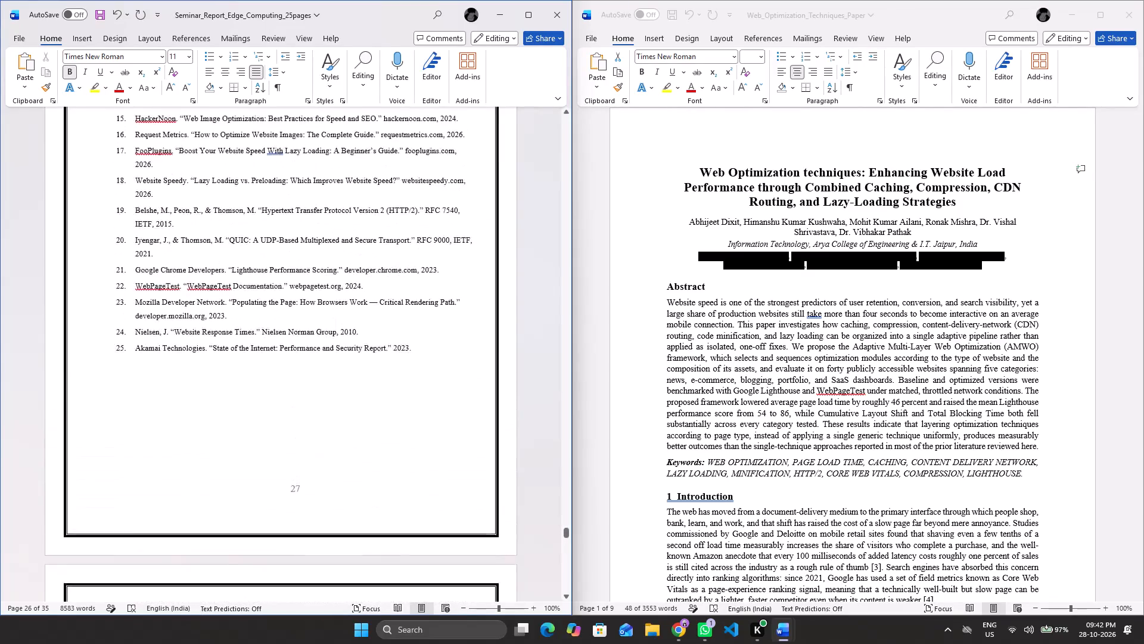
{"action": "scroll", "coordinate": [170, 281], "scroll_direction": "up", "scroll_amount": 5}
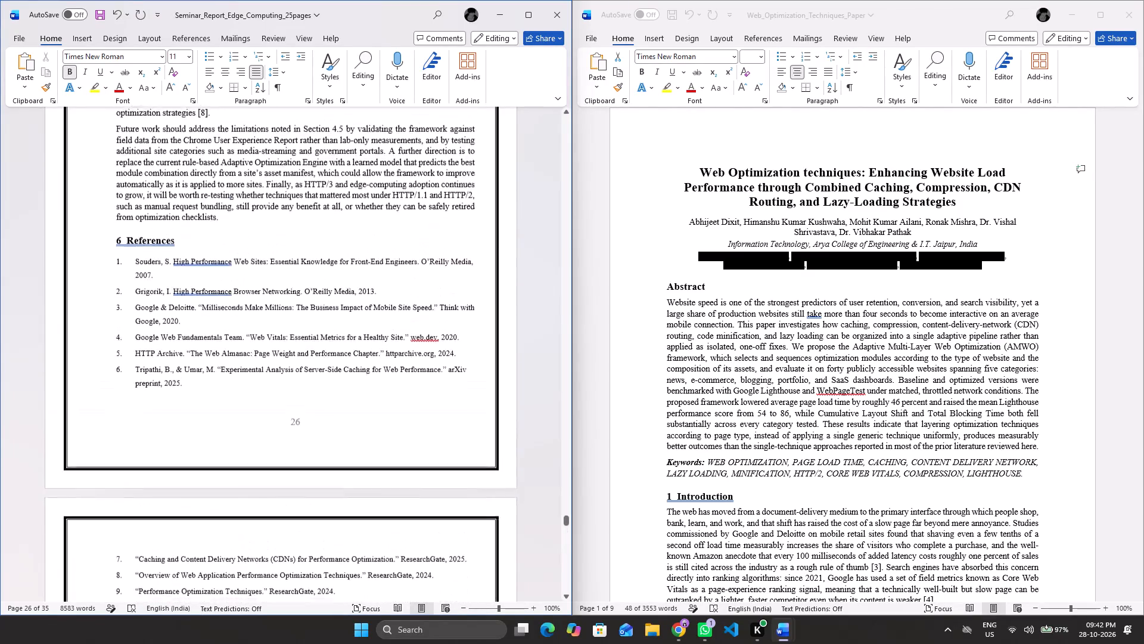
{"action": "scroll", "coordinate": [170, 281], "scroll_direction": "up", "scroll_amount": 1}
Compare the References section in the seminar report with the one in the original web optimization paper.
{"action": "scroll", "coordinate": [649, 304], "scroll_direction": "down", "scroll_amount": 20}
{"action": "scroll", "coordinate": [649, 304], "scroll_direction": "down", "scroll_amount": 2}
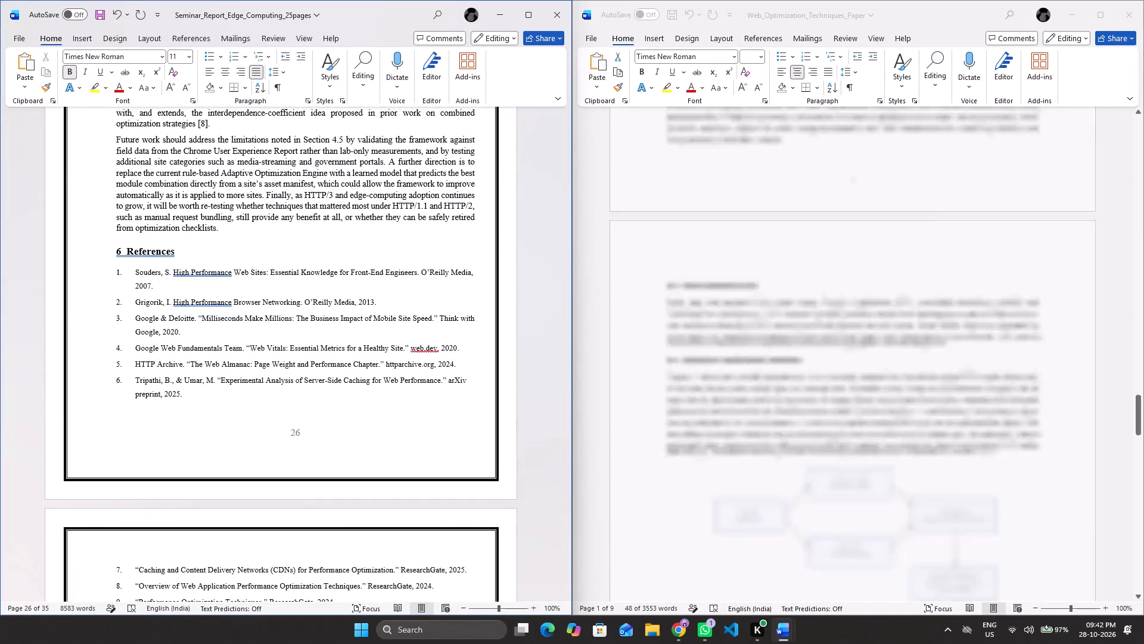
{"action": "scroll", "coordinate": [649, 304], "scroll_direction": "down", "scroll_amount": 20}
{"action": "scroll", "coordinate": [649, 304], "scroll_direction": "down", "scroll_amount": 8}
{"action": "scroll", "coordinate": [649, 304], "scroll_direction": "up", "scroll_amount": 1}
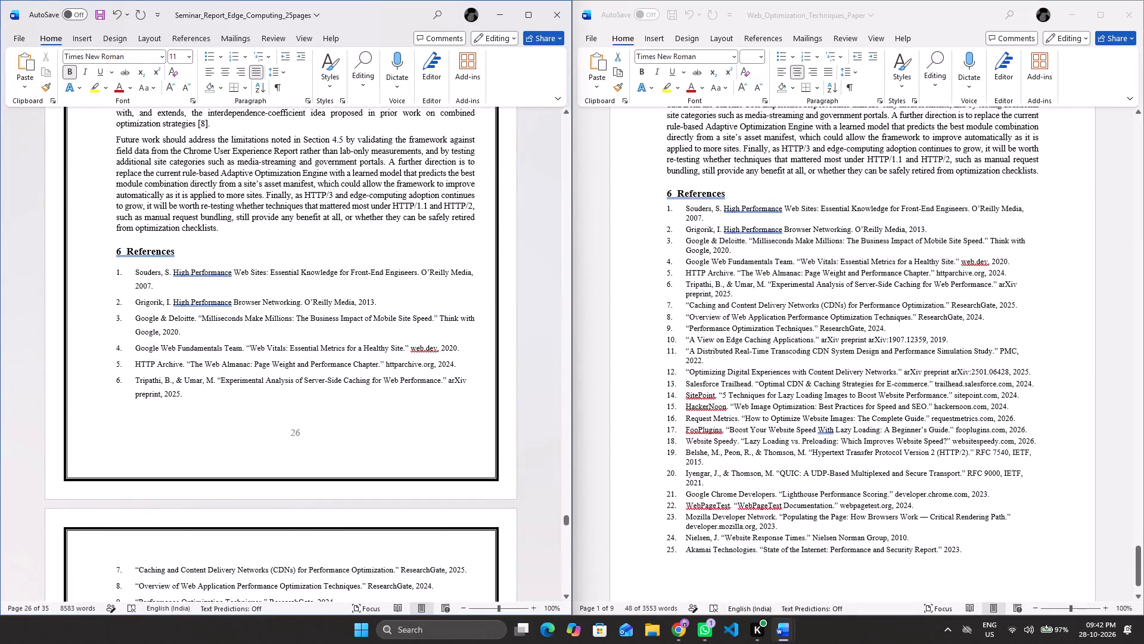
{"action": "scroll", "coordinate": [220, 297], "scroll_direction": "down", "scroll_amount": 1}
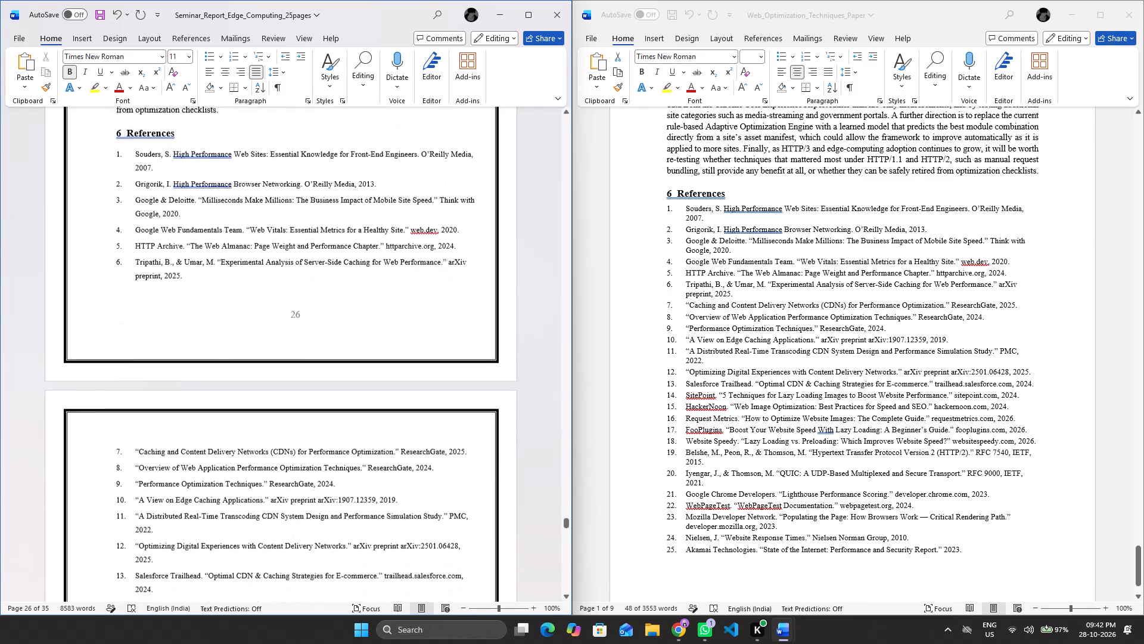
{"action": "scroll", "coordinate": [220, 297], "scroll_direction": "down", "scroll_amount": 2}
{"action": "scroll", "coordinate": [220, 297], "scroll_direction": "up", "scroll_amount": 1}
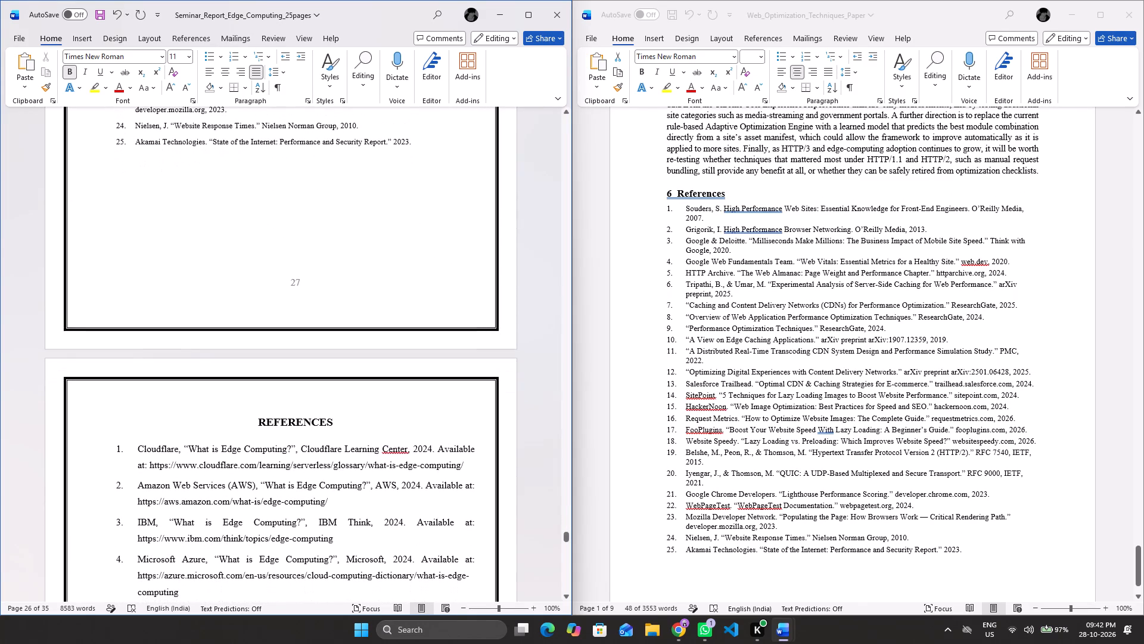
{"action": "scroll", "coordinate": [220, 297], "scroll_direction": "up", "scroll_amount": 4}
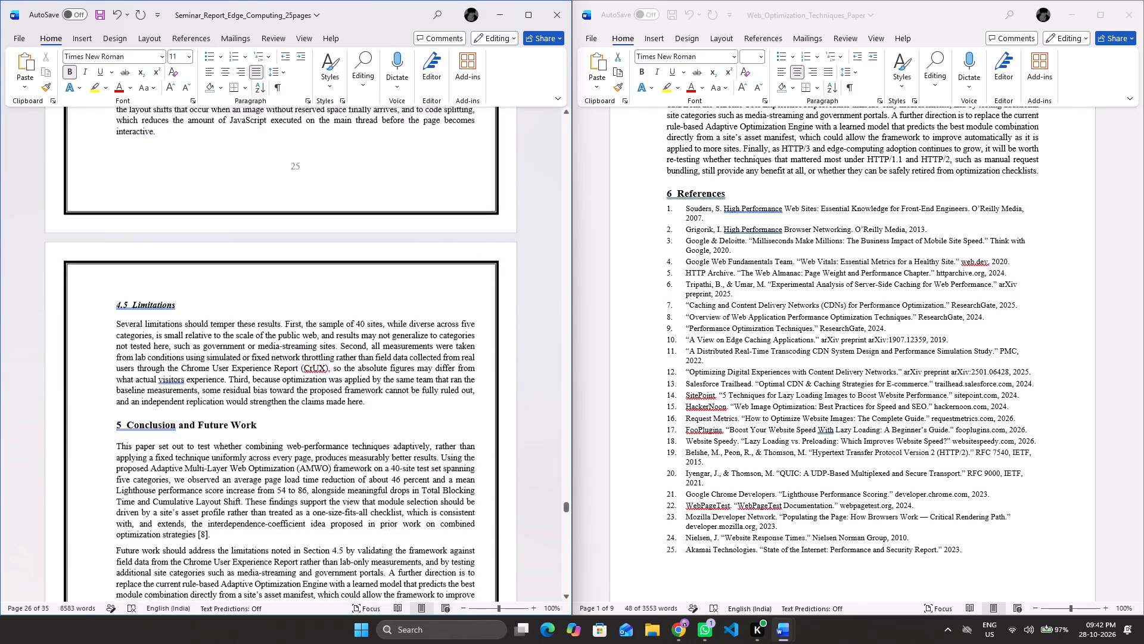
Check the report's Results, Methodology and table pages back to section 2.7, comparing section 4 with the original paper.
{"action": "scroll", "coordinate": [220, 297], "scroll_direction": "up", "scroll_amount": 4}
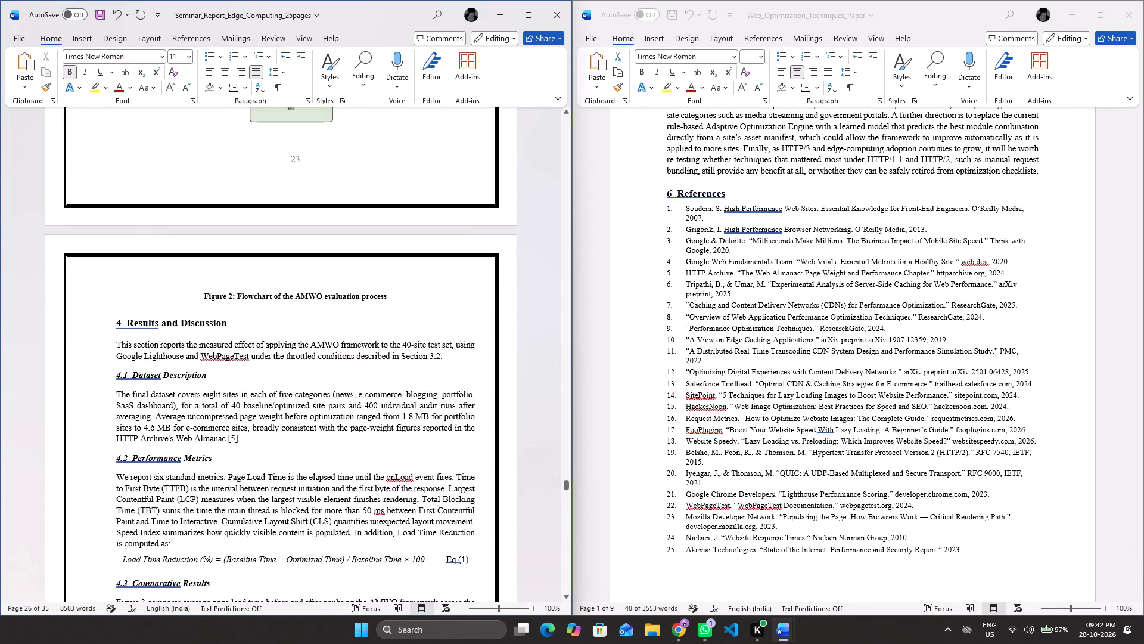
{"action": "scroll", "coordinate": [850, 348], "scroll_direction": "up", "scroll_amount": 1}
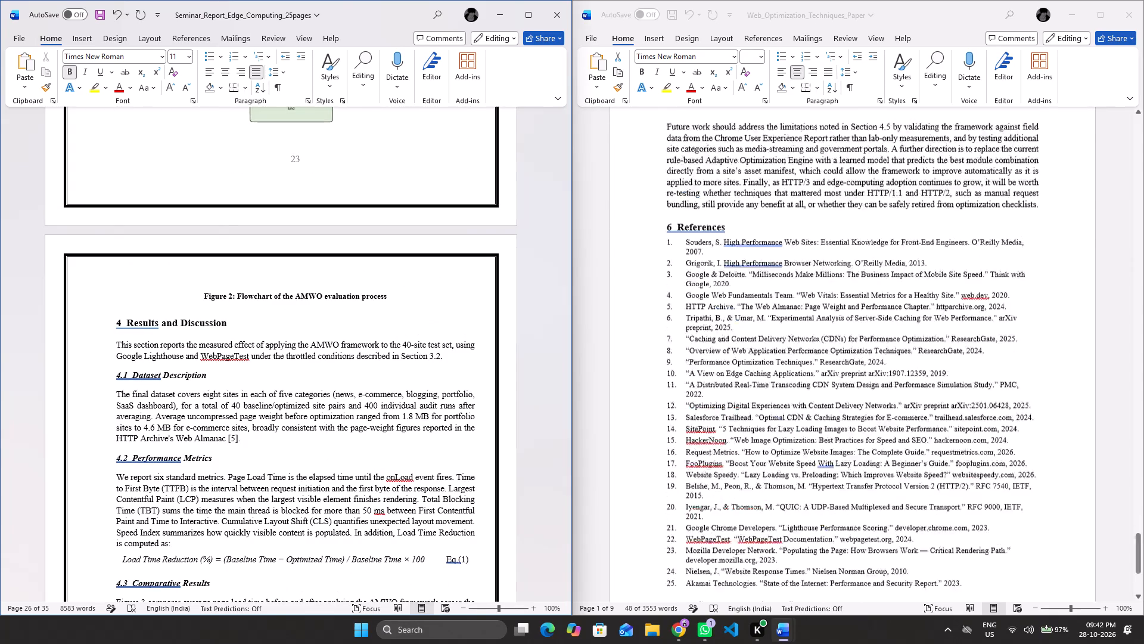
{"action": "scroll", "coordinate": [850, 348], "scroll_direction": "up", "scroll_amount": 3}
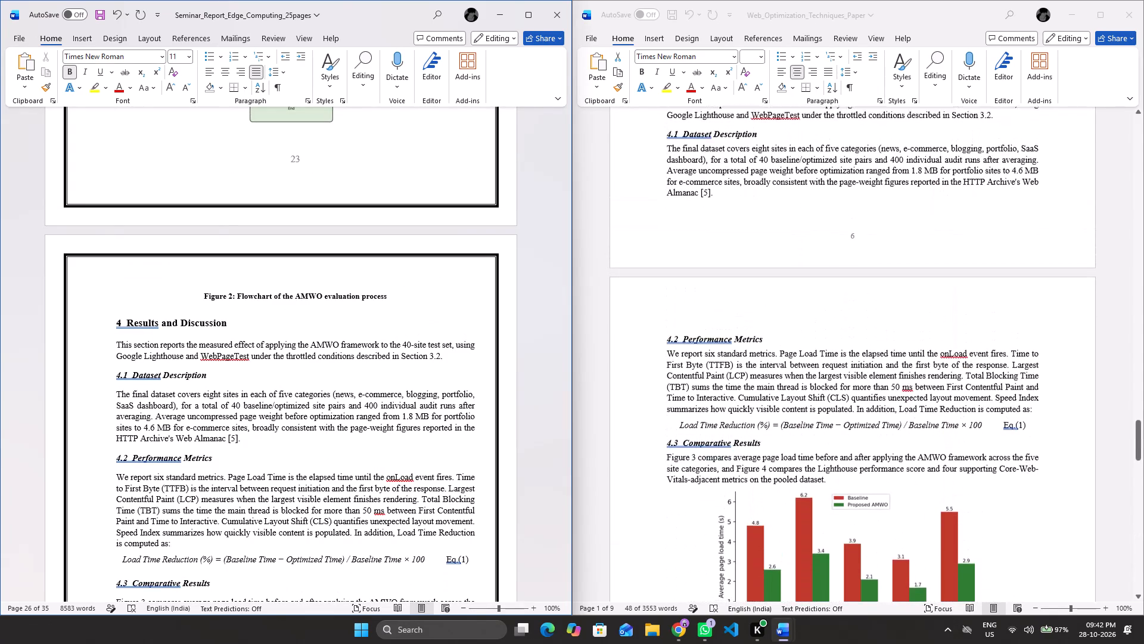
{"action": "scroll", "coordinate": [440, 270], "scroll_direction": "up", "scroll_amount": 2}
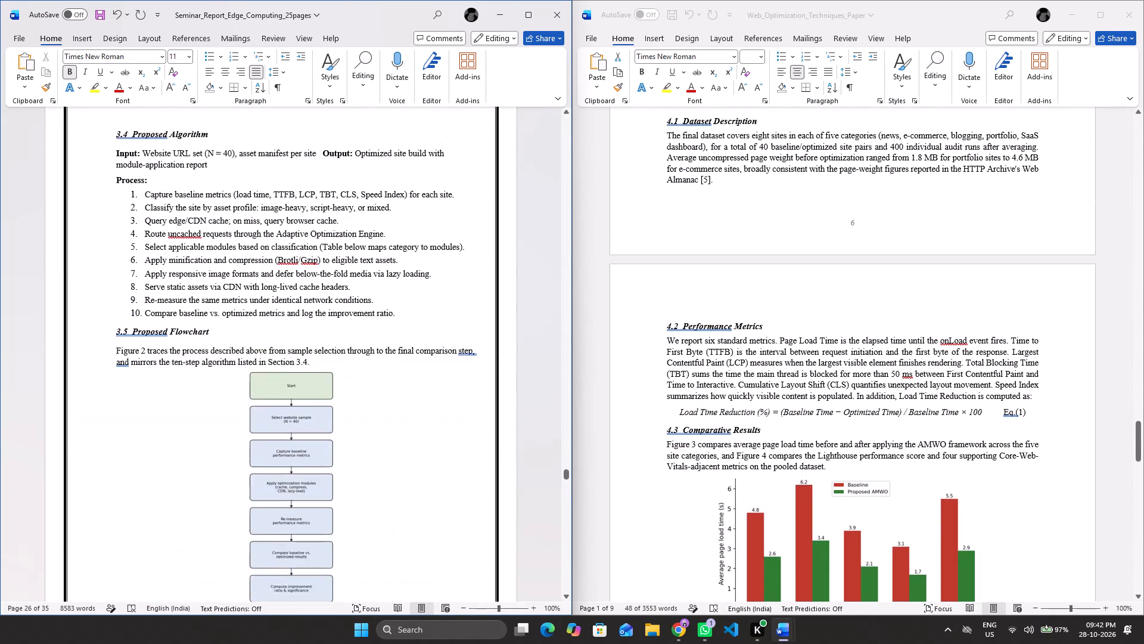
{"action": "scroll", "coordinate": [440, 270], "scroll_direction": "up", "scroll_amount": 8}
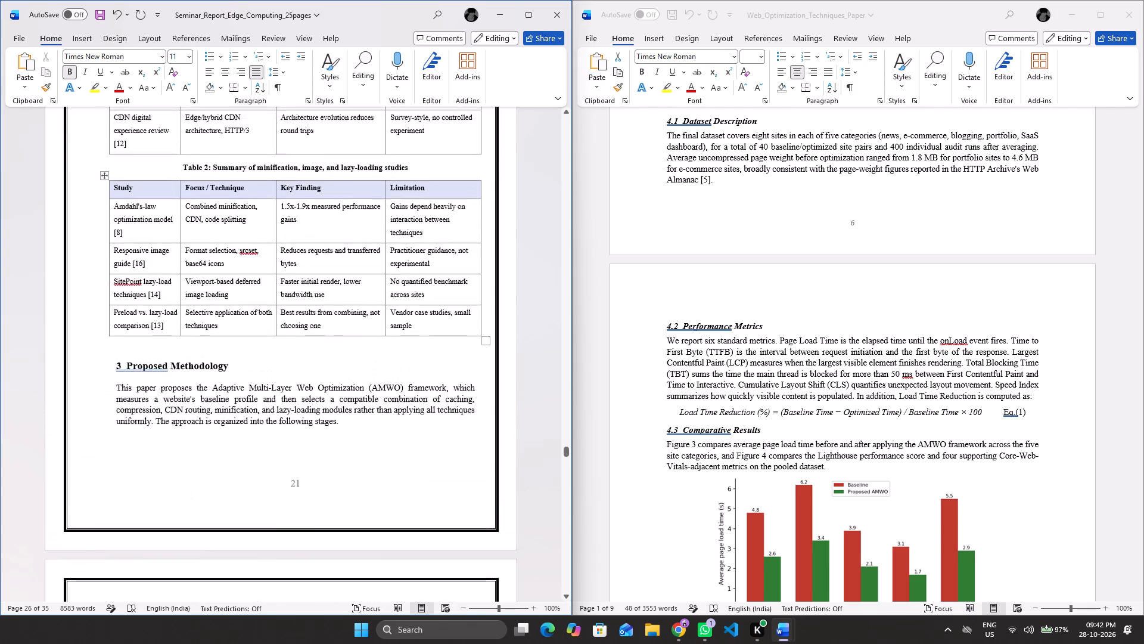
{"action": "scroll", "coordinate": [440, 270], "scroll_direction": "up", "scroll_amount": 2}
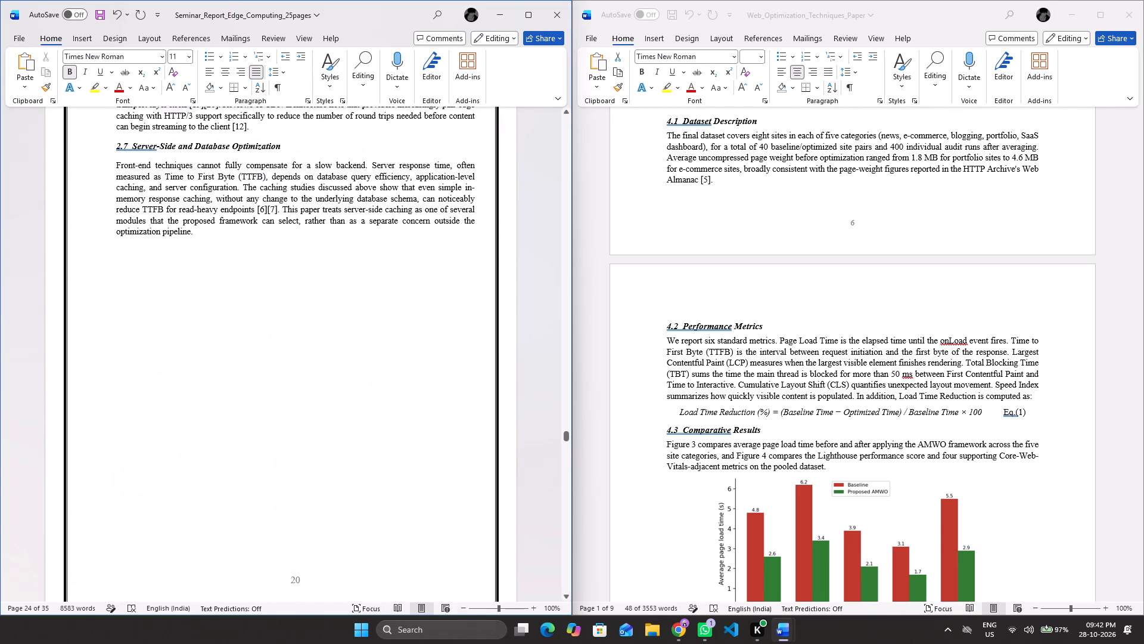
Open the seminar report's print preview and examine its pages from the Research Papers chapter to the final photograph page.
{"action": "left_click", "coordinate": [14, 39]}
{"action": "left_click", "coordinate": [32, 250]}
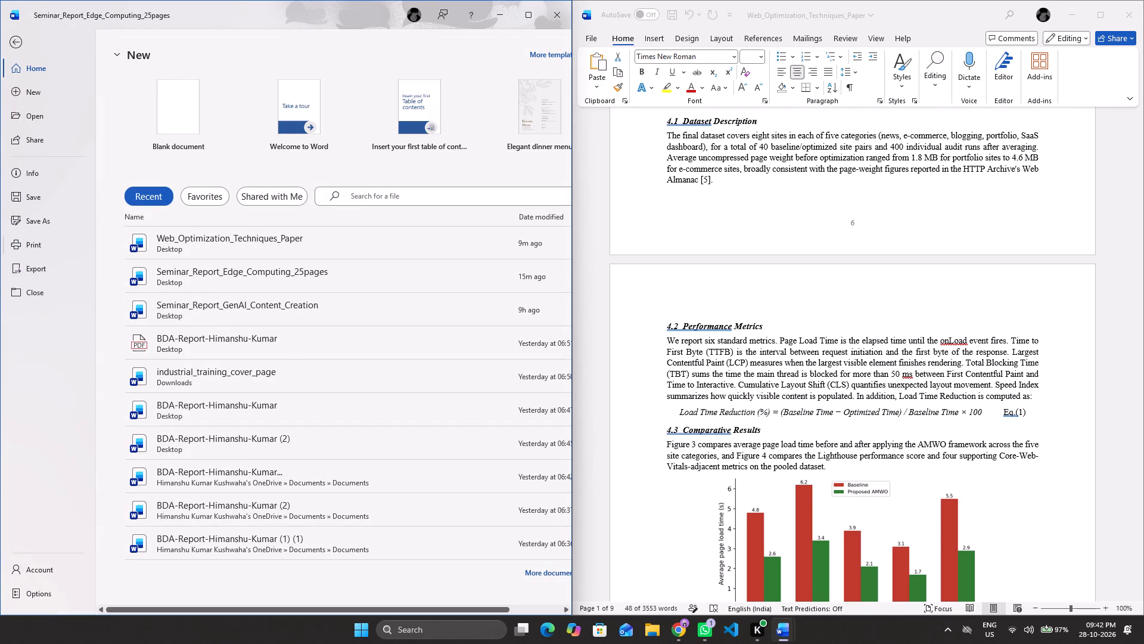
{"action": "scroll", "coordinate": [380, 301], "scroll_direction": "down", "scroll_amount": 7}
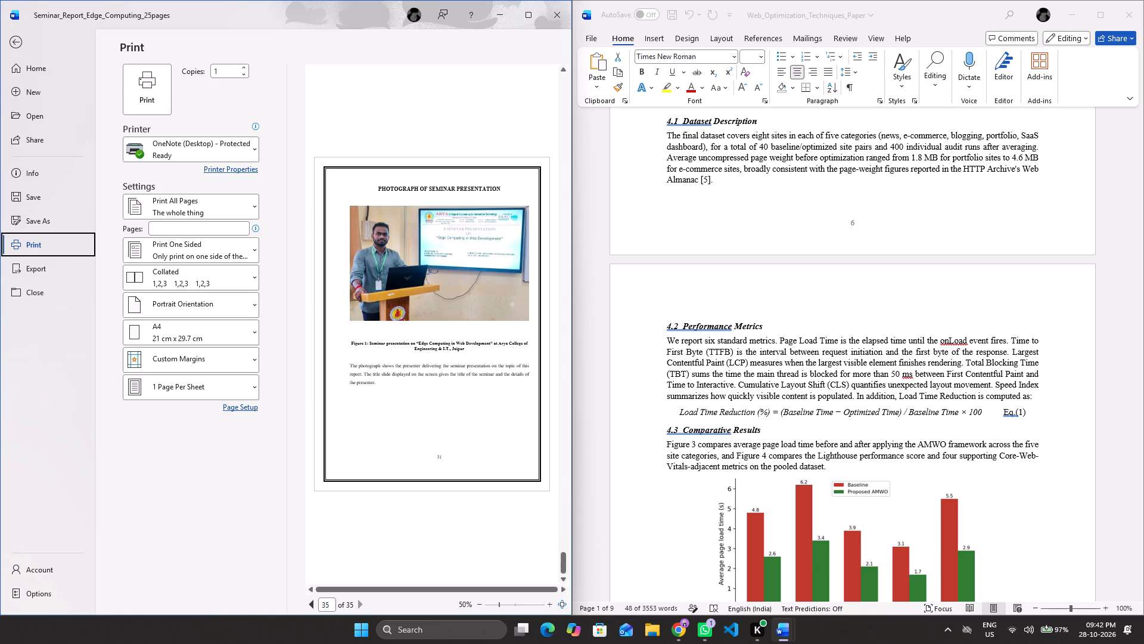
{"action": "scroll", "coordinate": [380, 301], "scroll_direction": "down", "scroll_amount": 2}
{"action": "scroll", "coordinate": [380, 301], "scroll_direction": "up", "scroll_amount": 2}
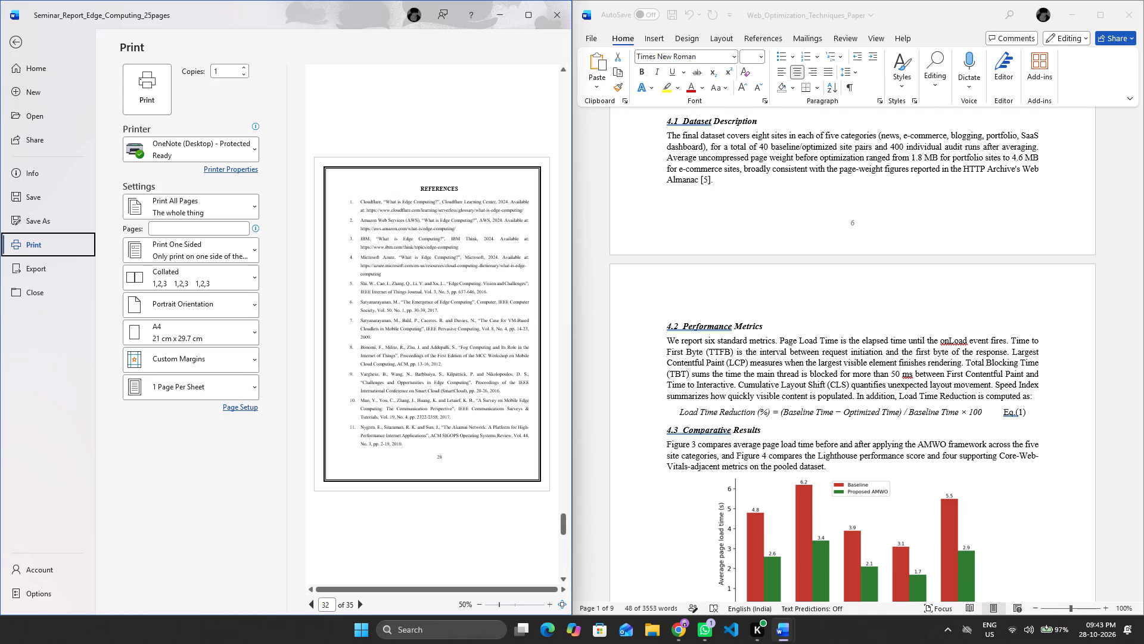
{"action": "key", "text": "Up"}
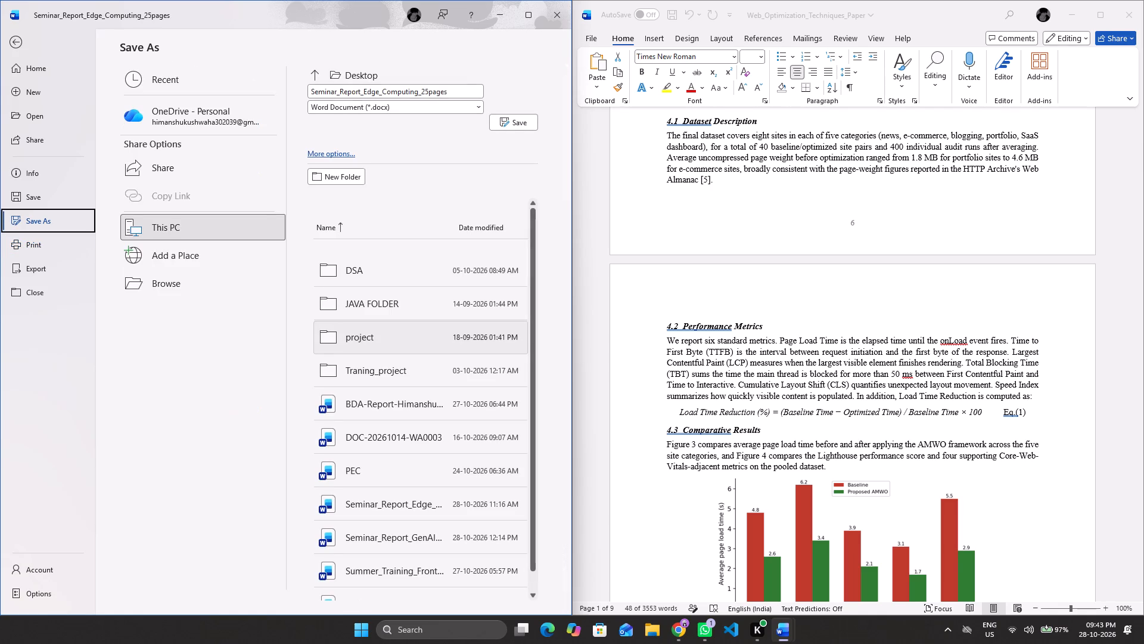
{"action": "left_click", "coordinate": [43, 239]}
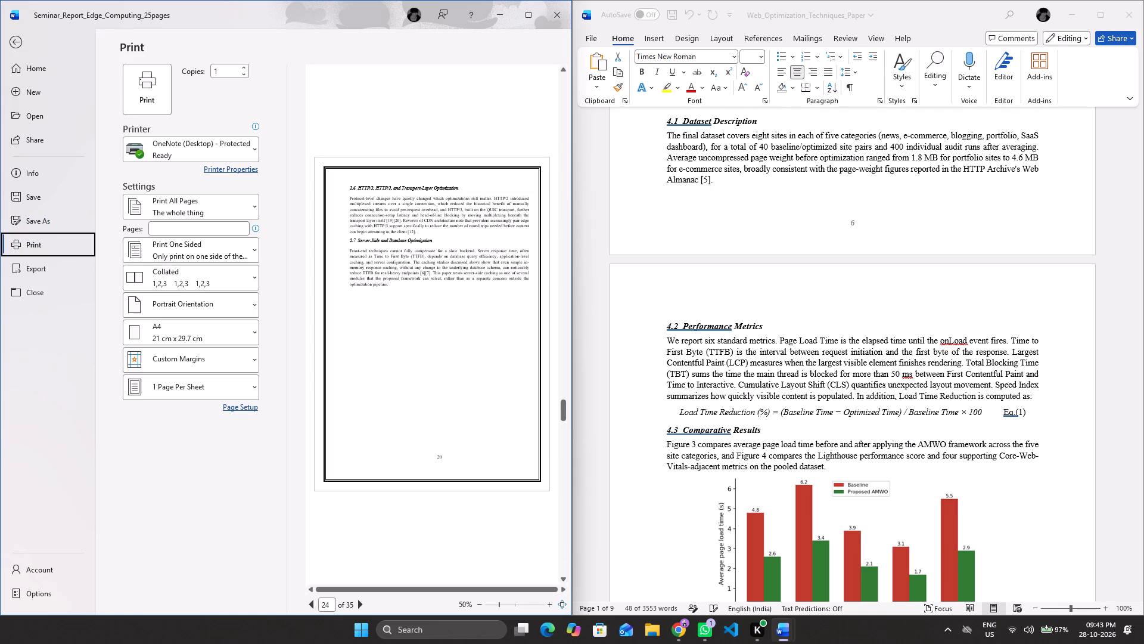
{"action": "left_click_drag", "start_coordinate": [560, 407], "coordinate": [560, 394]}
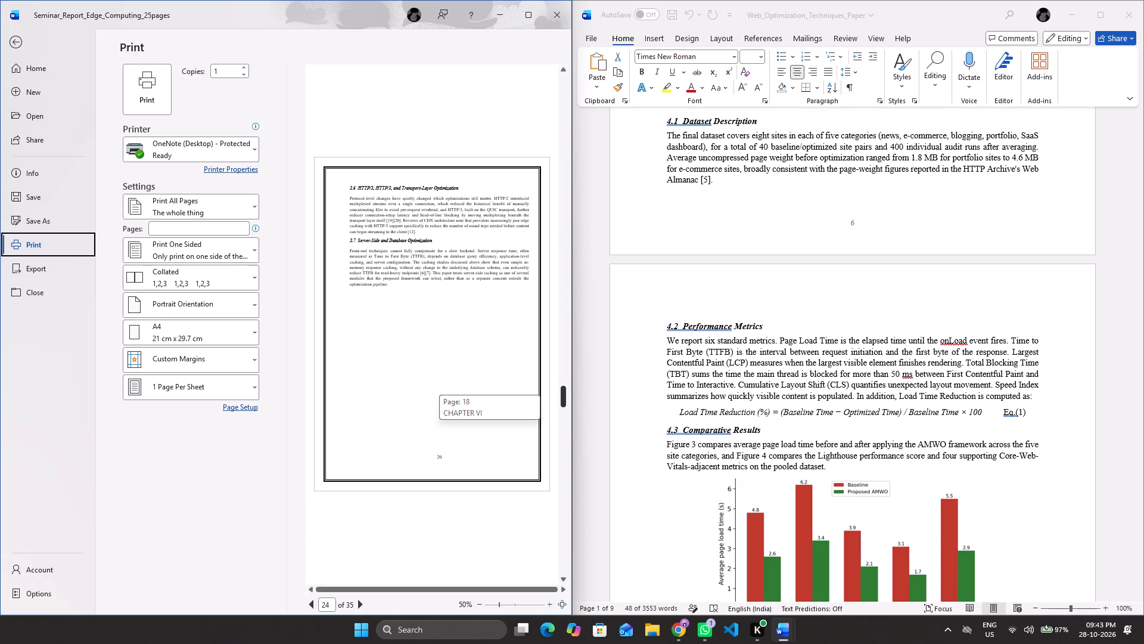
{"action": "left_click_drag", "start_coordinate": [560, 394], "coordinate": [559, 392]}
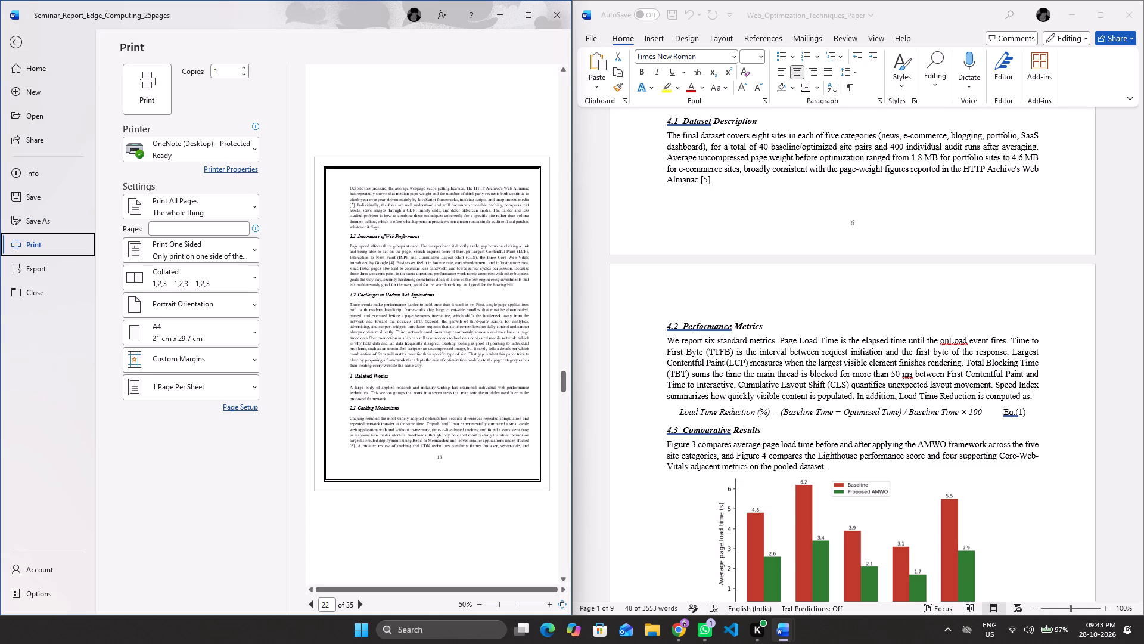
{"action": "left_click", "coordinate": [481, 381]}
{"action": "scroll", "coordinate": [481, 381], "scroll_direction": "down", "scroll_amount": 4}
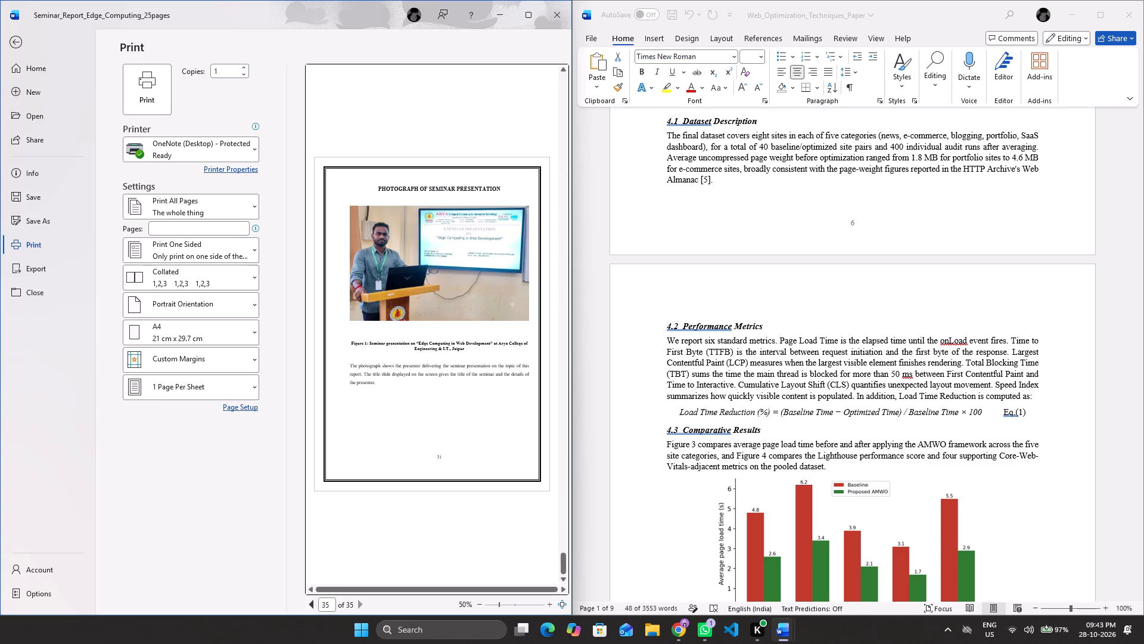
Check the print preview backward from the final page through the inserted paper to section 4.6, and return to the document.
{"action": "scroll", "coordinate": [481, 381], "scroll_direction": "up", "scroll_amount": 1}
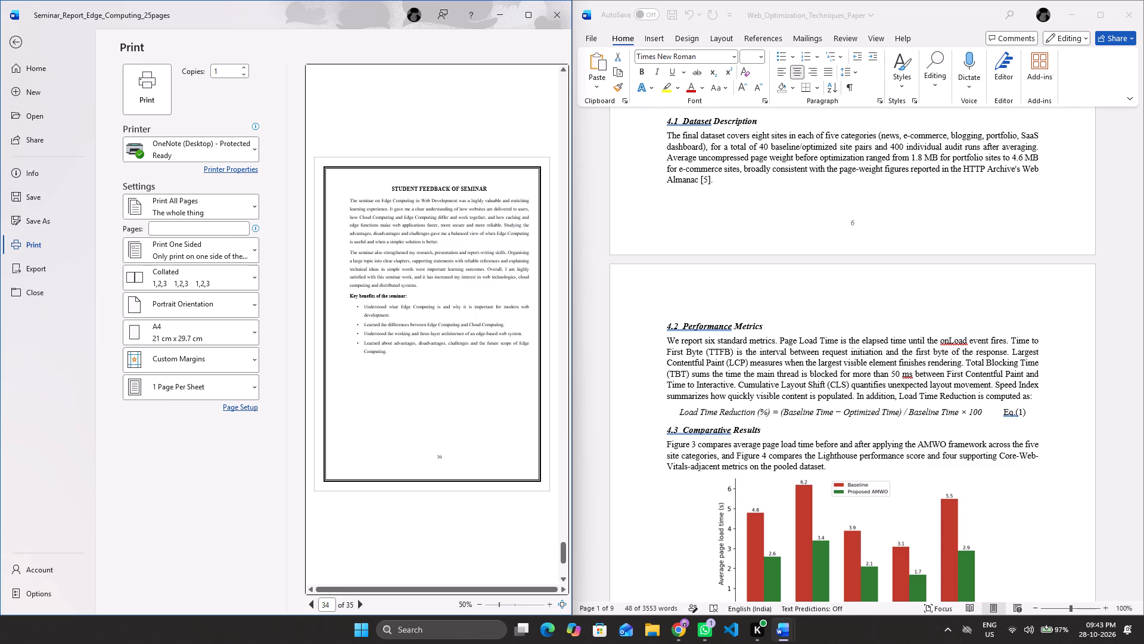
{"action": "scroll", "coordinate": [481, 381], "scroll_direction": "up", "scroll_amount": 2}
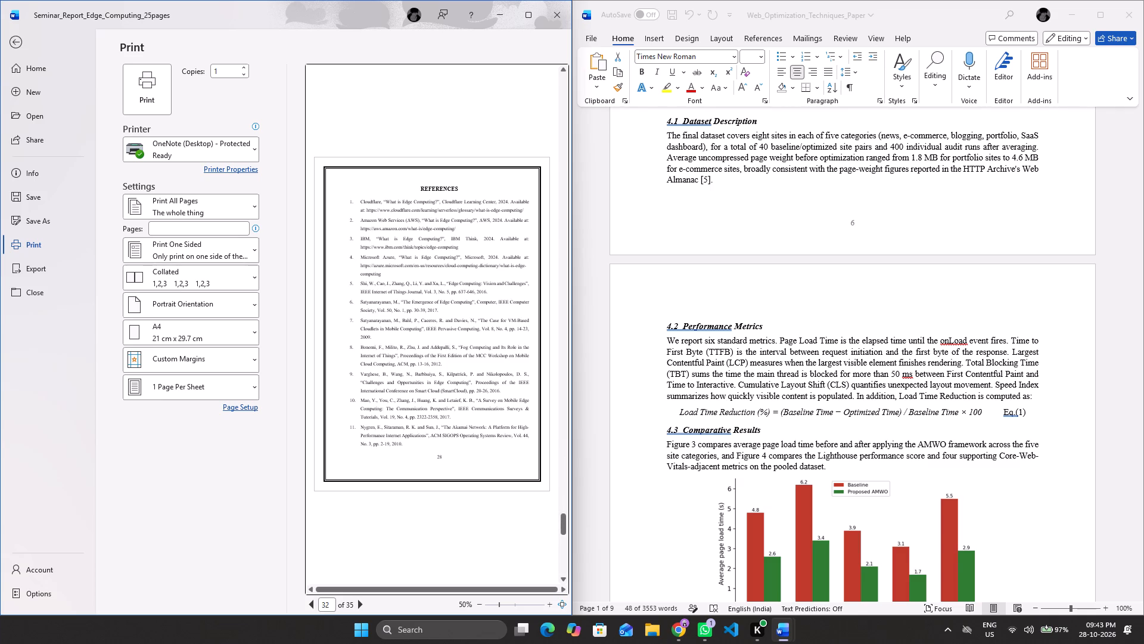
{"action": "scroll", "coordinate": [481, 381], "scroll_direction": "up", "scroll_amount": 4}
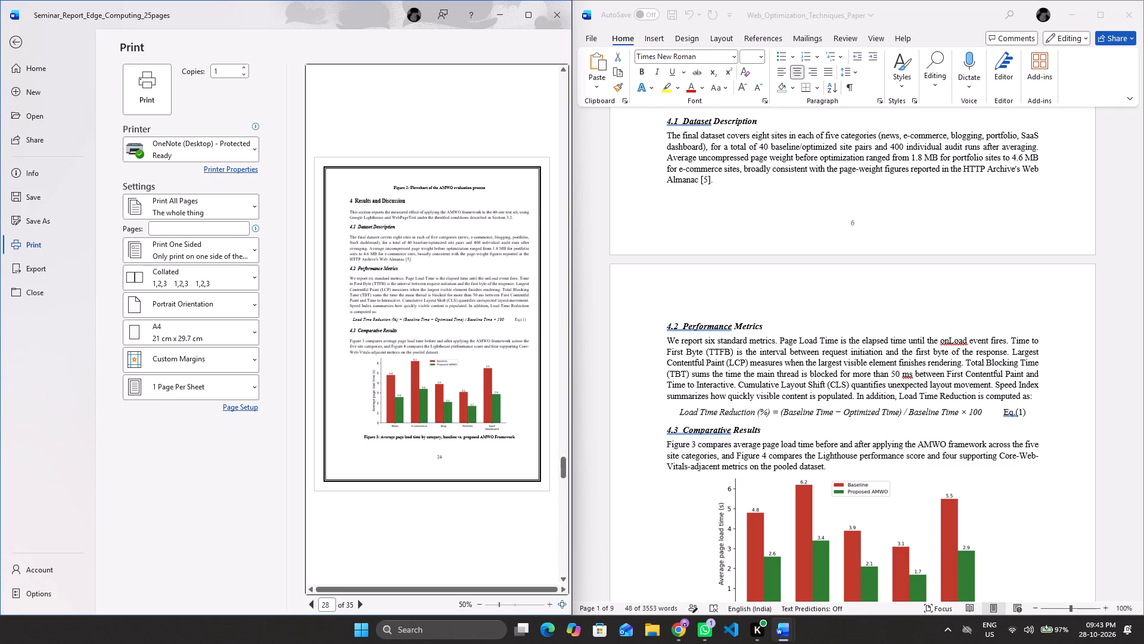
{"action": "scroll", "coordinate": [481, 381], "scroll_direction": "up", "scroll_amount": 1}
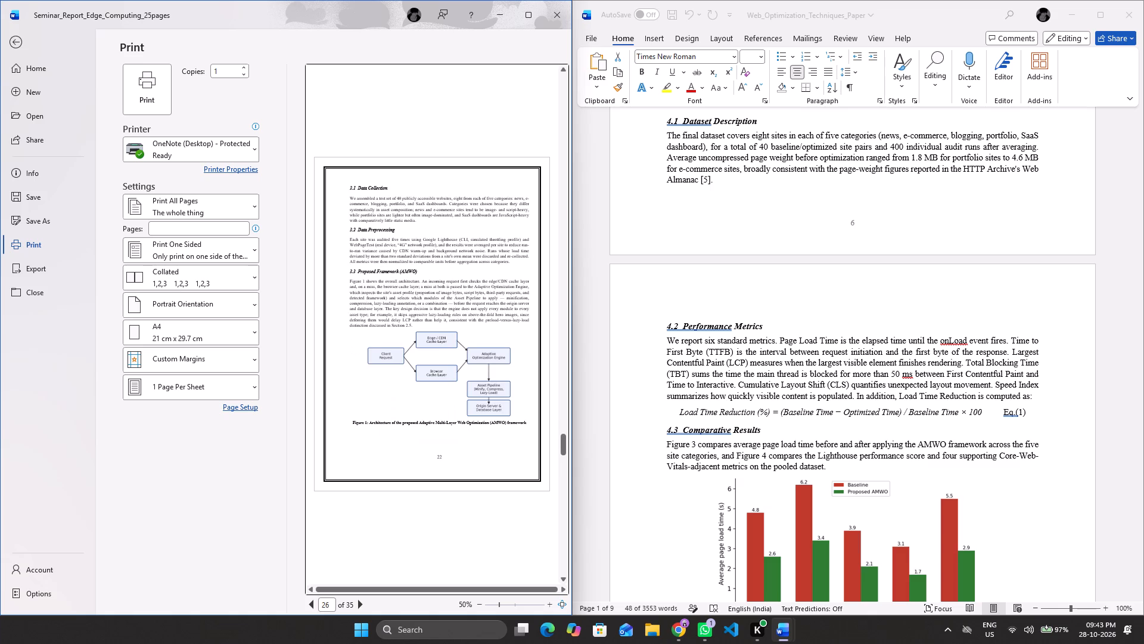
{"action": "scroll", "coordinate": [481, 381], "scroll_direction": "up", "scroll_amount": 2}
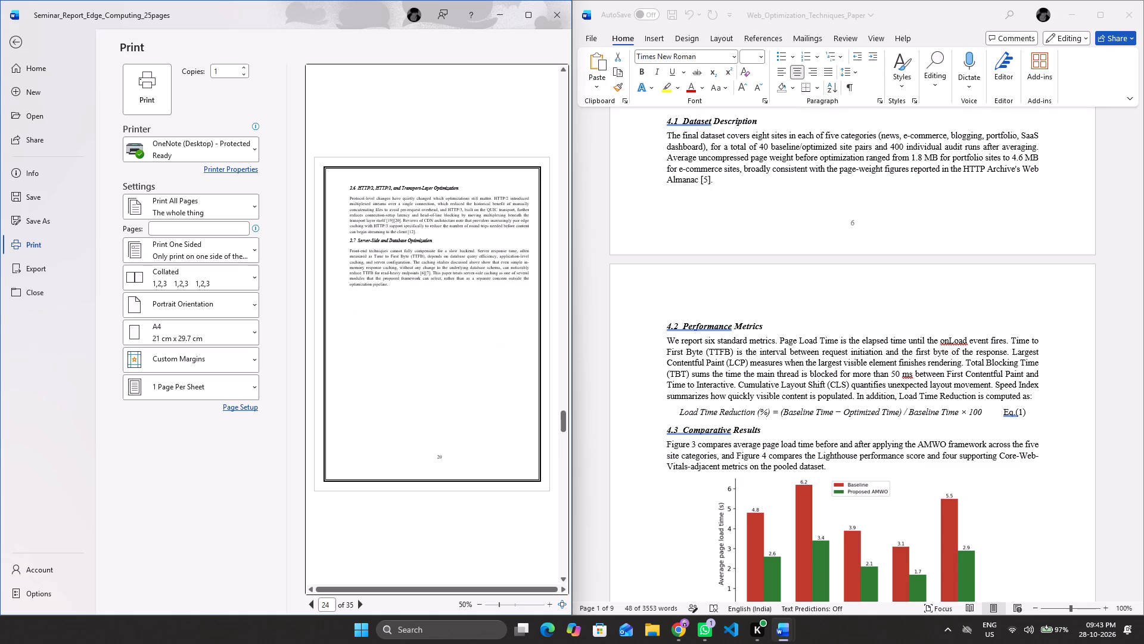
{"action": "scroll", "coordinate": [481, 381], "scroll_direction": "up", "scroll_amount": 3}
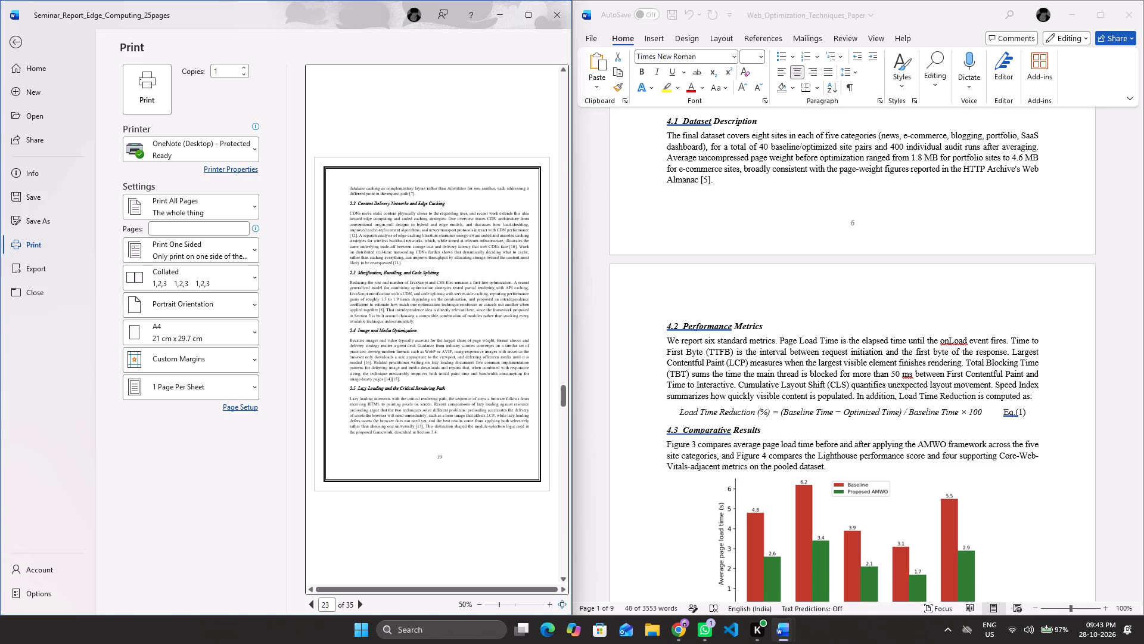
{"action": "scroll", "coordinate": [481, 381], "scroll_direction": "up", "scroll_amount": 3}
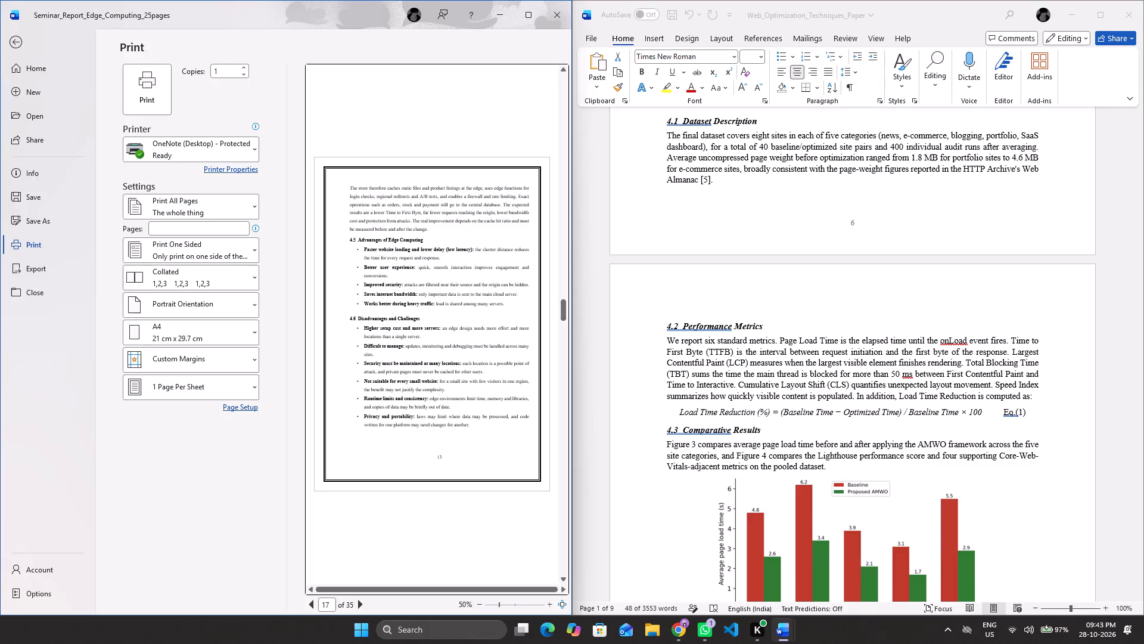
{"action": "left_click", "coordinate": [14, 42]}
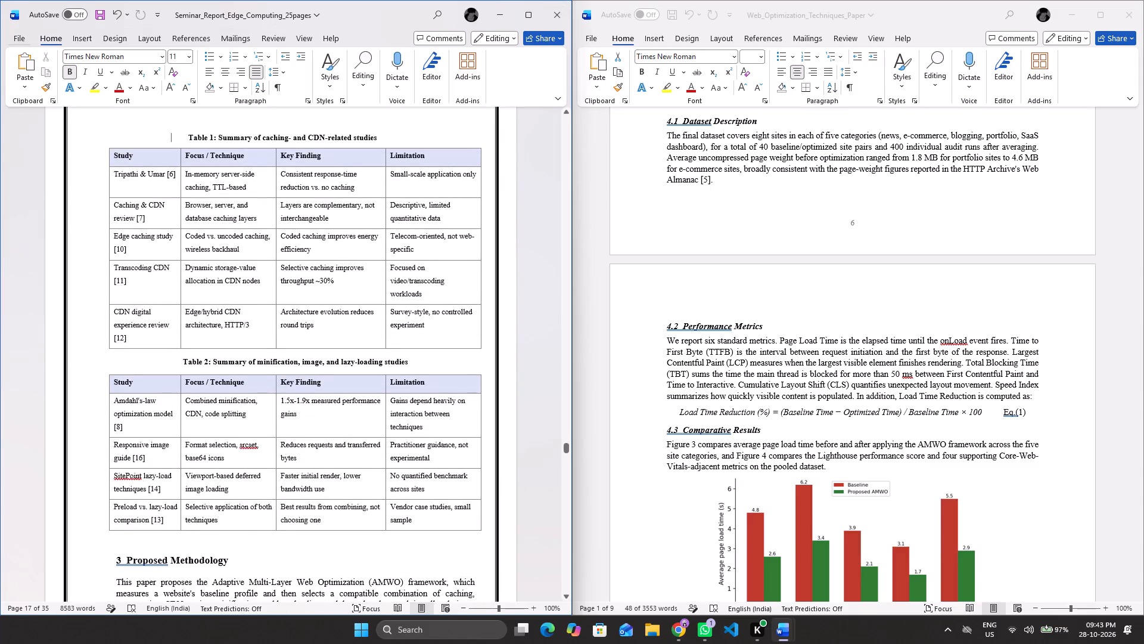
Check the report's pages from Table 1 back to section 5.3 and the opening page of the Research Papers chapter.
{"action": "scroll", "coordinate": [157, 286], "scroll_direction": "up", "scroll_amount": 10}
{"action": "scroll", "coordinate": [157, 286], "scroll_direction": "down", "scroll_amount": 2}
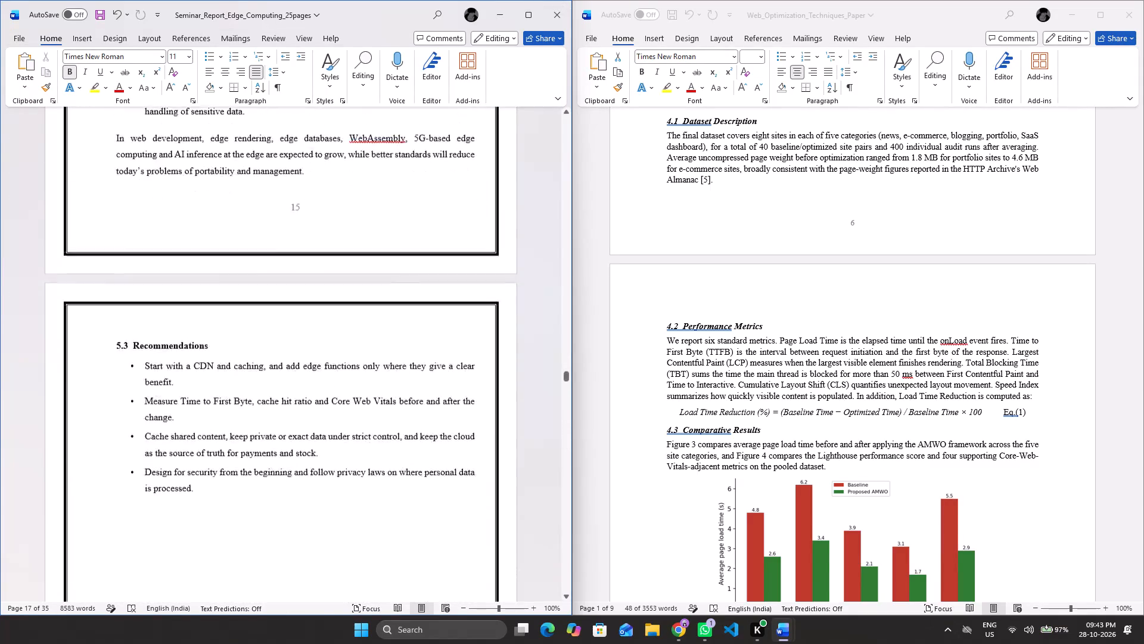
{"action": "scroll", "coordinate": [157, 286], "scroll_direction": "down", "scroll_amount": 3}
{"action": "scroll", "coordinate": [157, 286], "scroll_direction": "up", "scroll_amount": 2}
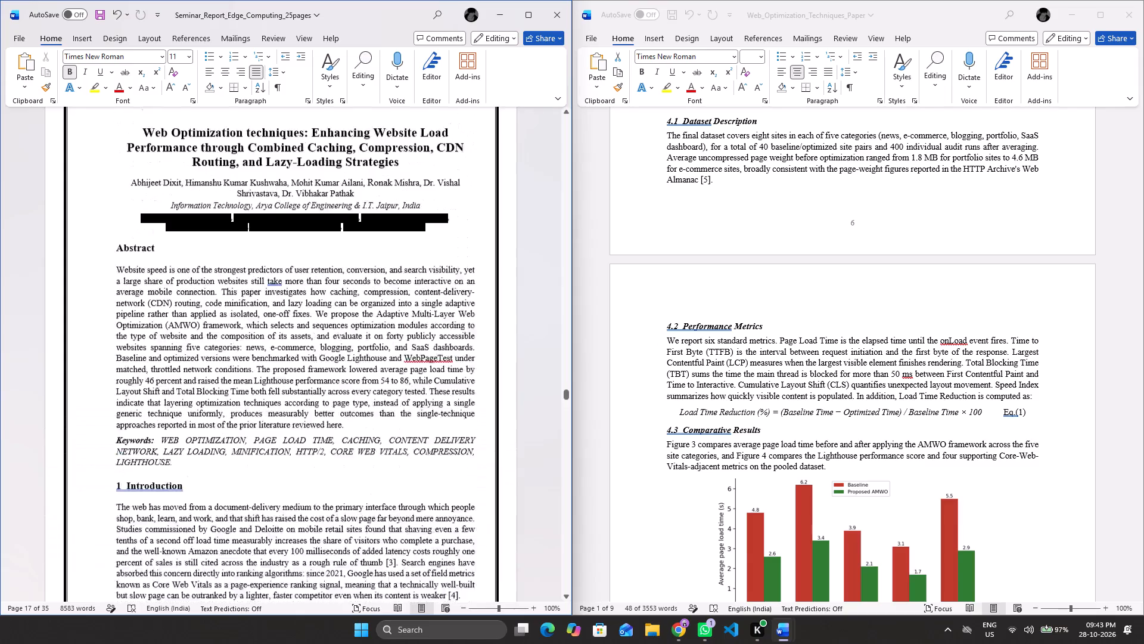
{"action": "scroll", "coordinate": [157, 286], "scroll_direction": "up", "scroll_amount": 2}
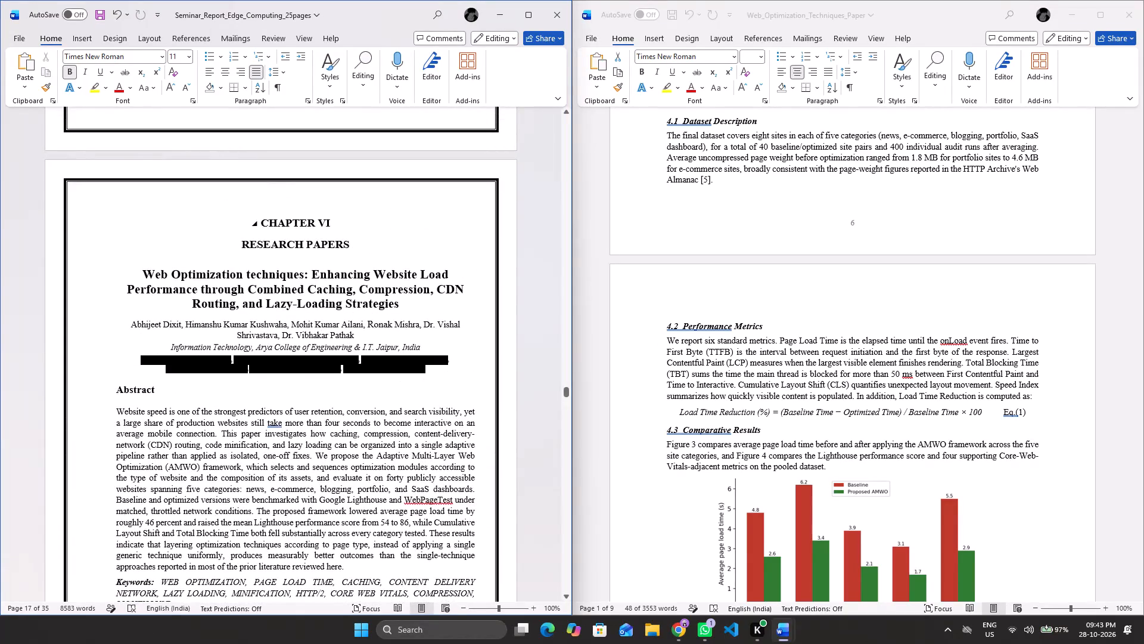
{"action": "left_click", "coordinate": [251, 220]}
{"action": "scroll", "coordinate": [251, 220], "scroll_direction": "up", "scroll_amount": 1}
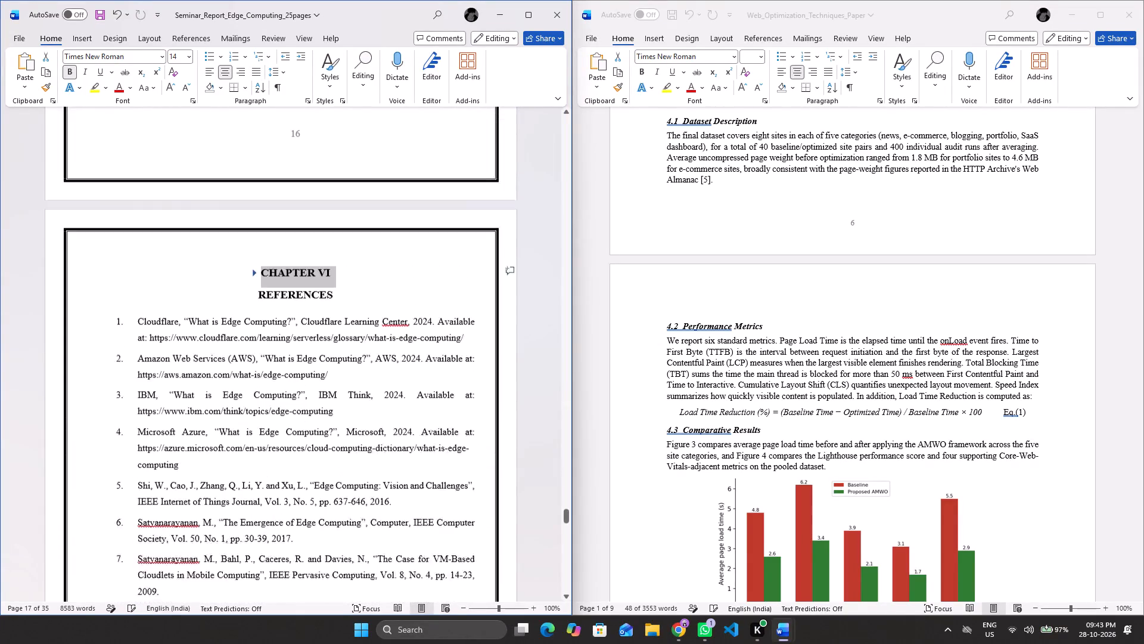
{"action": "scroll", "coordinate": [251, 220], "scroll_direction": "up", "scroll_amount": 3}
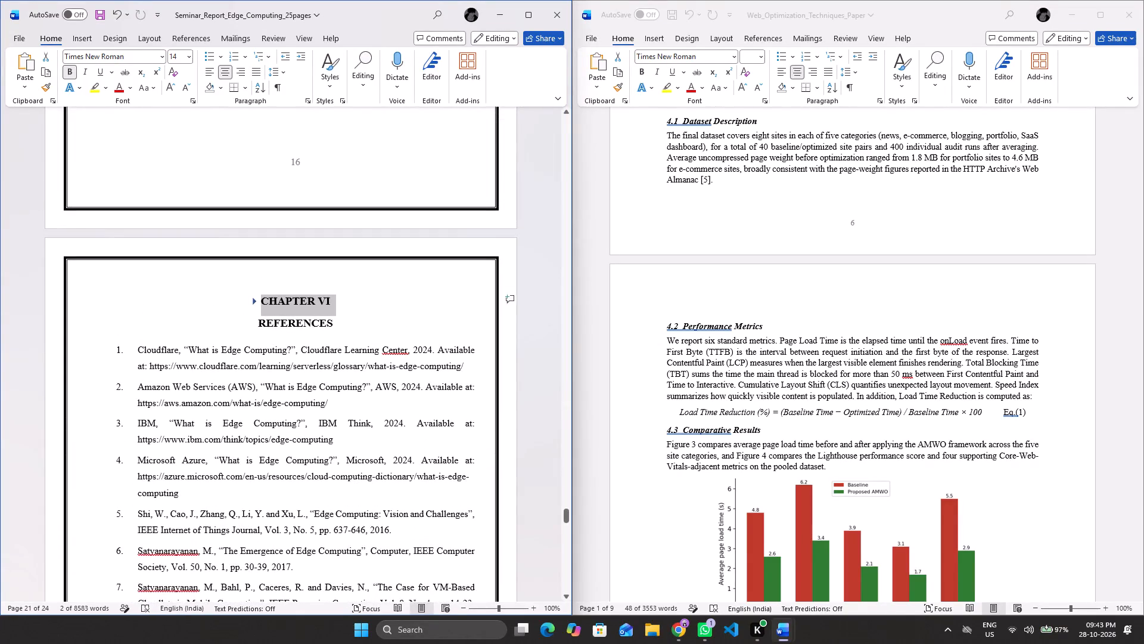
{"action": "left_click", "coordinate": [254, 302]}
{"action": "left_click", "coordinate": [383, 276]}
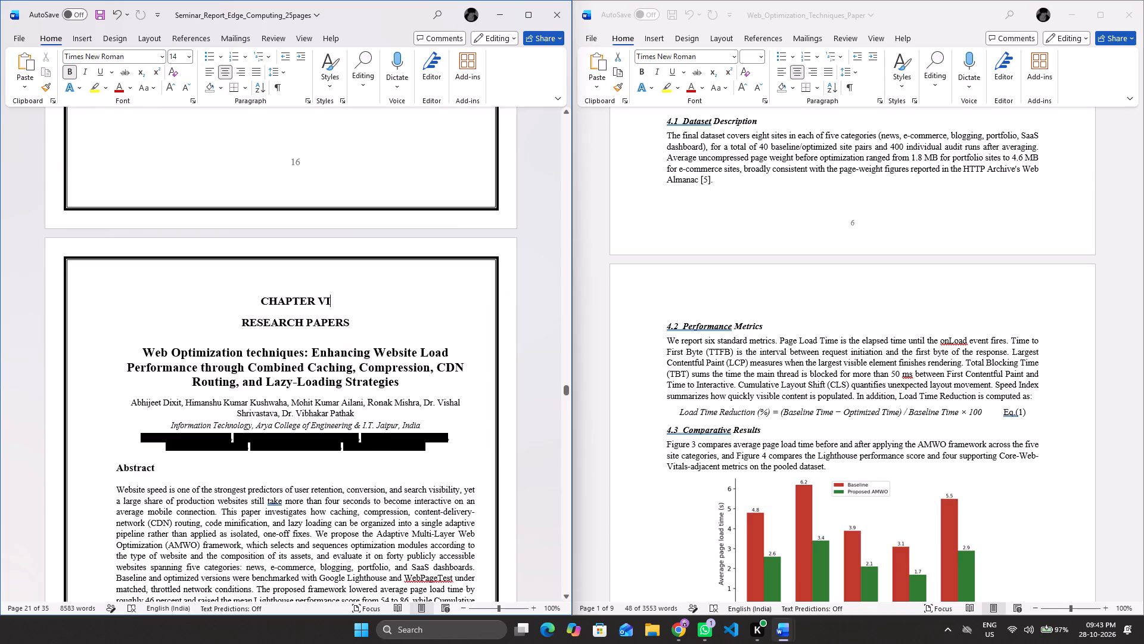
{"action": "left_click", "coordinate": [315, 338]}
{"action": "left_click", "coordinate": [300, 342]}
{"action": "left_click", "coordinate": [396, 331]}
Set the web optimization paper's title beneath the Research Papers heading to font size 14.
{"action": "scroll", "coordinate": [339, 397], "scroll_direction": "down", "scroll_amount": 1}
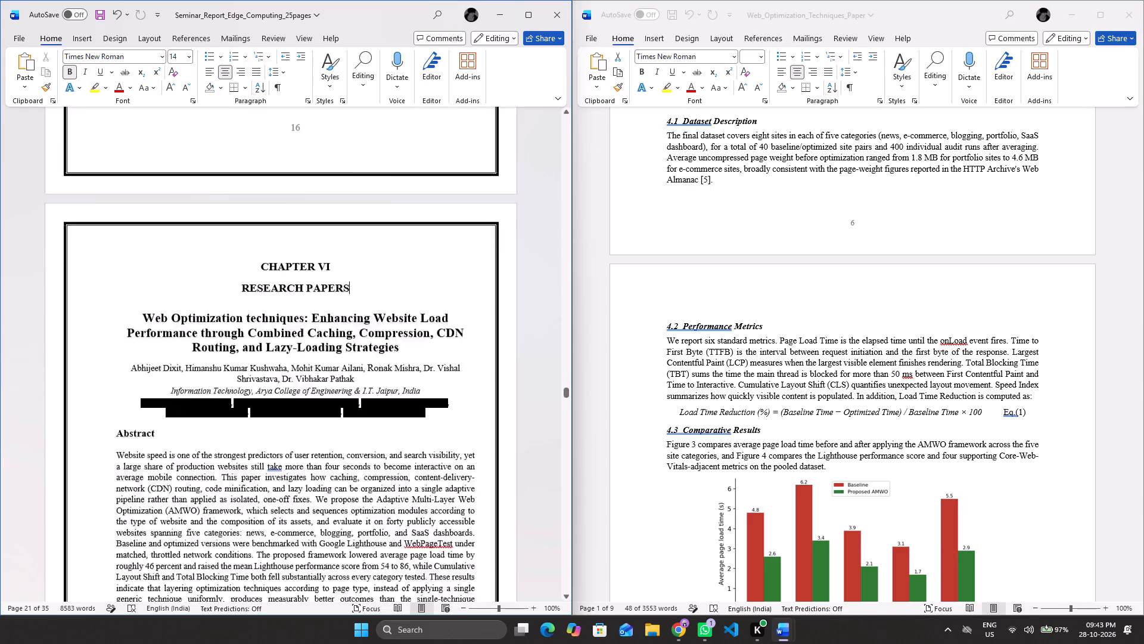
{"action": "scroll", "coordinate": [339, 397], "scroll_direction": "down", "scroll_amount": 1}
{"action": "scroll", "coordinate": [339, 397], "scroll_direction": "up", "scroll_amount": 1}
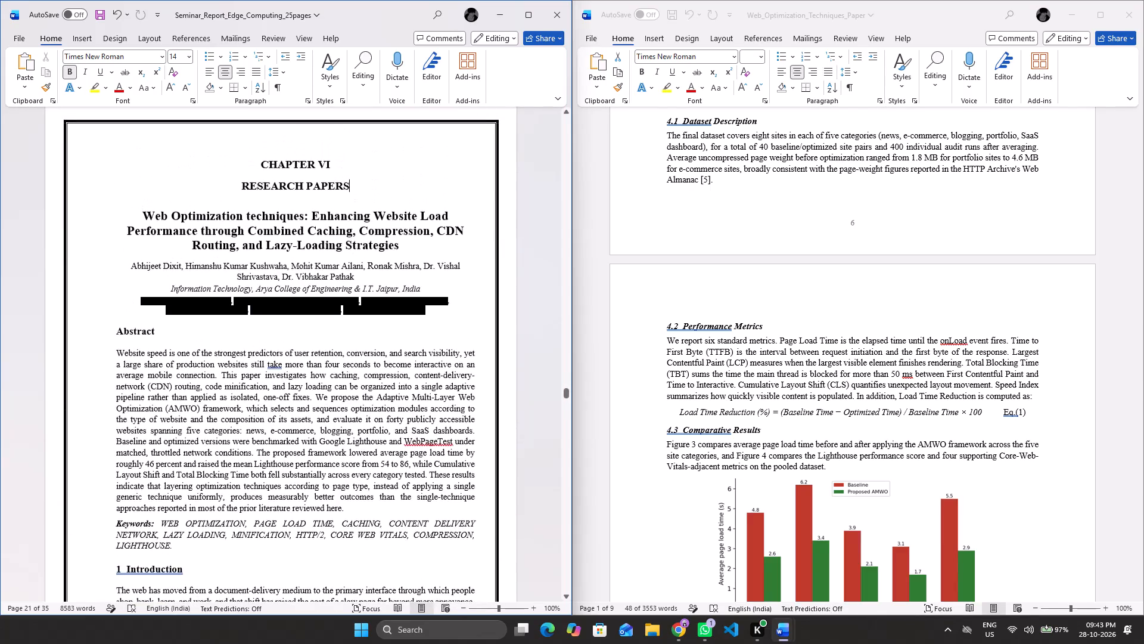
{"action": "left_click_drag", "start_coordinate": [143, 211], "coordinate": [357, 245]}
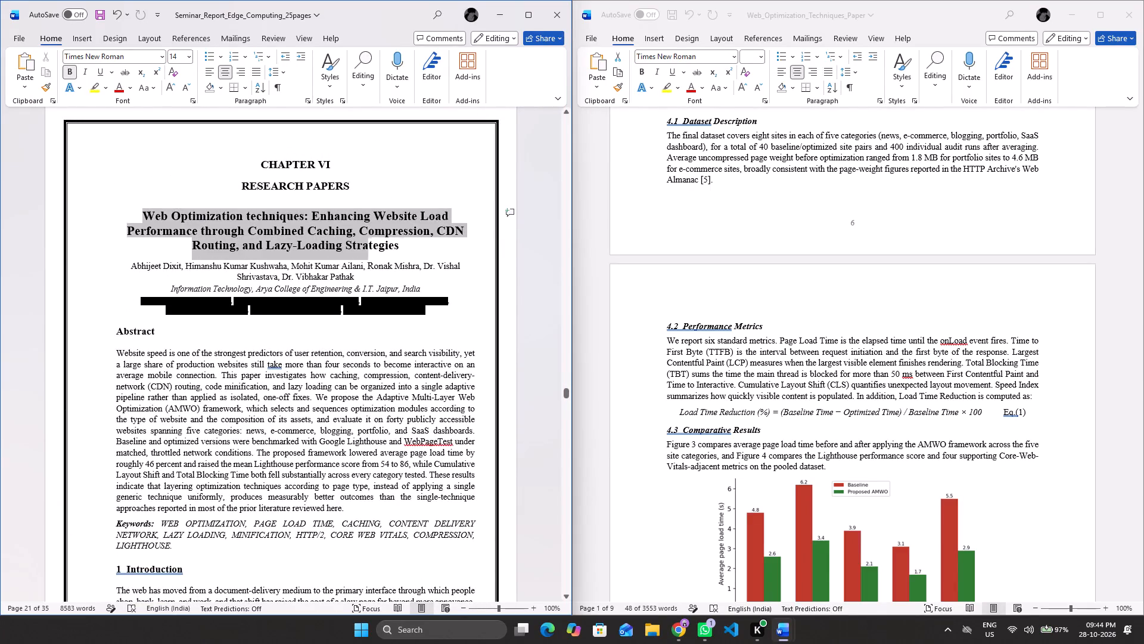
{"action": "left_click_drag", "start_coordinate": [357, 245], "coordinate": [397, 244]}
{"action": "left_click", "coordinate": [487, 206]}
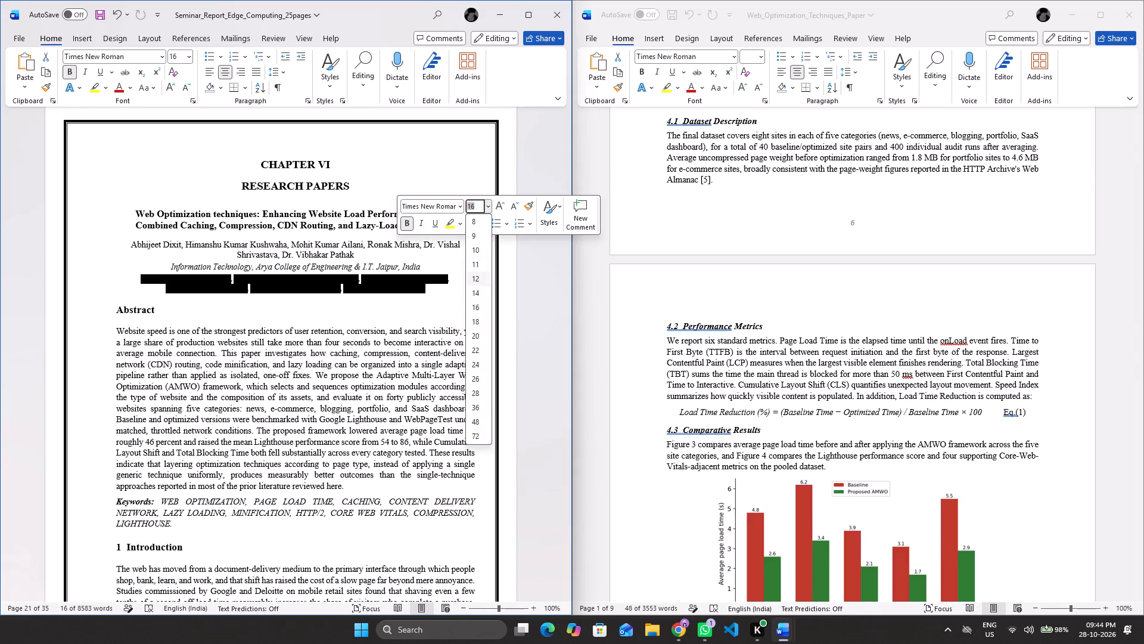
{"action": "left_click", "coordinate": [475, 293]}
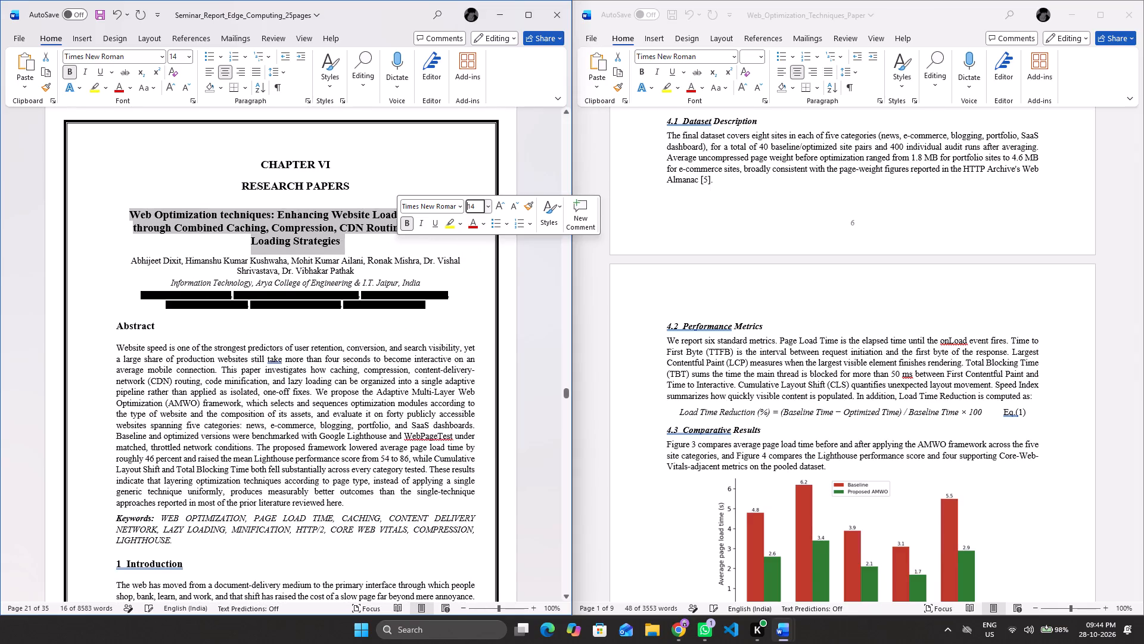
{"action": "left_click", "coordinate": [398, 298]}
Check the inserted paper's pages around section 3 and Table 2, and back through Chapter VI to sections 4.5 and 4.6.
{"action": "scroll", "coordinate": [398, 298], "scroll_direction": "down", "scroll_amount": 8}
{"action": "scroll", "coordinate": [398, 298], "scroll_direction": "up", "scroll_amount": 1}
{"action": "scroll", "coordinate": [398, 298], "scroll_direction": "down", "scroll_amount": 9}
{"action": "scroll", "coordinate": [398, 298], "scroll_direction": "up", "scroll_amount": 1}
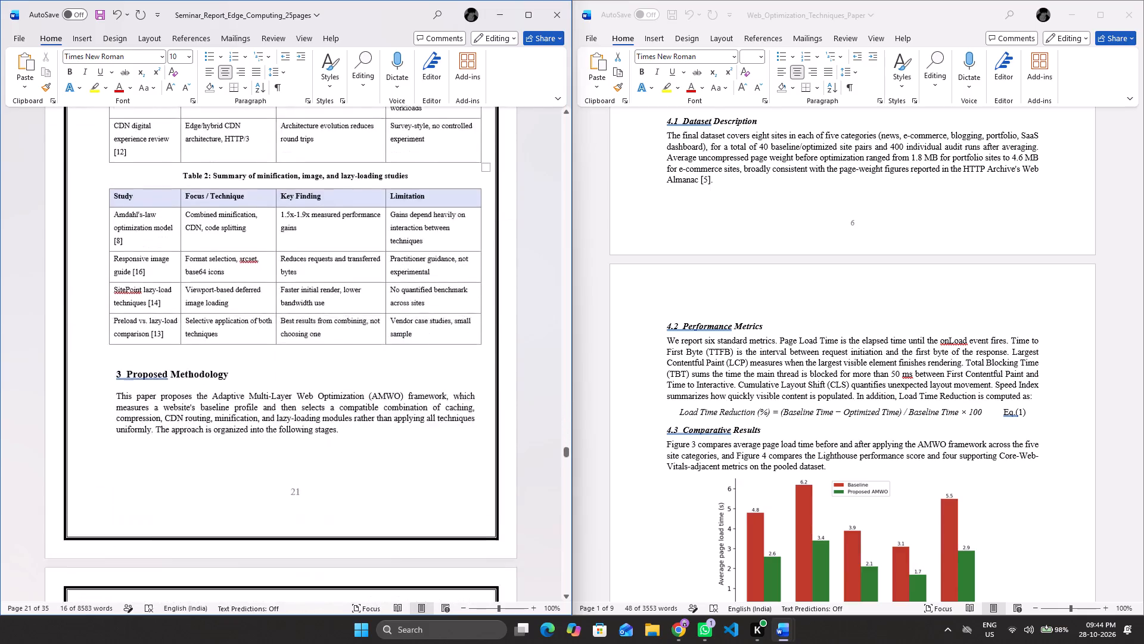
{"action": "scroll", "coordinate": [398, 298], "scroll_direction": "up", "scroll_amount": 2}
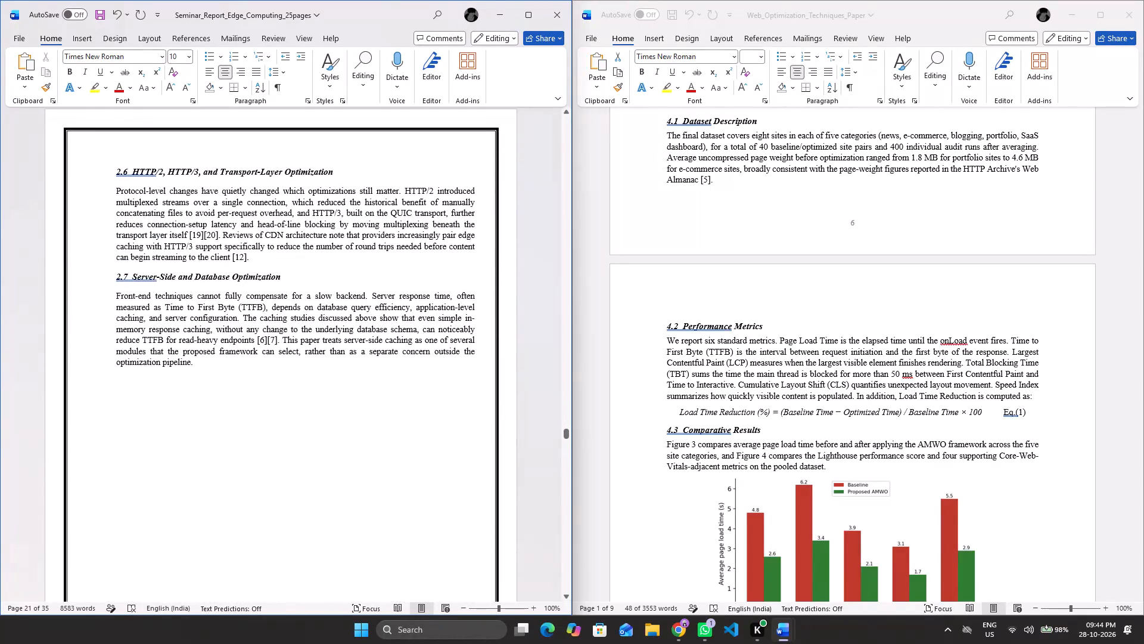
{"action": "scroll", "coordinate": [398, 298], "scroll_direction": "up", "scroll_amount": 4}
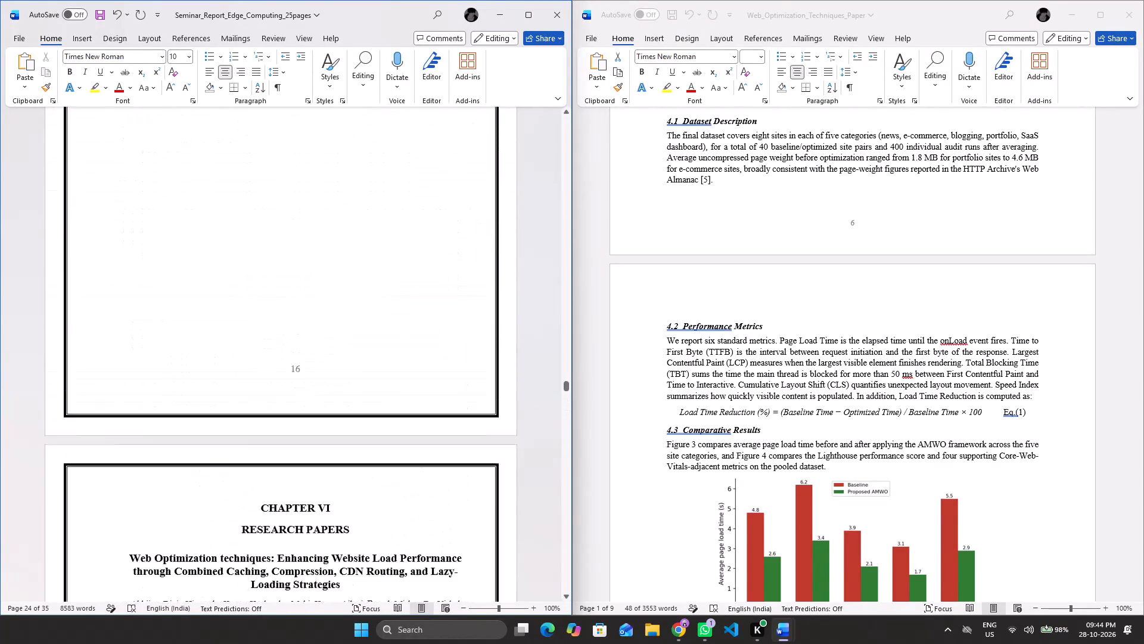
{"action": "scroll", "coordinate": [398, 298], "scroll_direction": "down", "scroll_amount": 1}
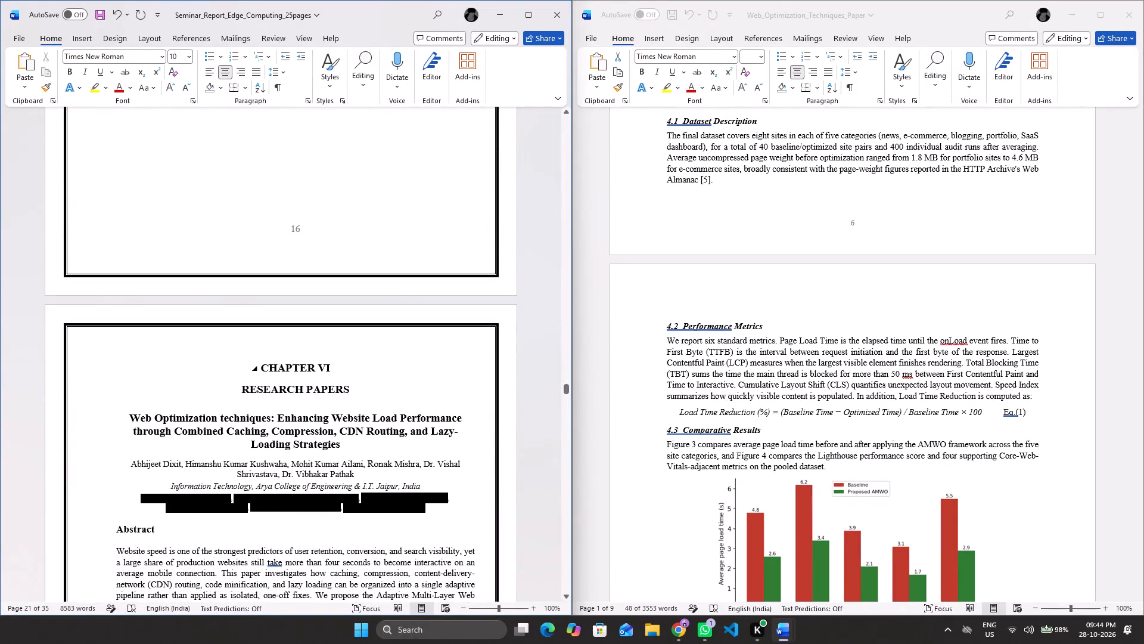
{"action": "scroll", "coordinate": [254, 365], "scroll_direction": "up", "scroll_amount": 9}
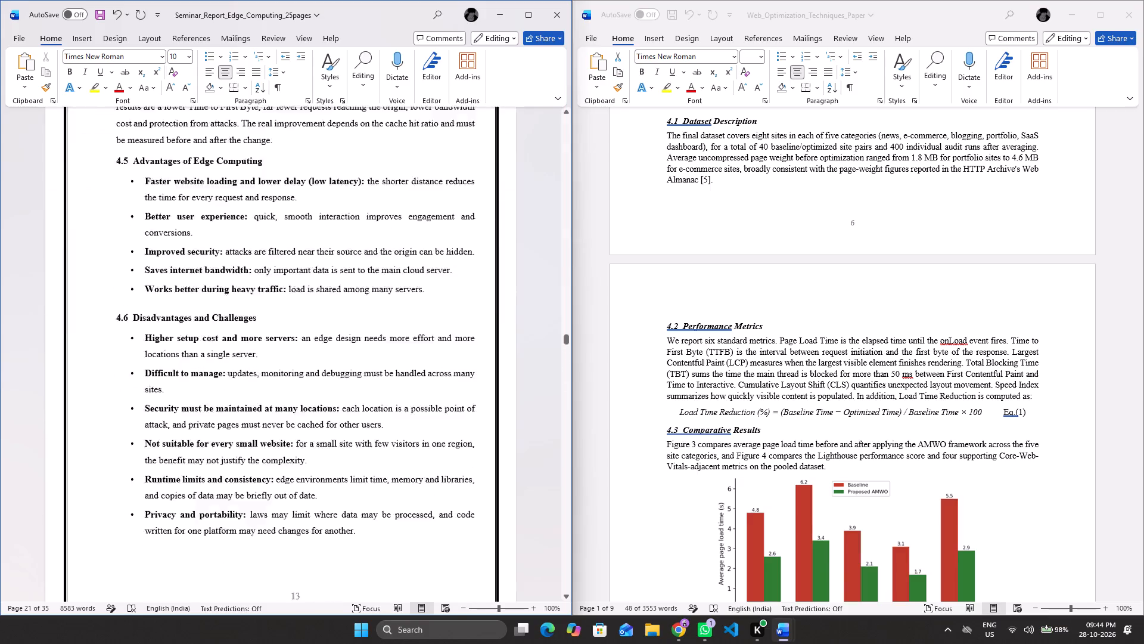
Check the font size of the Chapter V and Conclusion and Future Scope headings, and return to the Chapter VI heading.
{"action": "scroll", "coordinate": [254, 365], "scroll_direction": "down", "scroll_amount": 5}
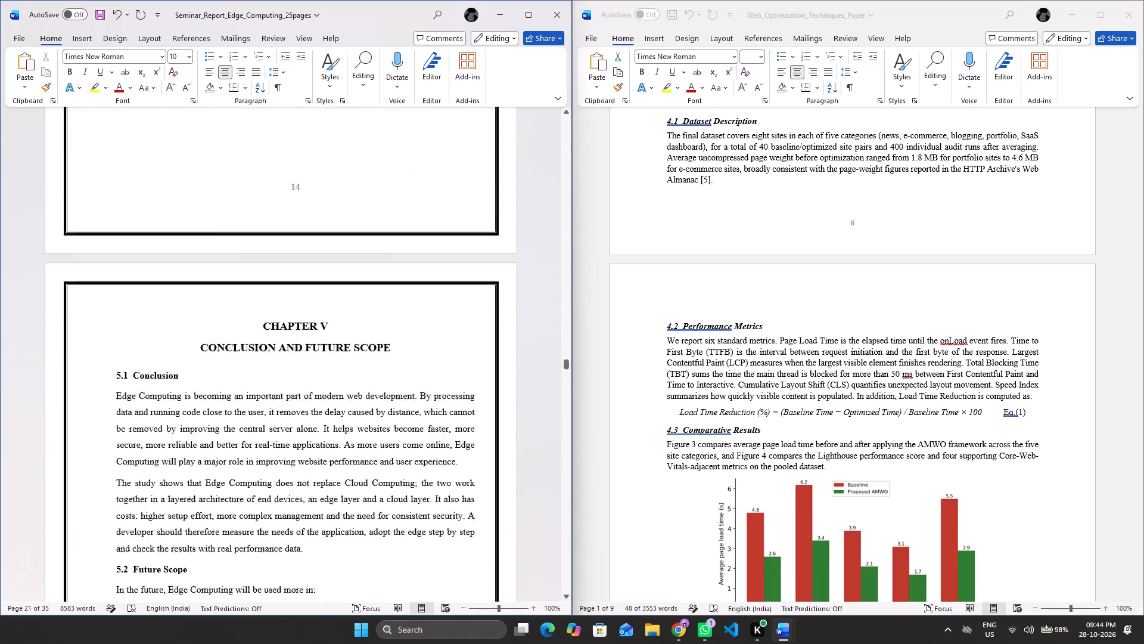
{"action": "scroll", "coordinate": [254, 365], "scroll_direction": "down", "scroll_amount": 1}
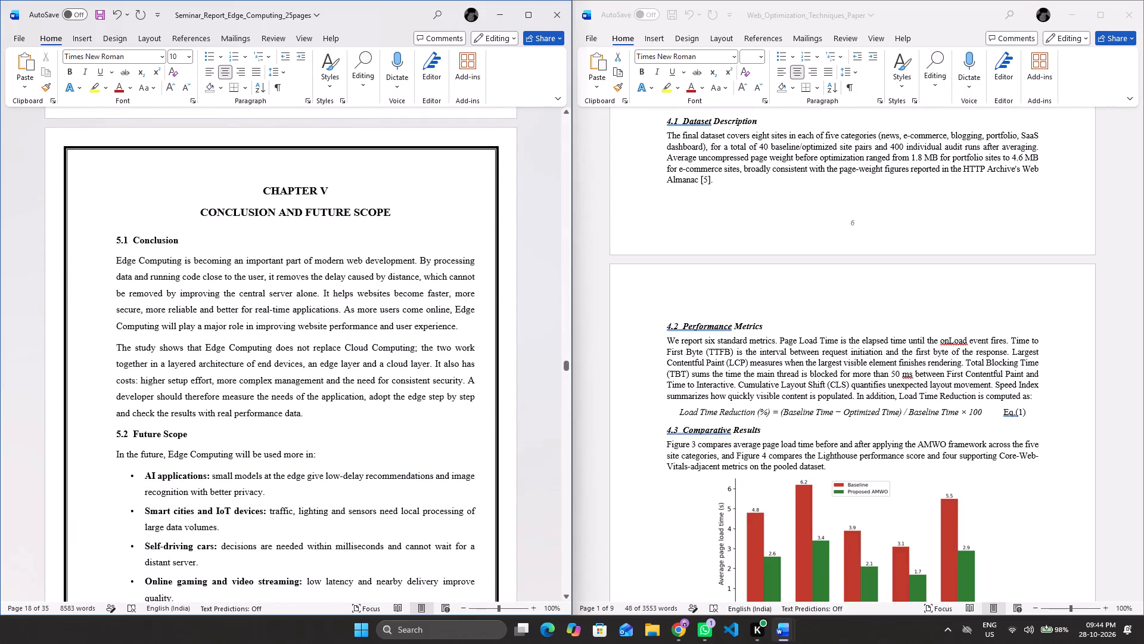
{"action": "left_click_drag", "start_coordinate": [265, 183], "coordinate": [271, 182]}
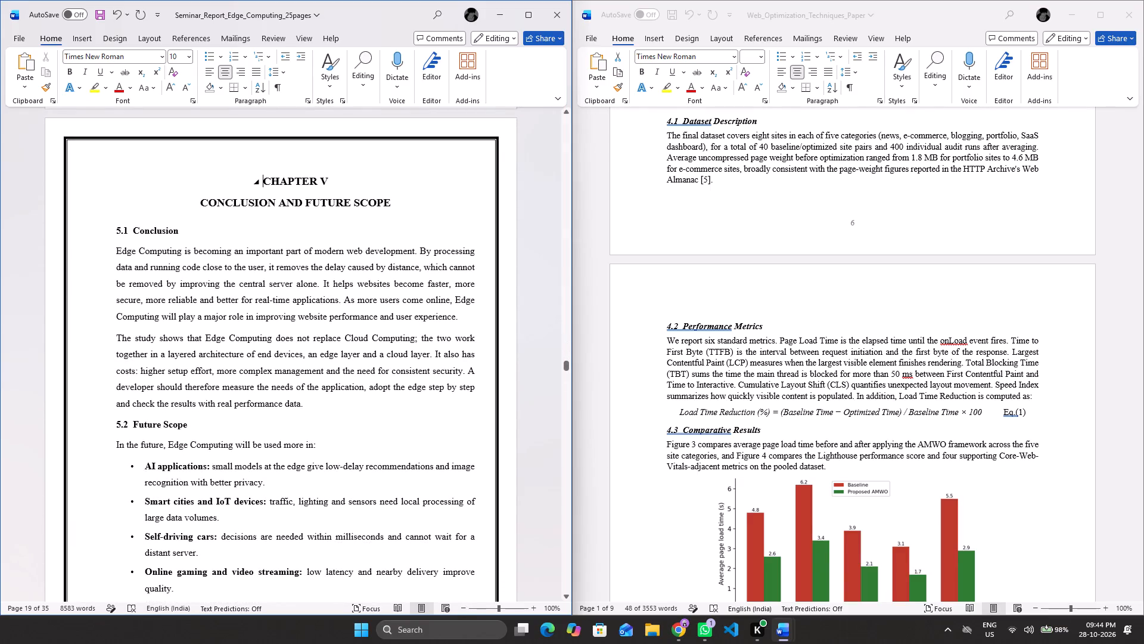
{"action": "left_click_drag", "start_coordinate": [271, 182], "coordinate": [384, 199]}
{"action": "scroll", "coordinate": [336, 308], "scroll_direction": "down", "scroll_amount": 1}
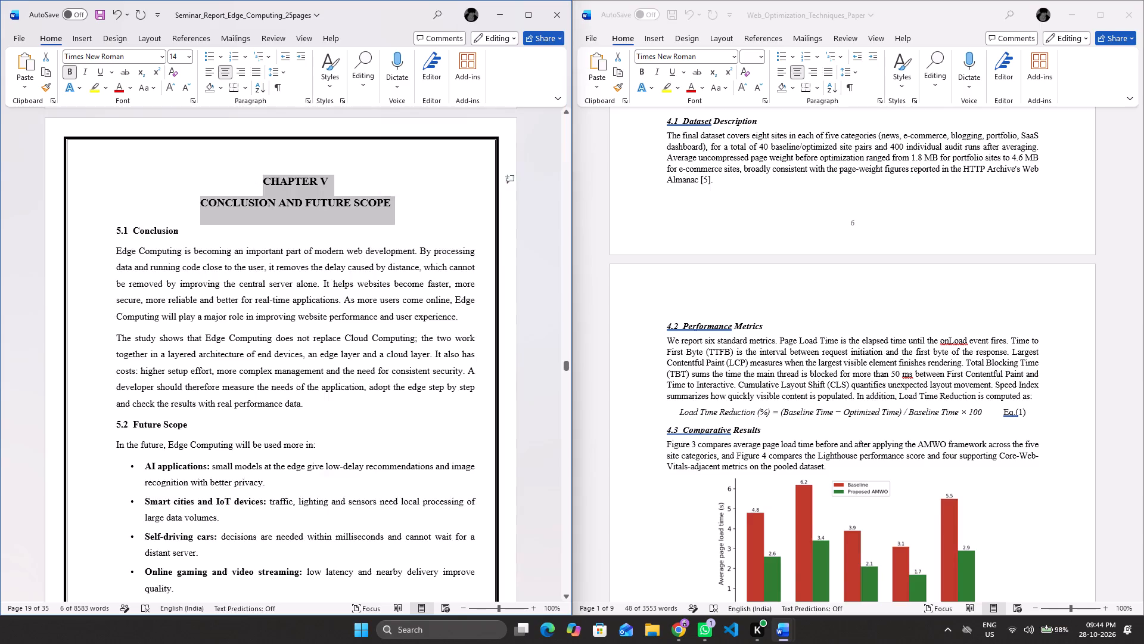
{"action": "scroll", "coordinate": [336, 308], "scroll_direction": "down", "scroll_amount": 5}
{"action": "scroll", "coordinate": [336, 308], "scroll_direction": "up", "scroll_amount": 2}
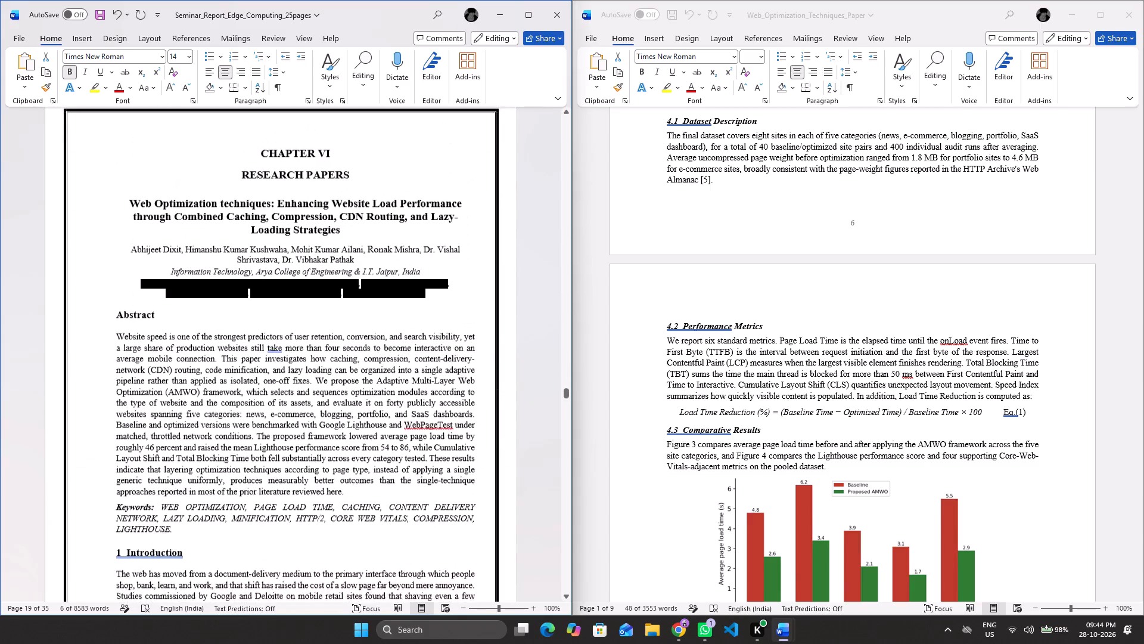
Set the Chapter VI and Research Papers heading lines to font size 9.
{"action": "left_click_drag", "start_coordinate": [262, 154], "coordinate": [364, 175]}
{"action": "left_click", "coordinate": [453, 137]}
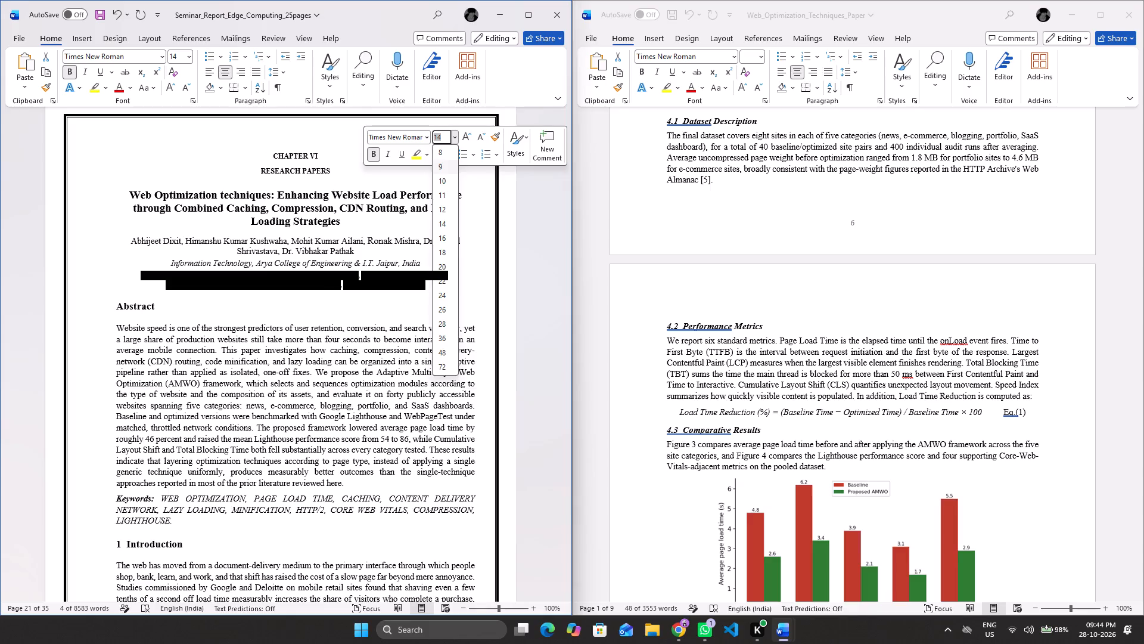
{"action": "left_click", "coordinate": [446, 160]}
Remove the stray spaces and blank lines between section 2.7's paragraph and the Table 1 caption so the caption directly follows the text.
{"action": "scroll", "coordinate": [352, 300], "scroll_direction": "down", "scroll_amount": 3}
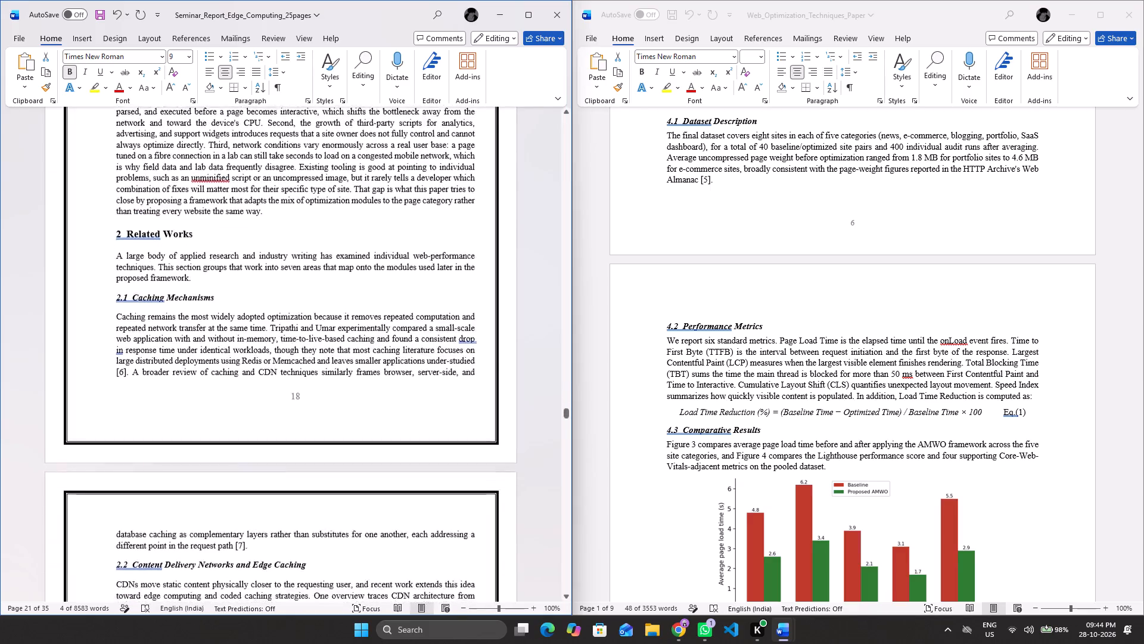
{"action": "scroll", "coordinate": [352, 300], "scroll_direction": "down", "scroll_amount": 4}
{"action": "scroll", "coordinate": [352, 300], "scroll_direction": "up", "scroll_amount": 1}
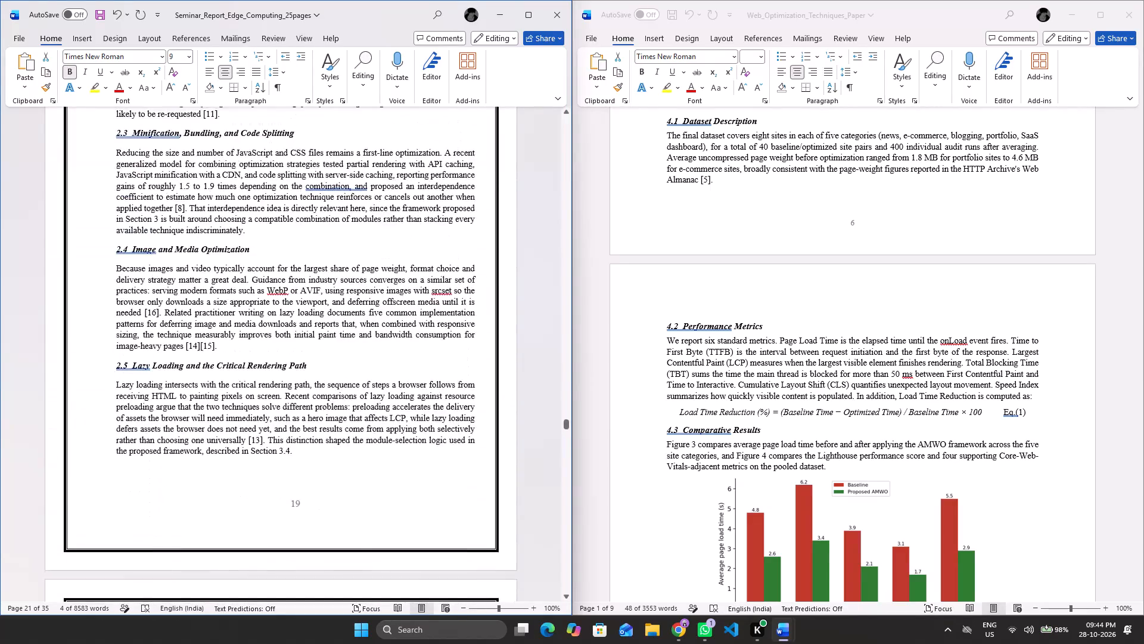
{"action": "scroll", "coordinate": [352, 300], "scroll_direction": "down", "scroll_amount": 5}
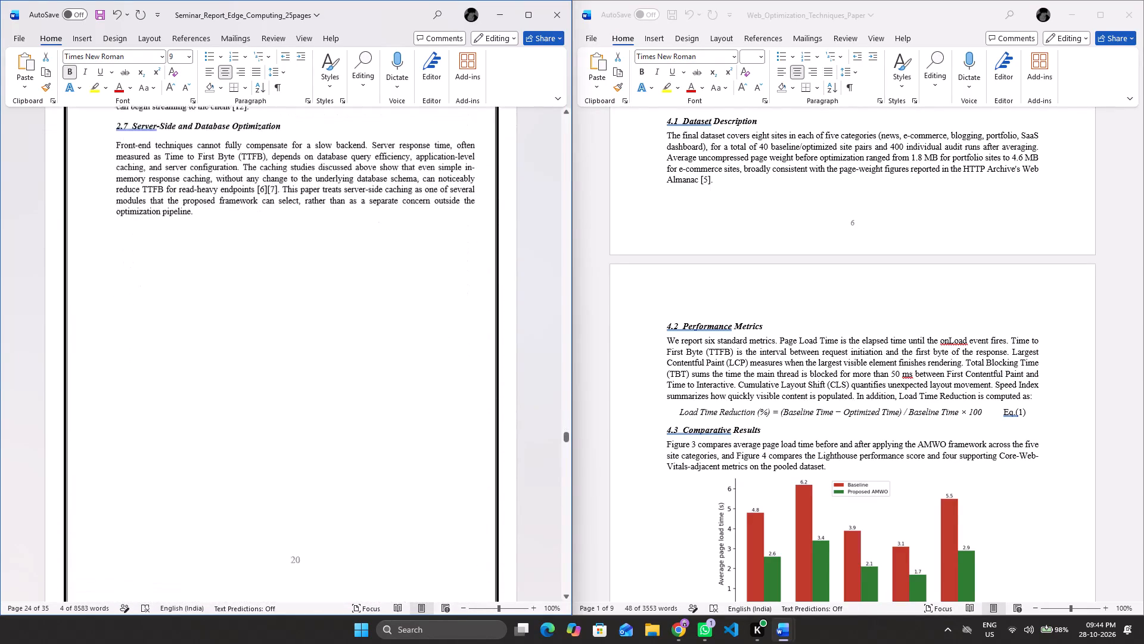
{"action": "left_click", "coordinate": [334, 218]}
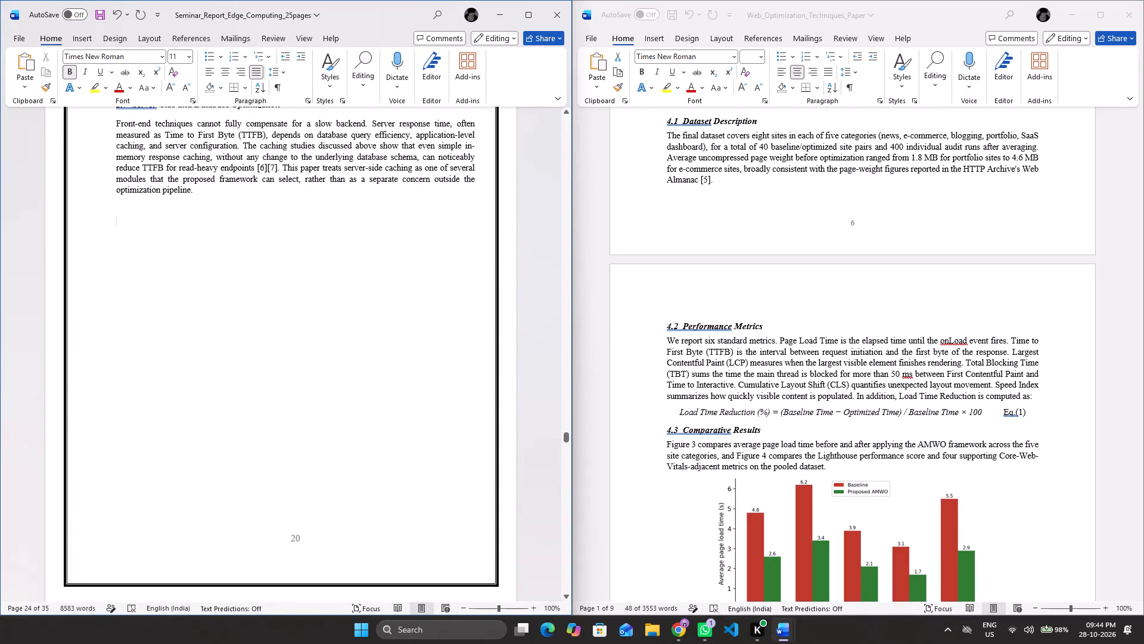
{"action": "key", "text": "BackSpace"}
{"action": "key", "text": "BackSpace"}
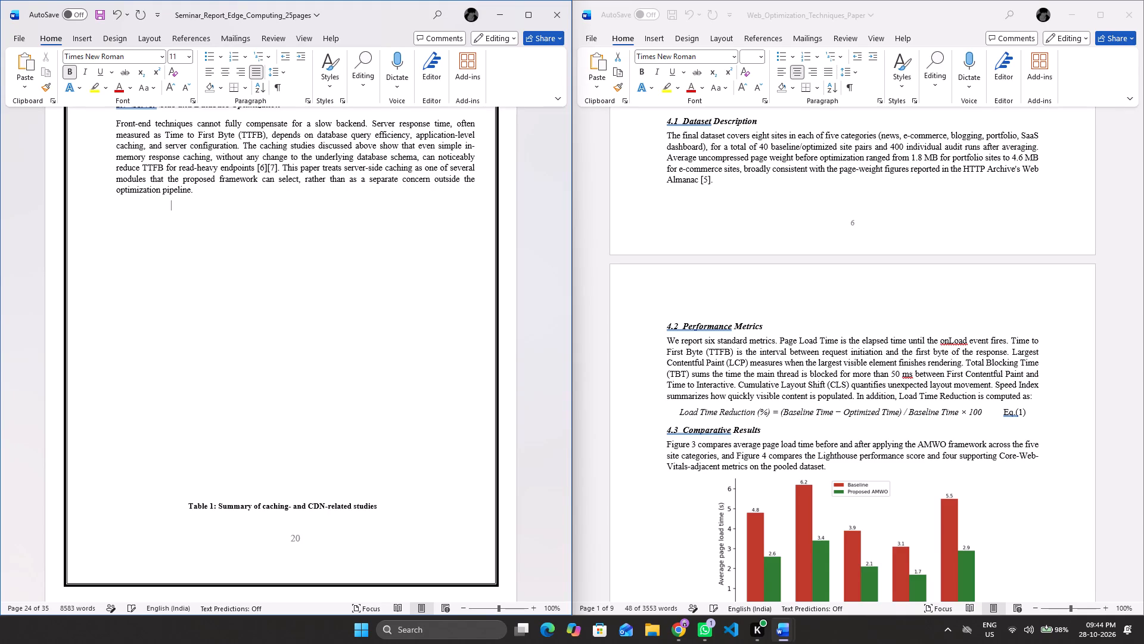
{"action": "key", "text": "BackSpace"}
{"action": "key", "text": "BackSpace"}
{"action": "key", "text": "BackSpace"}
{"action": "key", "text": "BackSpace"}
{"action": "key", "text": "BackSpace"}
{"action": "key", "text": "BackSpace"}
{"action": "key", "text": "BackSpace"}
{"action": "key", "text": "BackSpace"}
{"action": "key", "text": "BackSpace"}
{"action": "key", "text": "BackSpace"}
{"action": "key", "text": "BackSpace"}
{"action": "key", "text": "BackSpace"}
{"action": "key", "text": "BackSpace"}
{"action": "key", "text": "BackSpace"}
{"action": "key", "text": "BackSpace"}
{"action": "key", "text": "BackSpace"}
{"action": "key", "text": "BackSpace"}
{"action": "key", "text": "BackSpace"}
{"action": "key", "text": "BackSpace"}
{"action": "key", "text": "BackSpace"}
{"action": "key", "text": "BackSpace"}
{"action": "key", "text": "BackSpace"}
{"action": "key", "text": "BackSpace"}
{"action": "key", "text": "BackSpace"}
{"action": "key", "text": "BackSpace"}
{"action": "key", "text": "BackSpace"}
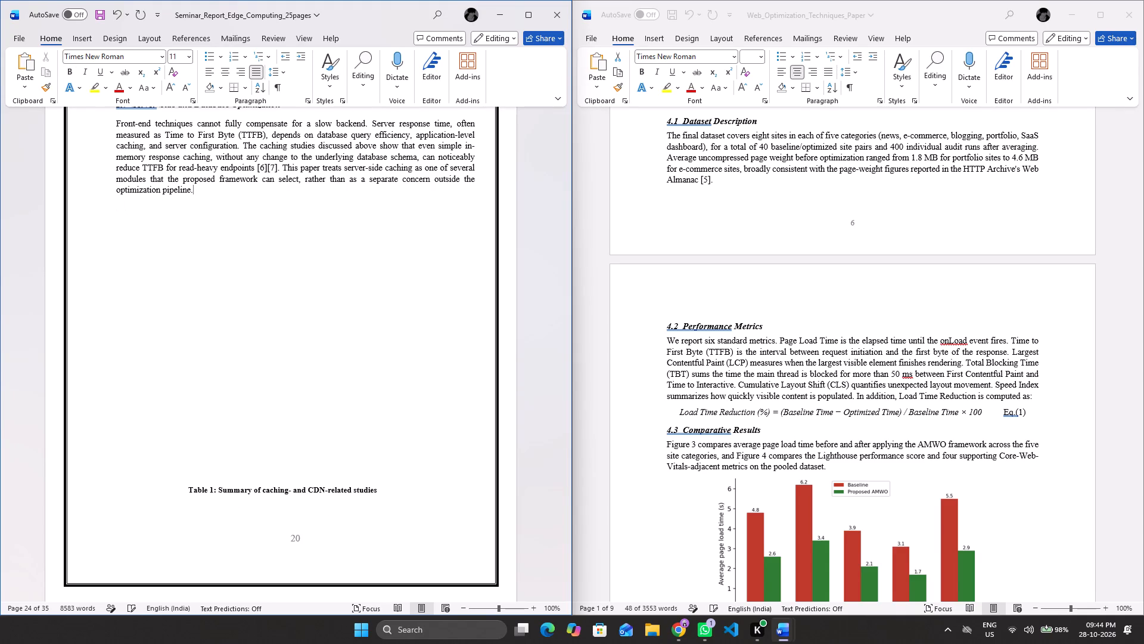
{"action": "key", "text": "Delete"}
{"action": "key", "text": "Delete"}
{"action": "key", "text": "Delete"}
{"action": "key", "text": "Delete"}
{"action": "key", "text": "Delete"}
{"action": "key", "text": "Delete"}
{"action": "key", "text": "Delete"}
{"action": "key", "text": "Delete"}
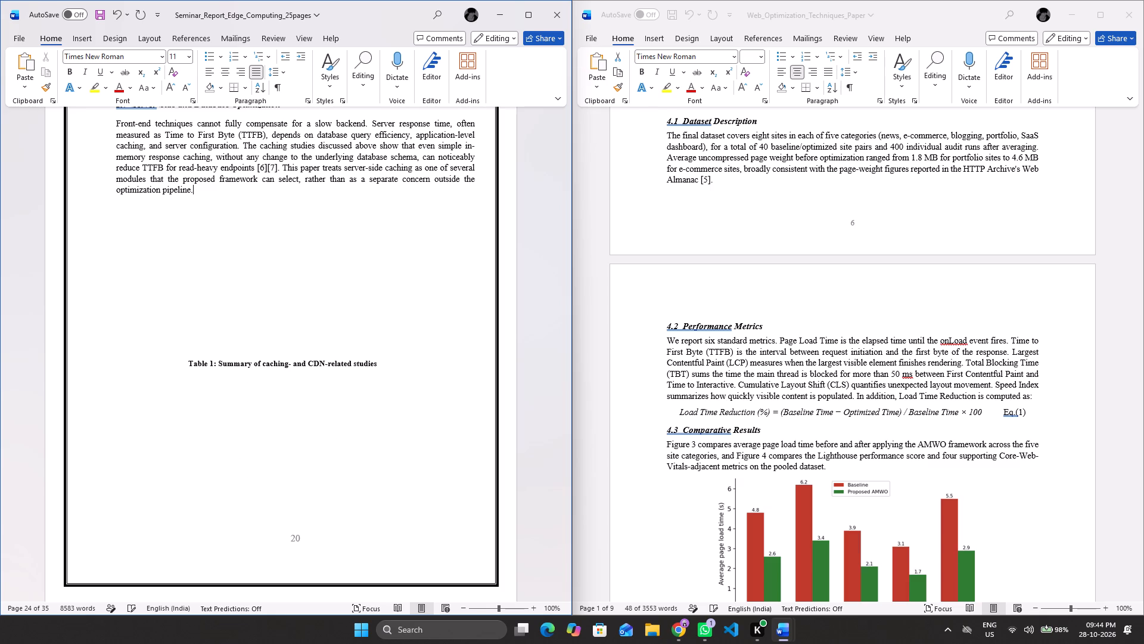
{"action": "key", "text": "Delete"}
{"action": "key", "text": "Delete"}
{"action": "key", "text": "Delete"}
{"action": "key", "text": "Delete"}
{"action": "key", "text": "Delete"}
{"action": "key", "text": "Delete"}
{"action": "key", "text": "Delete"}
{"action": "key", "text": "Delete"}
{"action": "key", "text": "Delete"}
{"action": "key", "text": "Delete"}
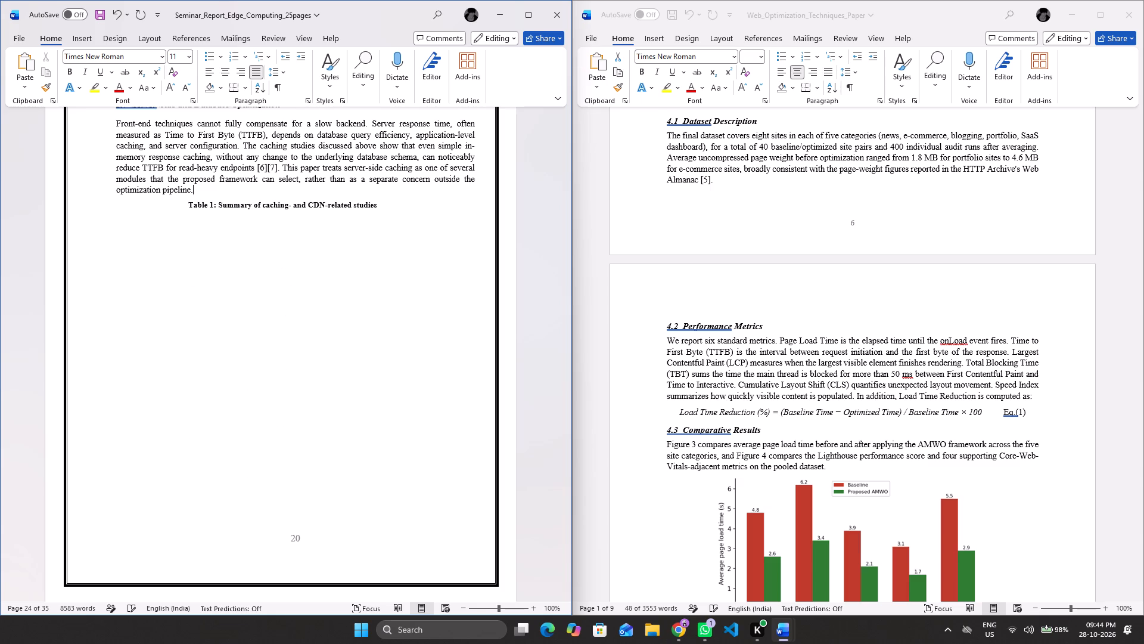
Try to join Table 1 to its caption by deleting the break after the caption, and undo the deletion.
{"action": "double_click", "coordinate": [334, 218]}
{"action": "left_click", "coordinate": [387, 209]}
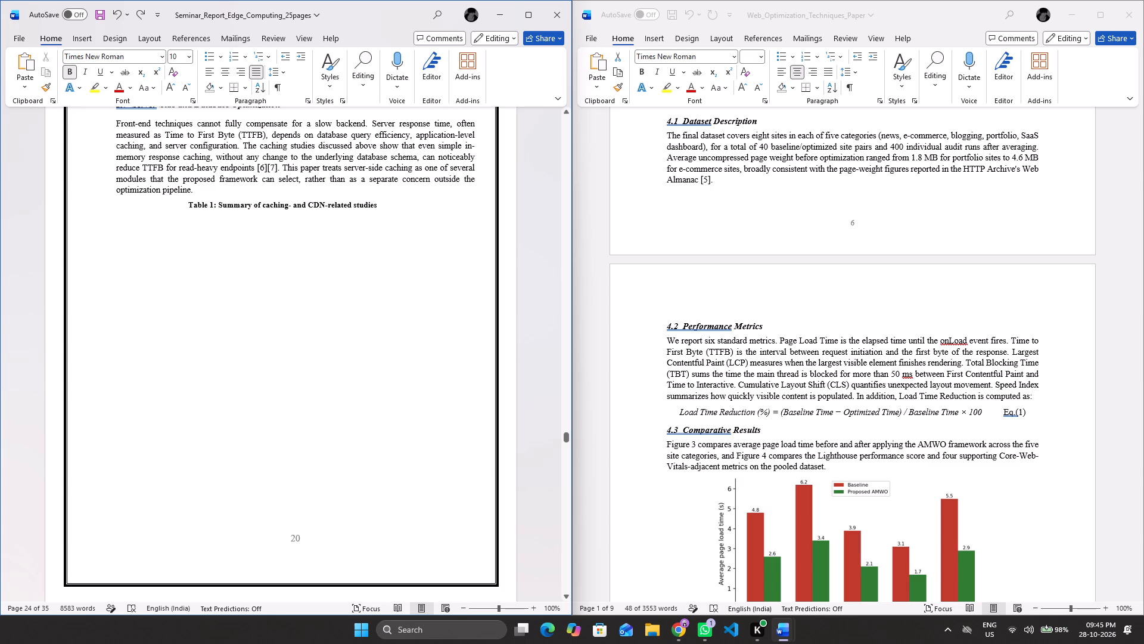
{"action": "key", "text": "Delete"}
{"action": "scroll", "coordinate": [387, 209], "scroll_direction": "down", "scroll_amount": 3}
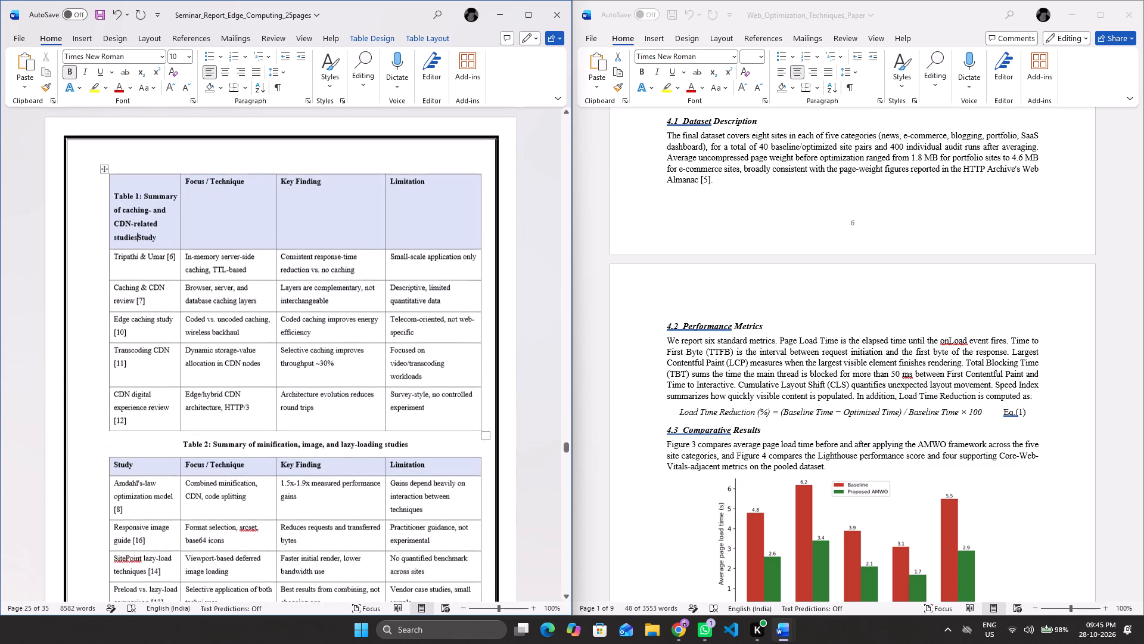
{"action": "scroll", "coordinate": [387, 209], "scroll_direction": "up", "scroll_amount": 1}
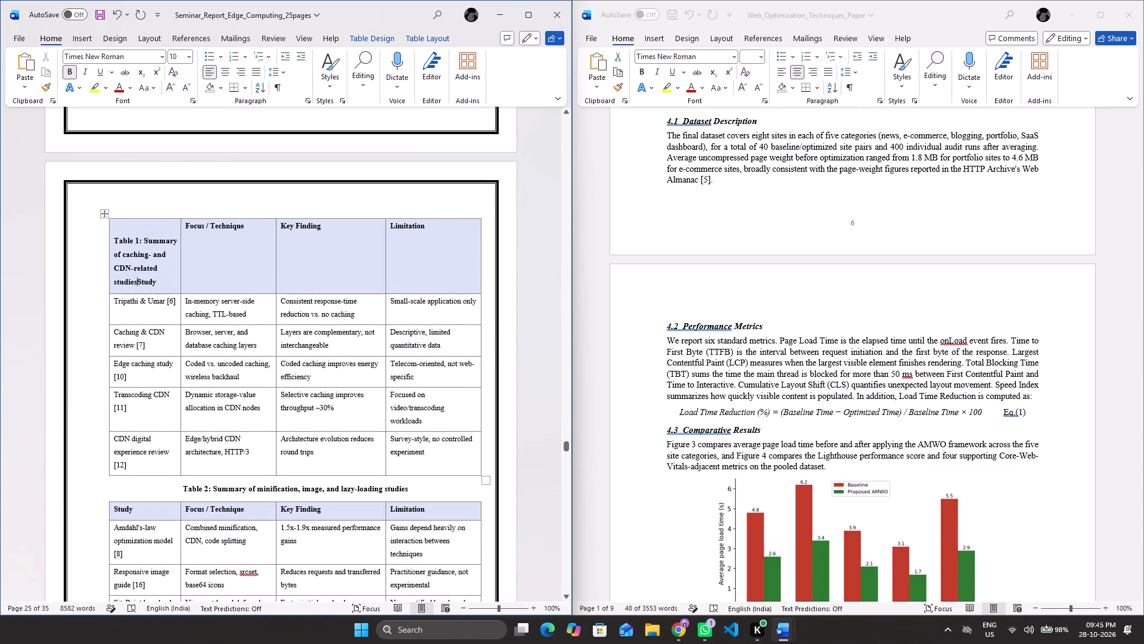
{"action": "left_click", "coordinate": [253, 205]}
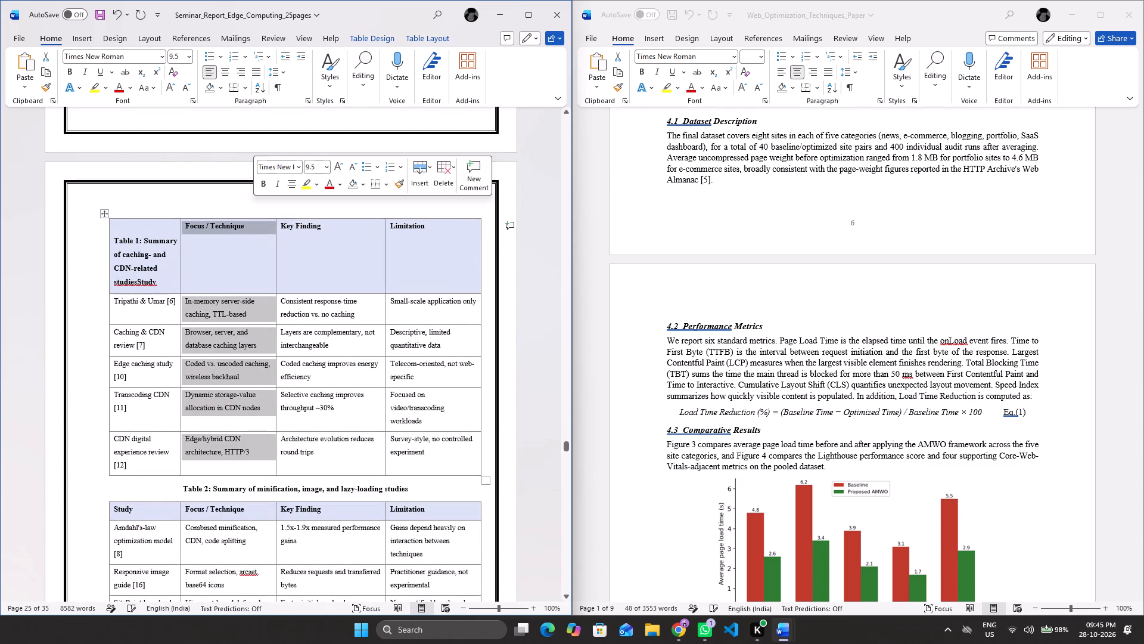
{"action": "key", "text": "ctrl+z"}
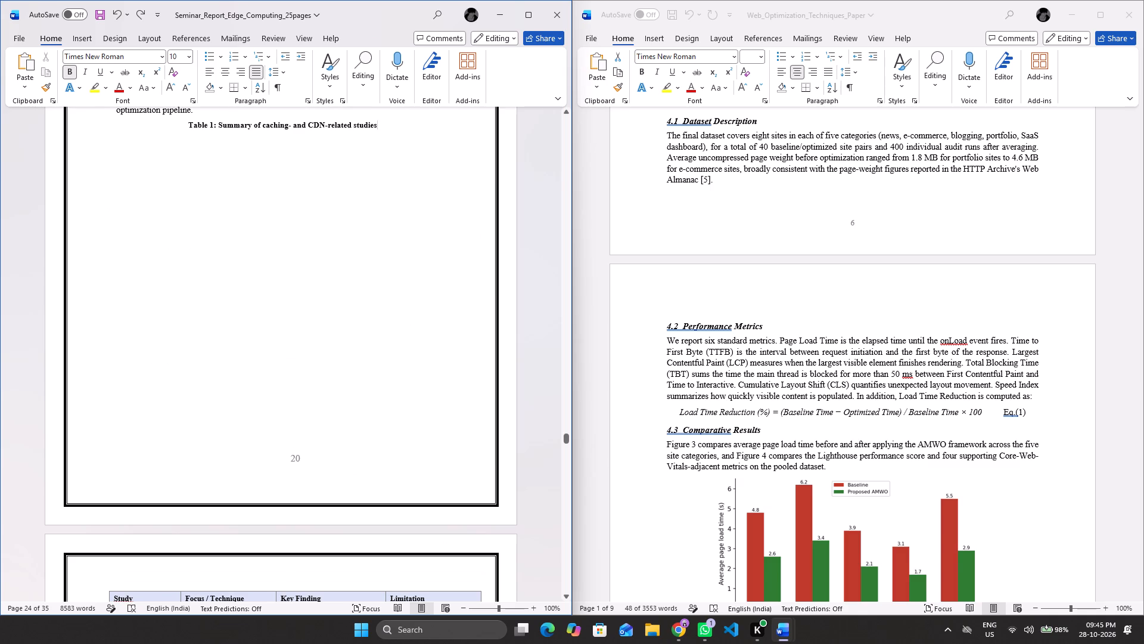
Undo the earlier removal of spaces and blank lines above the Table 1 caption until the caption is back with its table.
{"action": "key", "text": "ctrl+z"}
{"action": "key", "text": "ctrl+z"}
{"action": "key", "text": "ctrl+z"}
{"action": "key", "text": "ctrl+z"}
{"action": "key", "text": "ctrl+z"}
{"action": "key", "text": "ctrl+z"}
{"action": "key", "text": "ctrl+z"}
{"action": "key", "text": "ctrl+z"}
{"action": "key", "text": "ctrl+z"}
{"action": "key", "text": "ctrl+z"}
{"action": "key", "text": "ctrl+z"}
{"action": "key", "text": "ctrl+z"}
{"action": "key", "text": "ctrl+z"}
{"action": "key", "text": "ctrl+z"}
{"action": "key", "text": "ctrl+z"}
{"action": "key", "text": "ctrl+z"}
{"action": "key", "text": "ctrl+z"}
{"action": "key", "text": "ctrl+z"}
{"action": "key", "text": "ctrl+z"}
{"action": "key", "text": "ctrl+z"}
{"action": "key", "text": "ctrl+z"}
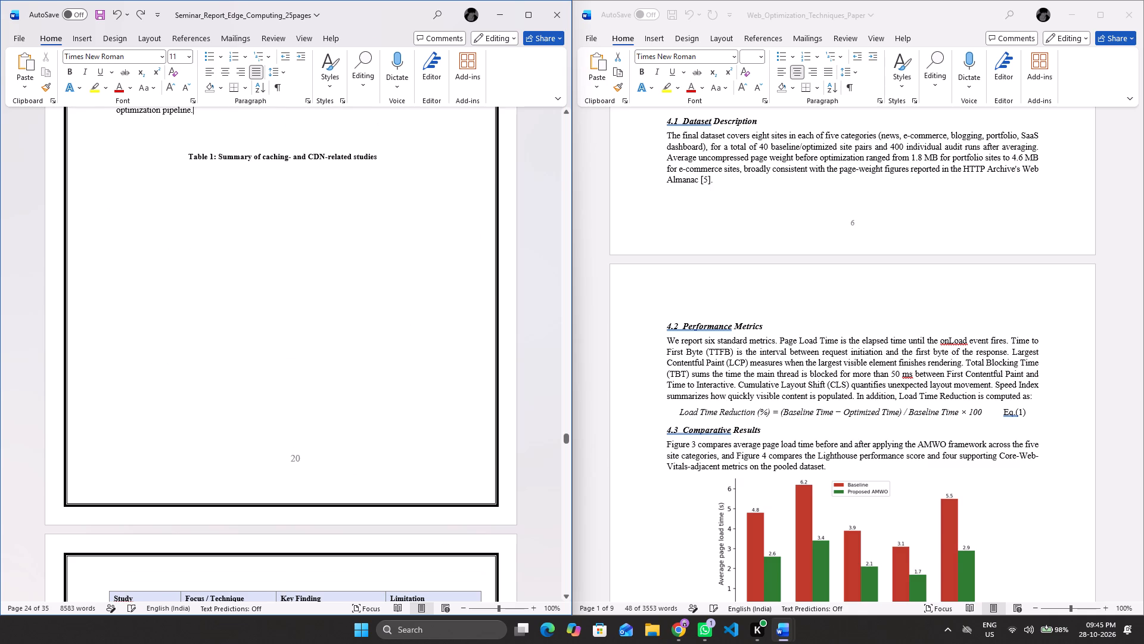
{"action": "key", "text": "ctrl+z"}
{"action": "key", "text": "ctrl+z"}
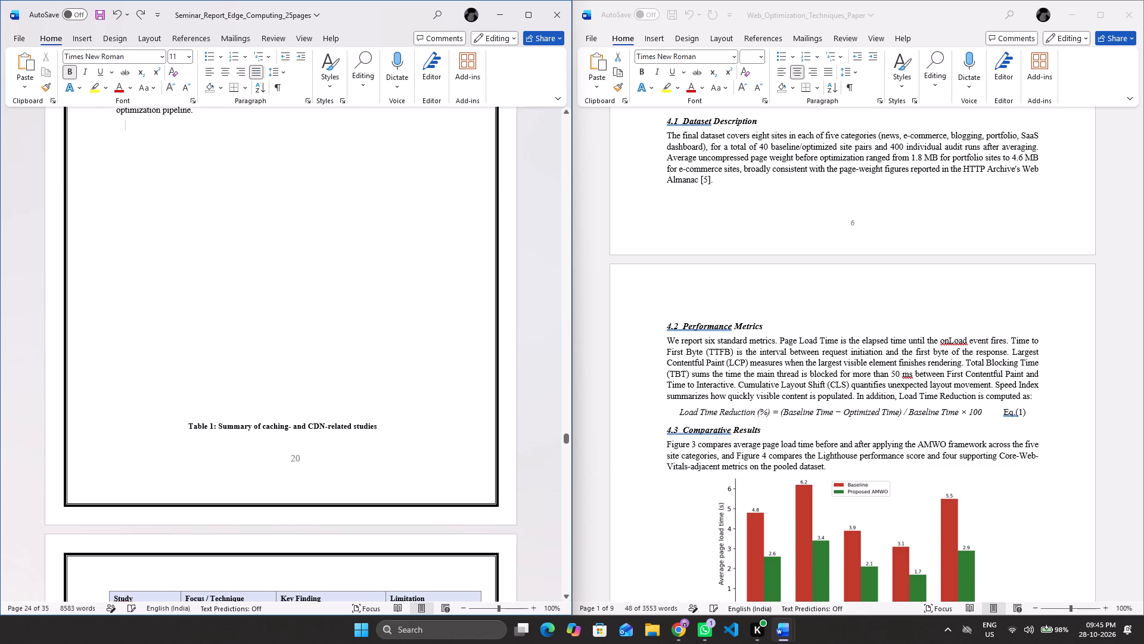
{"action": "left_click", "coordinate": [189, 169], "text": "ctrl"}
{"action": "key", "text": "ctrl+z"}
{"action": "key", "text": "ctrl+z"}
{"action": "key", "text": "ctrl+z"}
{"action": "key", "text": "ctrl+z"}
{"action": "key", "text": "ctrl+z"}
{"action": "key", "text": "ctrl+z"}
{"action": "key", "text": "ctrl+z"}
{"action": "key", "text": "ctrl+z"}
{"action": "key", "text": "ctrl+z"}
{"action": "key", "text": "ctrl+z"}
{"action": "key", "text": "ctrl+z"}
{"action": "key", "text": "ctrl+z"}
{"action": "key", "text": "ctrl+z"}
{"action": "key", "text": "ctrl+z"}
{"action": "key", "text": "ctrl+z"}
{"action": "key", "text": "ctrl+z"}
{"action": "key", "text": "ctrl+z"}
{"action": "key", "text": "ctrl+z"}
{"action": "key", "text": "ctrl+z"}
{"action": "key", "text": "ctrl+z"}
{"action": "key", "text": "ctrl+z"}
{"action": "key", "text": "ctrl+z"}
{"action": "key", "text": "ctrl+z"}
{"action": "key", "text": "ctrl+z"}
{"action": "key", "text": "ctrl+z"}
{"action": "key", "text": "ctrl+z"}
{"action": "key", "text": "ctrl+z"}
{"action": "key", "text": "ctrl+z"}
{"action": "key", "text": "ctrl+z"}
{"action": "key", "text": "ctrl+z"}
{"action": "key", "text": "ctrl+z"}
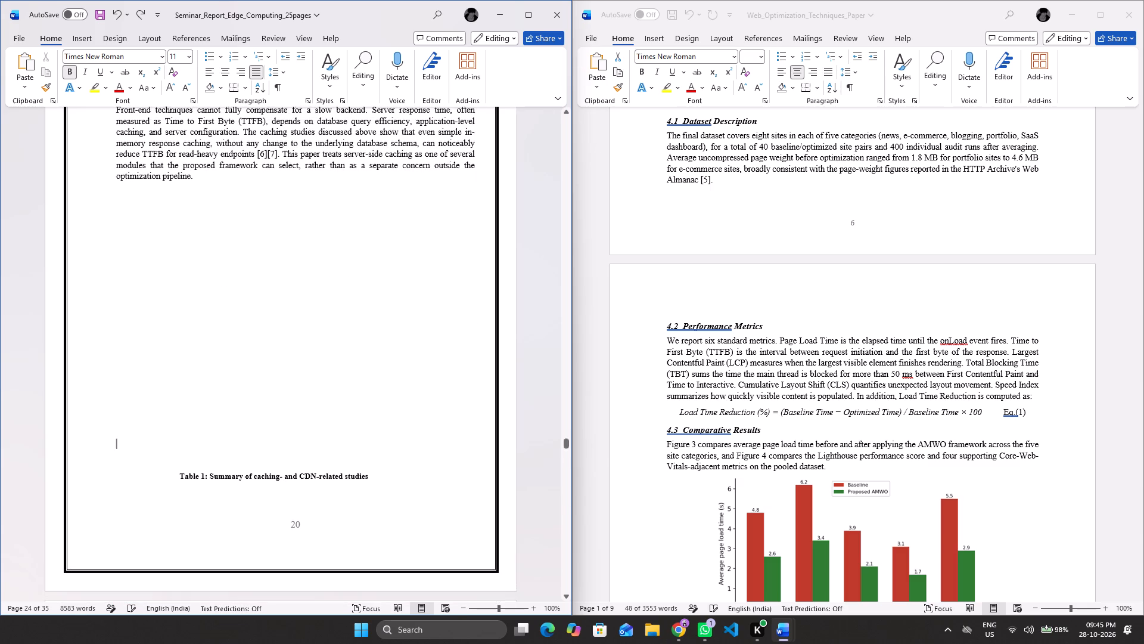
{"action": "key", "text": "ctrl+z"}
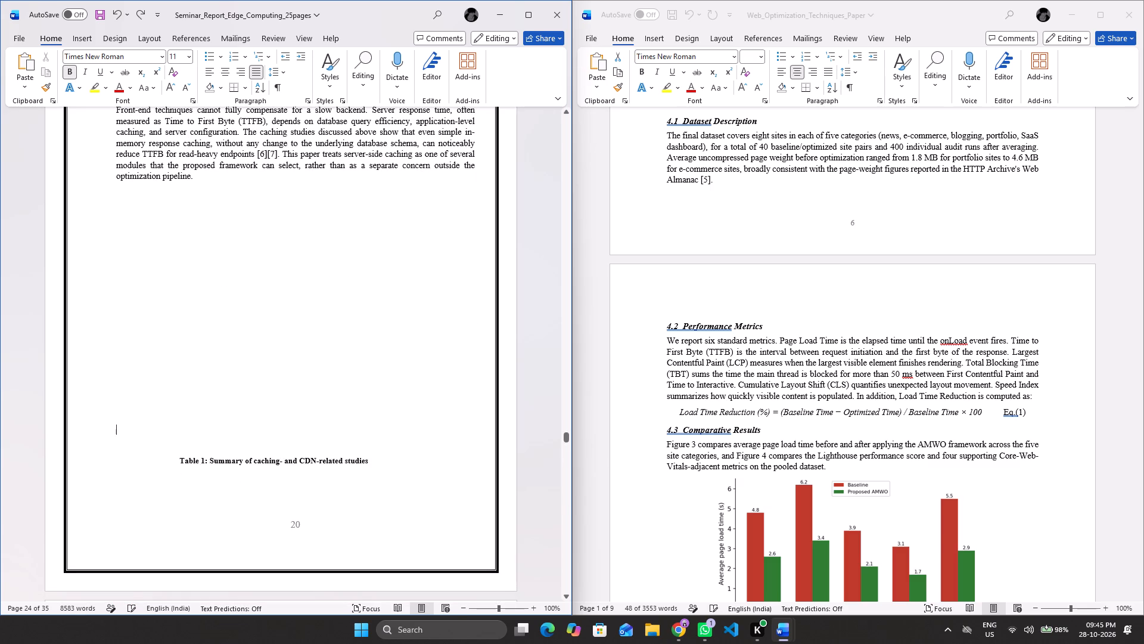
{"action": "key", "text": "ctrl+z"}
{"action": "key", "text": "ctrl+z"}
{"action": "key", "text": "ctrl+z"}
{"action": "key", "text": "ctrl+z"}
{"action": "key", "text": "ctrl+z"}
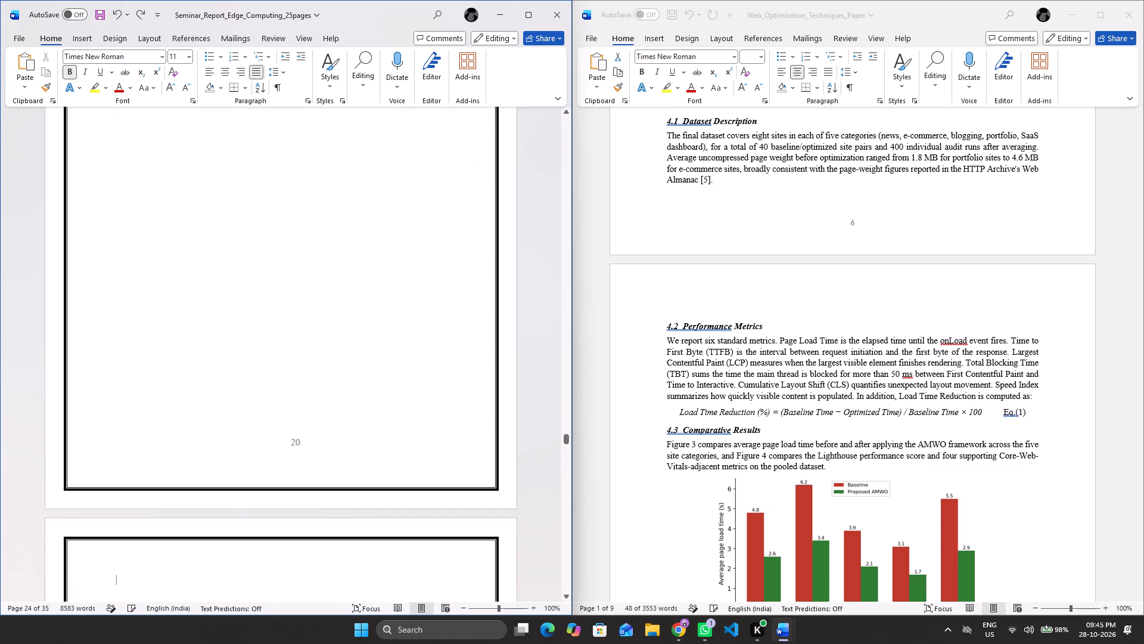
Move Table 1 with its caption to just below section 2.7's paragraph, leaving one blank line between the text and the caption.
{"action": "scroll", "coordinate": [189, 169], "scroll_direction": "down", "scroll_amount": 2}
{"action": "key", "text": "BackSpace"}
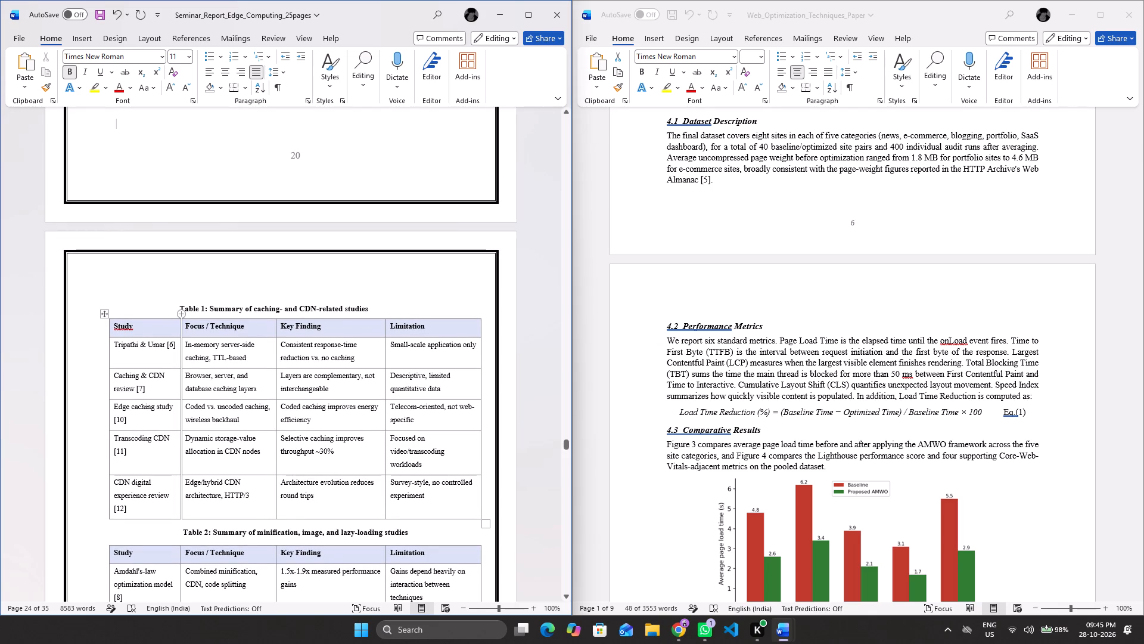
{"action": "left_click_drag", "start_coordinate": [176, 304], "coordinate": [390, 540]}
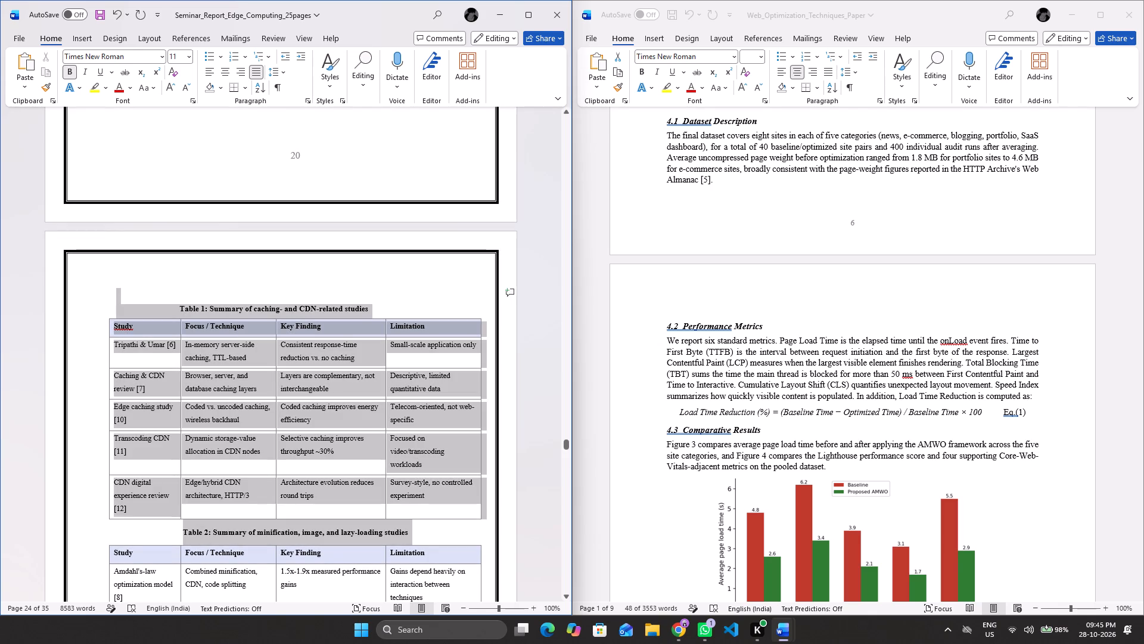
{"action": "left_click_drag", "start_coordinate": [390, 540], "coordinate": [411, 512]}
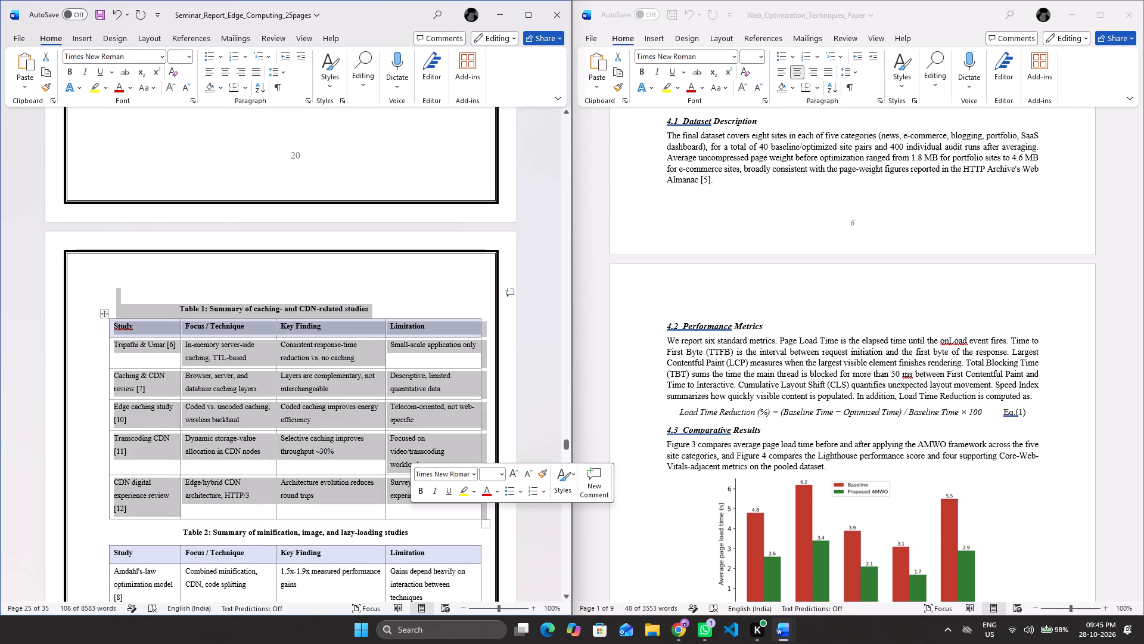
{"action": "key", "text": "ctrl+x"}
{"action": "scroll", "coordinate": [321, 318], "scroll_direction": "up", "scroll_amount": 1}
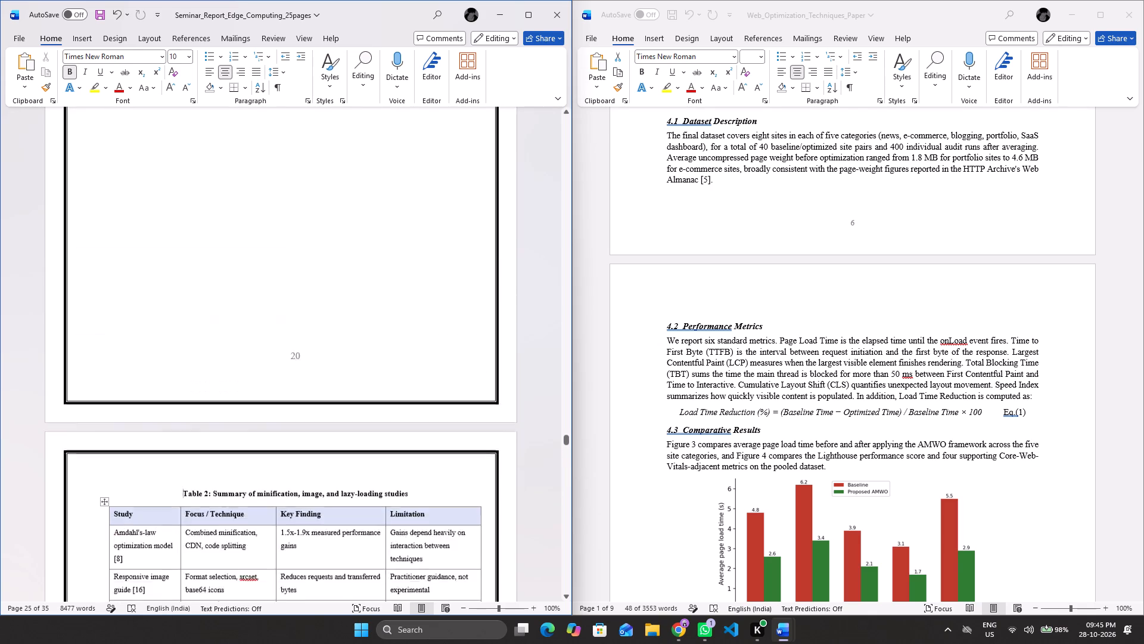
{"action": "scroll", "coordinate": [266, 159], "scroll_direction": "up", "scroll_amount": 2}
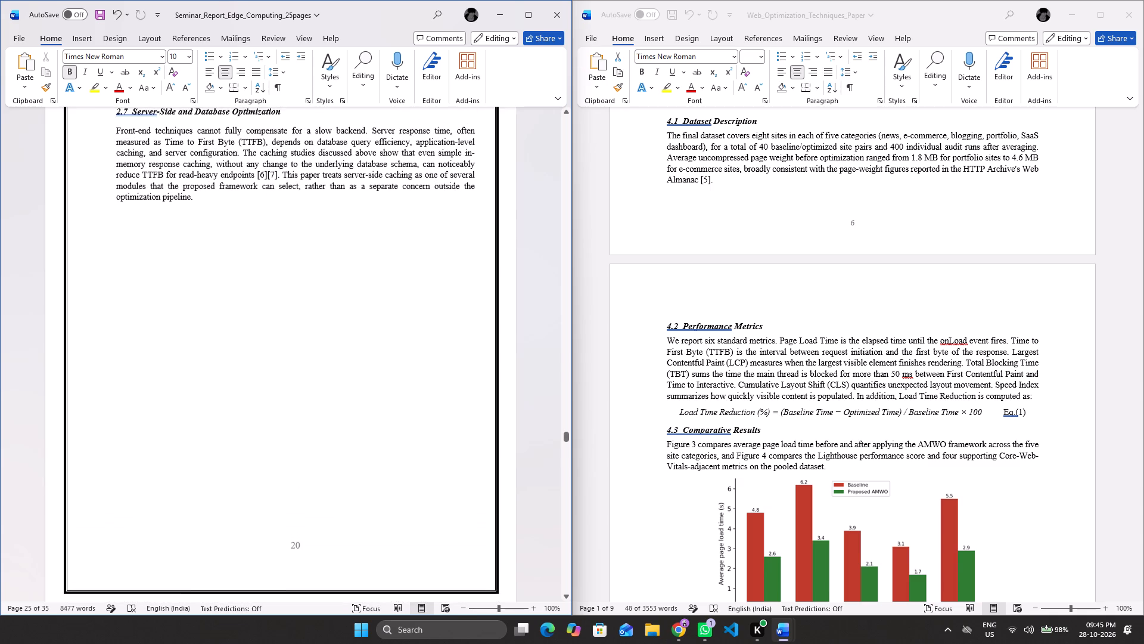
{"action": "left_click", "coordinate": [251, 201]}
{"action": "key", "text": "ctrl+v"}
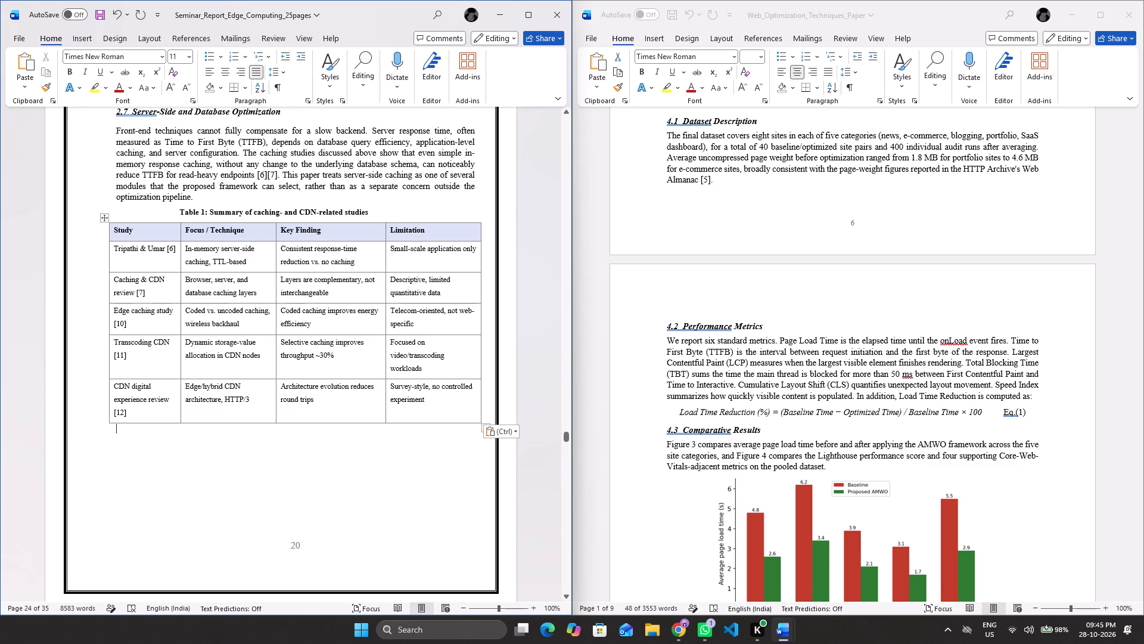
{"action": "left_click", "coordinate": [214, 200]}
{"action": "key", "text": "Return"}
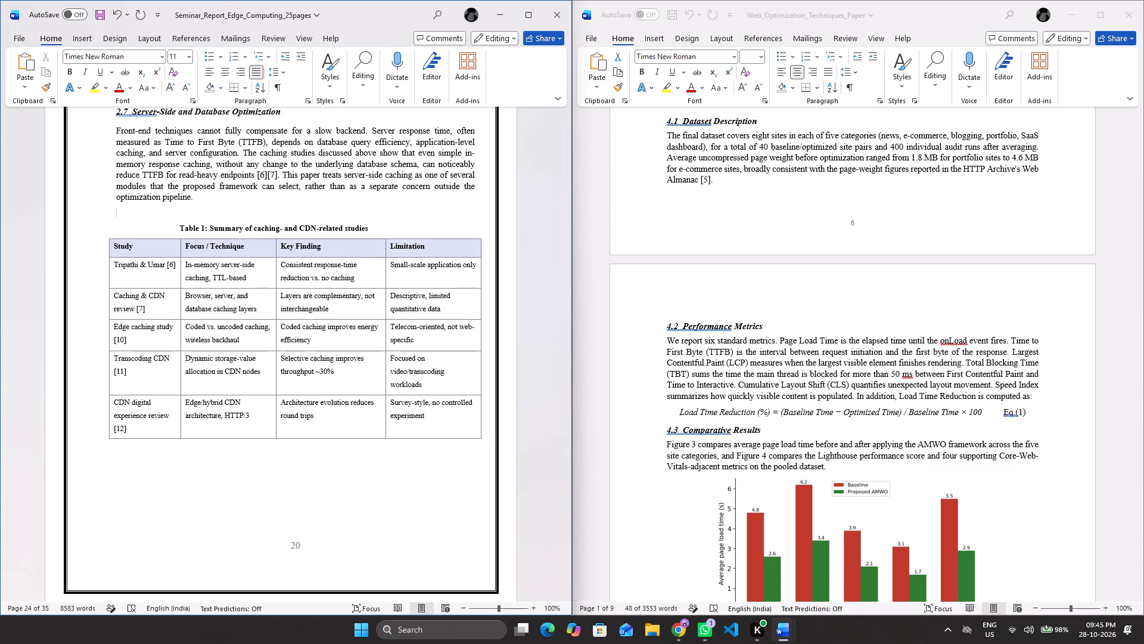
Delete the blank lines above the Table 2 caption so that the caption starts at the top of its page.
{"action": "scroll", "coordinate": [226, 242], "scroll_direction": "up", "scroll_amount": 1}
{"action": "scroll", "coordinate": [226, 242], "scroll_direction": "down", "scroll_amount": 3}
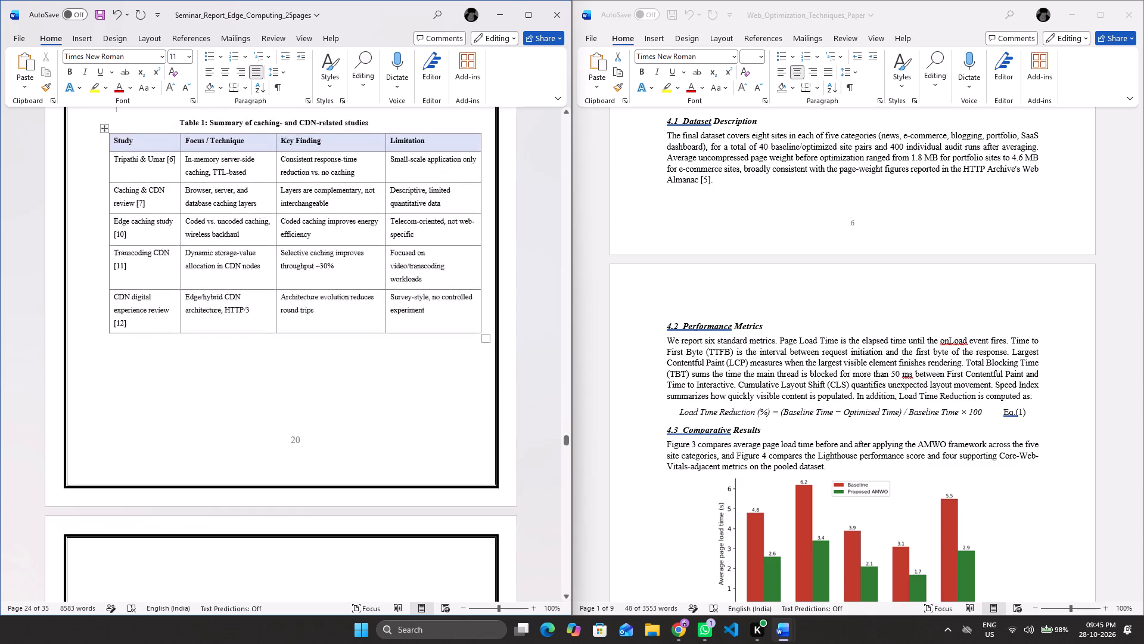
{"action": "scroll", "coordinate": [226, 242], "scroll_direction": "down", "scroll_amount": 1}
{"action": "scroll", "coordinate": [226, 242], "scroll_direction": "up", "scroll_amount": 1}
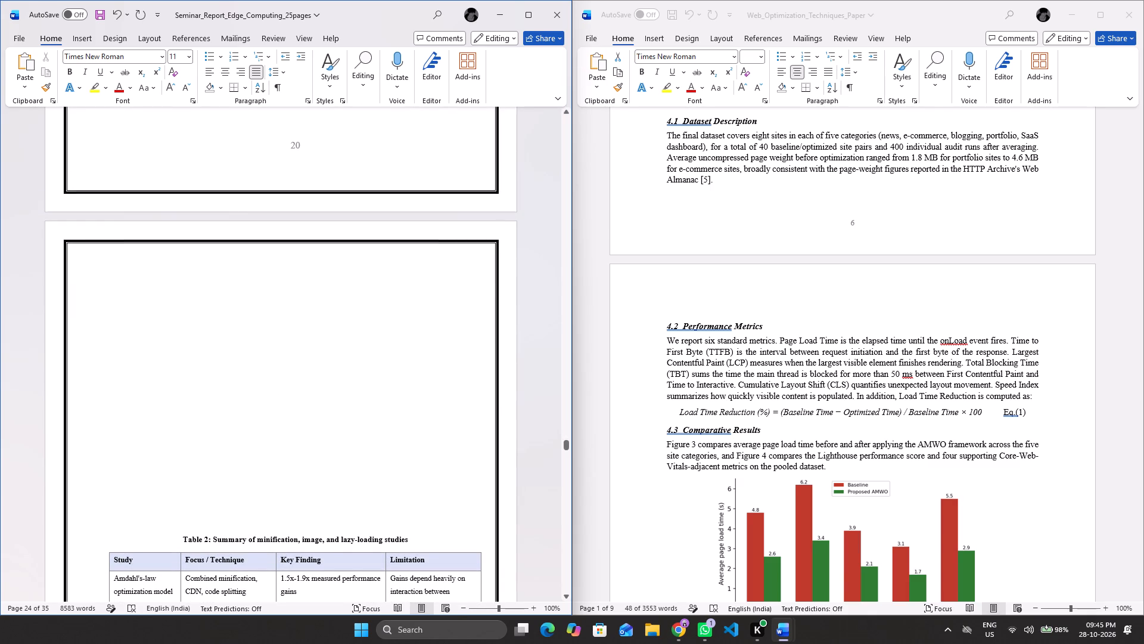
{"action": "left_click", "coordinate": [160, 514]}
{"action": "key", "text": "BackSpace"}
{"action": "key", "text": "BackSpace"}
{"action": "key", "text": "BackSpace"}
{"action": "key", "text": "BackSpace"}
{"action": "key", "text": "BackSpace"}
{"action": "key", "text": "BackSpace"}
{"action": "key", "text": "BackSpace"}
{"action": "key", "text": "BackSpace"}
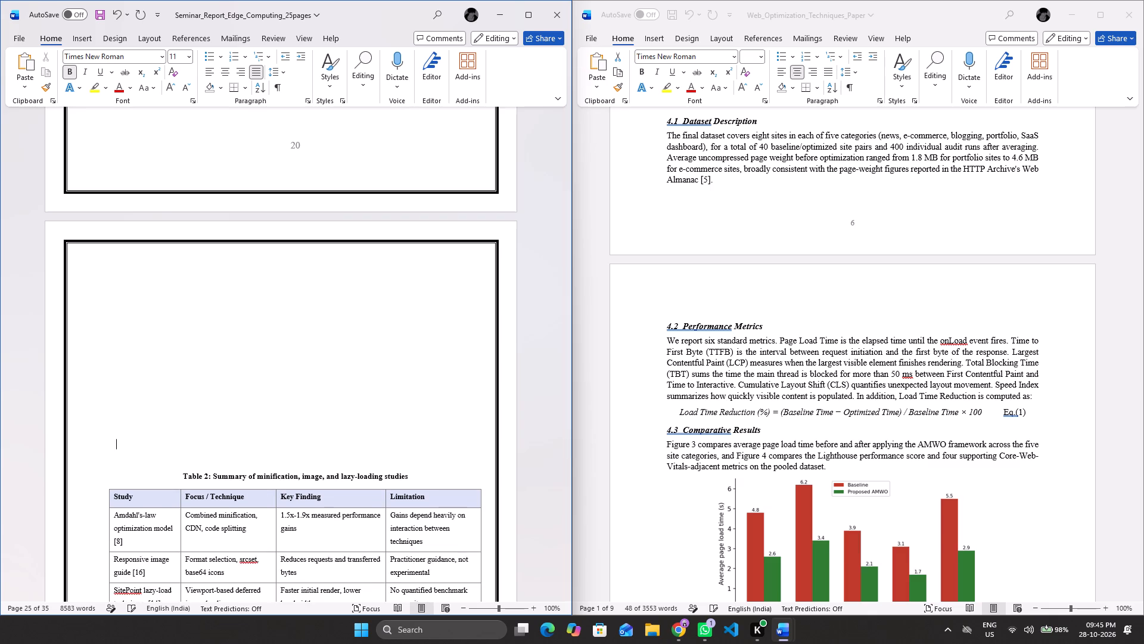
{"action": "key", "text": "BackSpace"}
{"action": "key", "text": "BackSpace"}
{"action": "key", "text": "BackSpace"}
{"action": "key", "text": "BackSpace"}
{"action": "key", "text": "BackSpace"}
{"action": "key", "text": "BackSpace"}
{"action": "key", "text": "BackSpace"}
{"action": "key", "text": "BackSpace"}
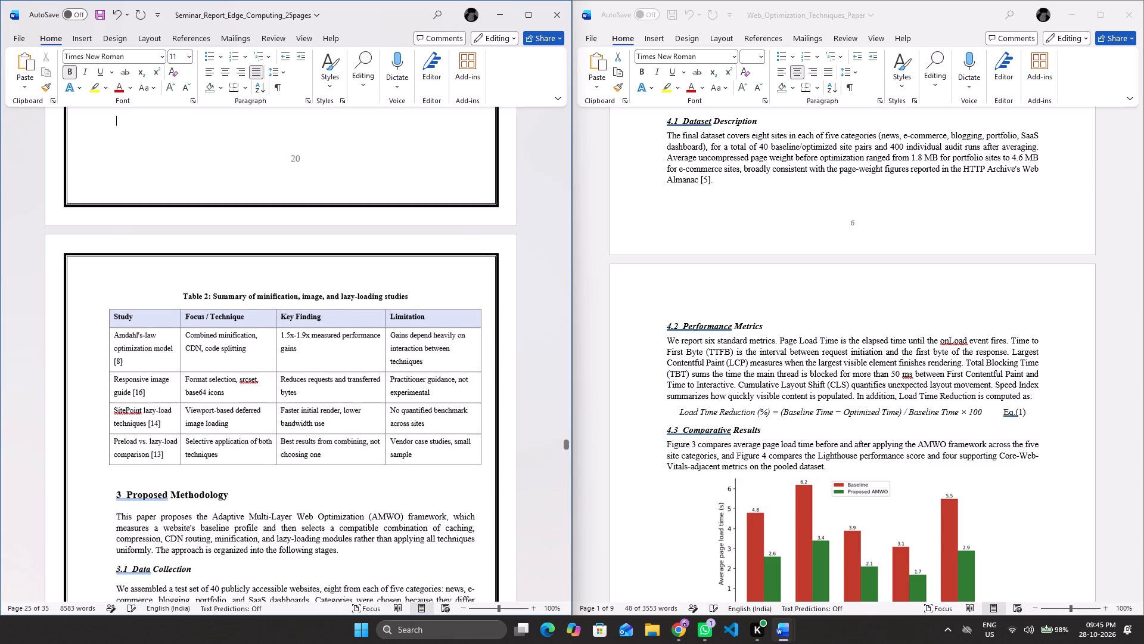
{"action": "key", "text": "BackSpace"}
Delete the leftover spaces and extra blank line directly below Table 1.
{"action": "scroll", "coordinate": [160, 514], "scroll_direction": "up", "scroll_amount": 3}
{"action": "key", "text": "BackSpace"}
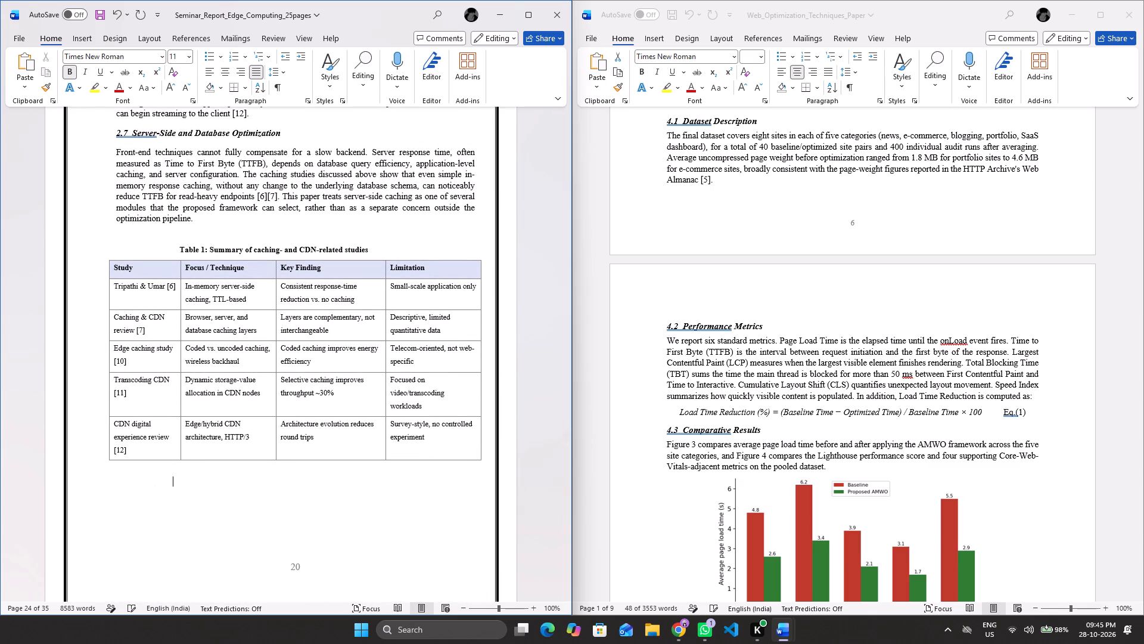
{"action": "key", "text": "BackSpace"}
{"action": "key", "text": "BackSpace"}
{"action": "key", "text": "BackSpace"}
{"action": "key", "text": "BackSpace"}
{"action": "key", "text": "BackSpace"}
{"action": "key", "text": "BackSpace"}
{"action": "key", "text": "BackSpace"}
{"action": "key", "text": "BackSpace"}
{"action": "key", "text": "BackSpace"}
{"action": "key", "text": "BackSpace"}
{"action": "key", "text": "BackSpace"}
{"action": "key", "text": "BackSpace"}
{"action": "key", "text": "BackSpace"}
{"action": "key", "text": "BackSpace"}
{"action": "key", "text": "BackSpace"}
{"action": "key", "text": "BackSpace"}
{"action": "key", "text": "BackSpace"}
{"action": "key", "text": "BackSpace"}
{"action": "key", "text": "BackSpace"}
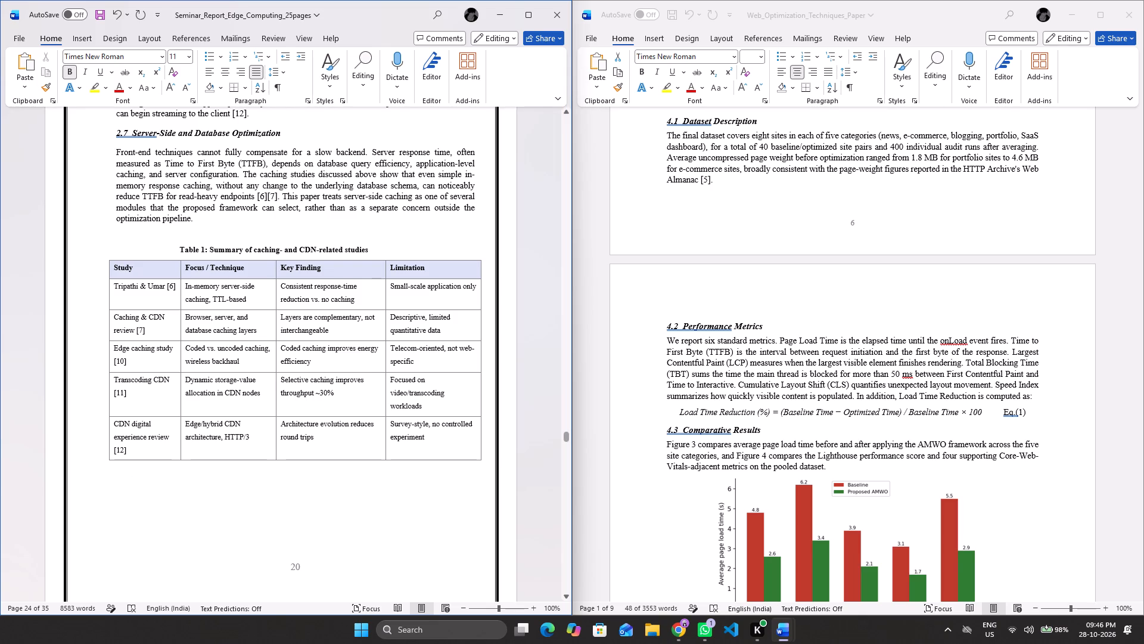
{"action": "left_click_drag", "start_coordinate": [159, 479], "coordinate": [144, 467]}
{"action": "key", "text": "BackSpace"}
Look back from the Table 2 caption to the start of Chapter VI and check the font size of its two heading lines.
{"action": "scroll", "coordinate": [144, 467], "scroll_direction": "down", "scroll_amount": 2}
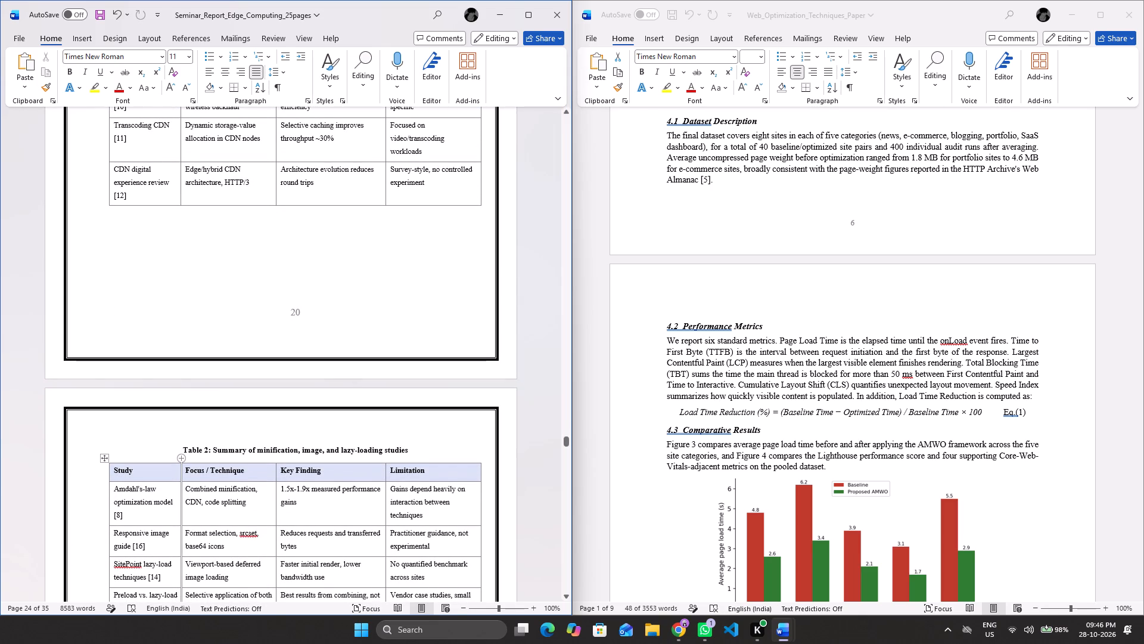
{"action": "left_click", "coordinate": [192, 443]}
{"action": "scroll", "coordinate": [208, 414], "scroll_direction": "up", "scroll_amount": 1}
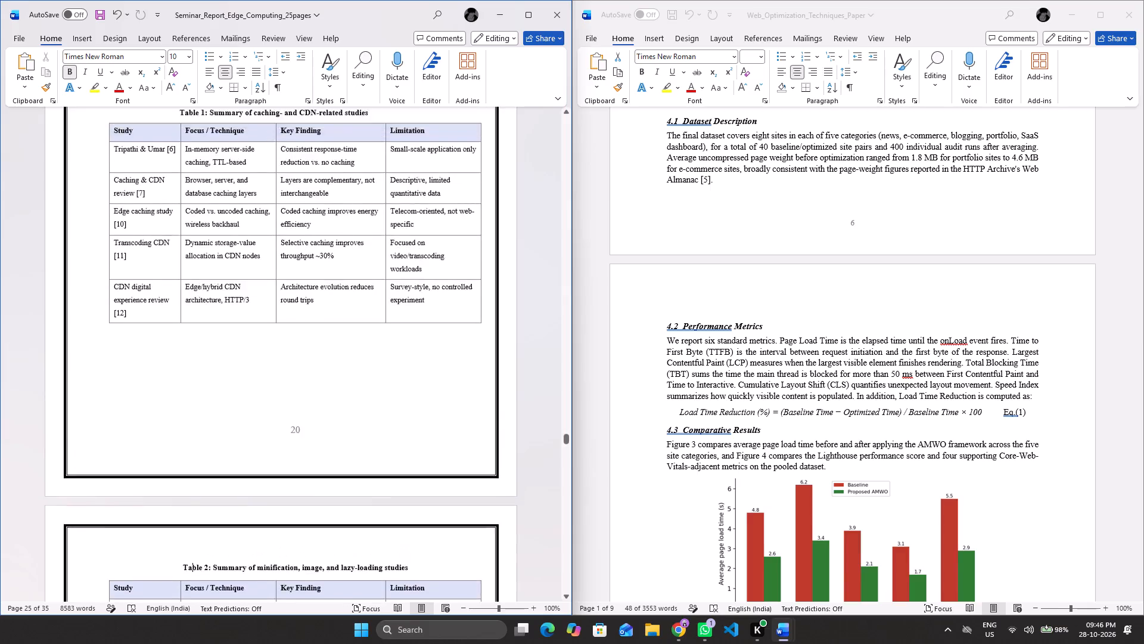
{"action": "scroll", "coordinate": [208, 414], "scroll_direction": "up", "scroll_amount": 2}
{"action": "scroll", "coordinate": [249, 331], "scroll_direction": "up", "scroll_amount": 5}
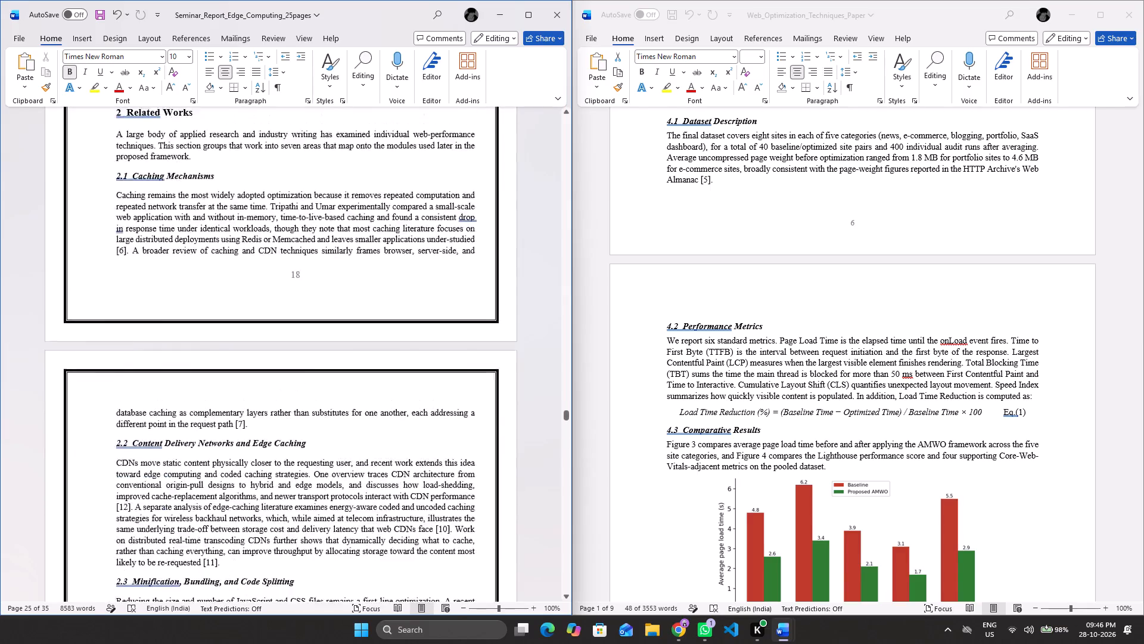
{"action": "scroll", "coordinate": [249, 331], "scroll_direction": "up", "scroll_amount": 3}
{"action": "scroll", "coordinate": [249, 331], "scroll_direction": "down", "scroll_amount": 5}
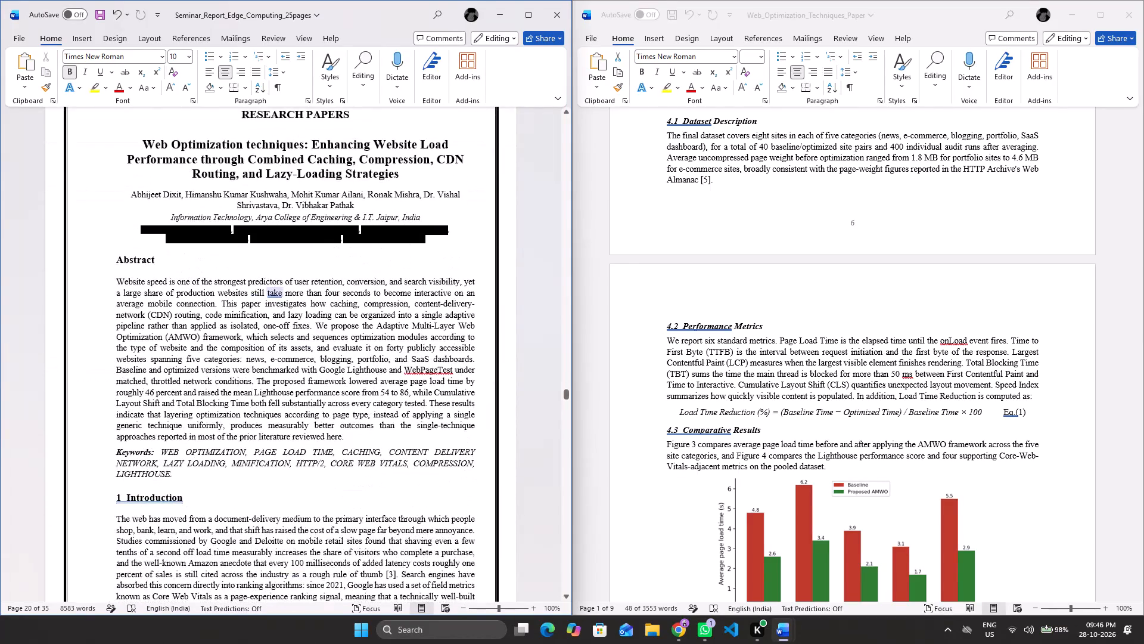
{"action": "scroll", "coordinate": [269, 298], "scroll_direction": "up", "scroll_amount": 2}
{"action": "left_click_drag", "start_coordinate": [260, 190], "coordinate": [355, 211]}
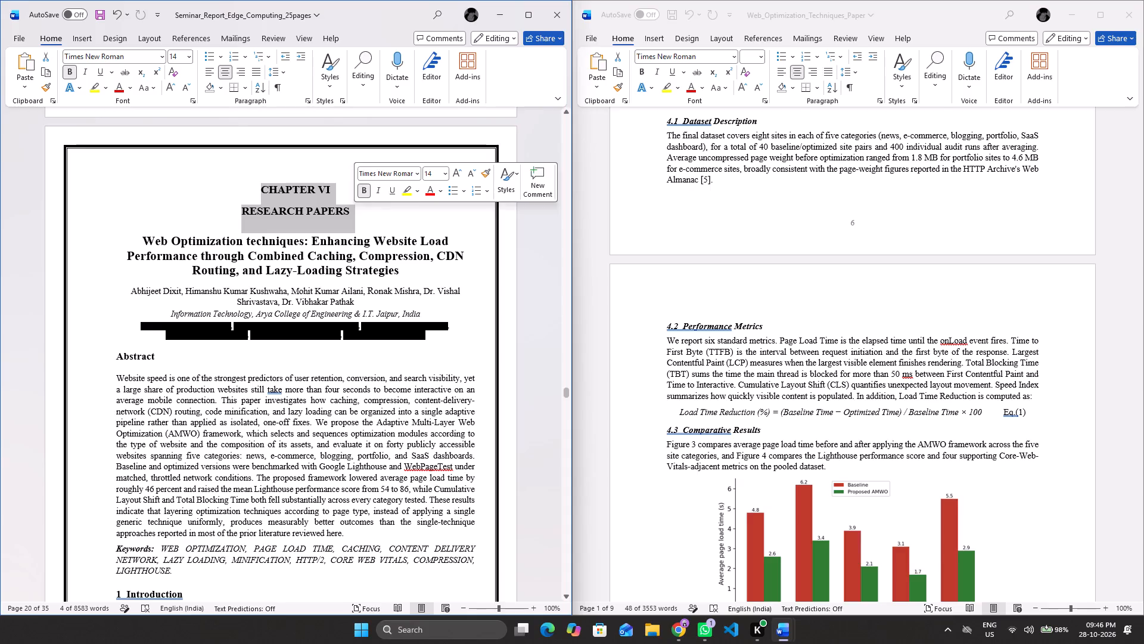
{"action": "left_click", "coordinate": [377, 218]}
Review the inserted paper's pages from the Introduction down to Table 2 and section 3 for layout.
{"action": "scroll", "coordinate": [377, 218], "scroll_direction": "down", "scroll_amount": 3}
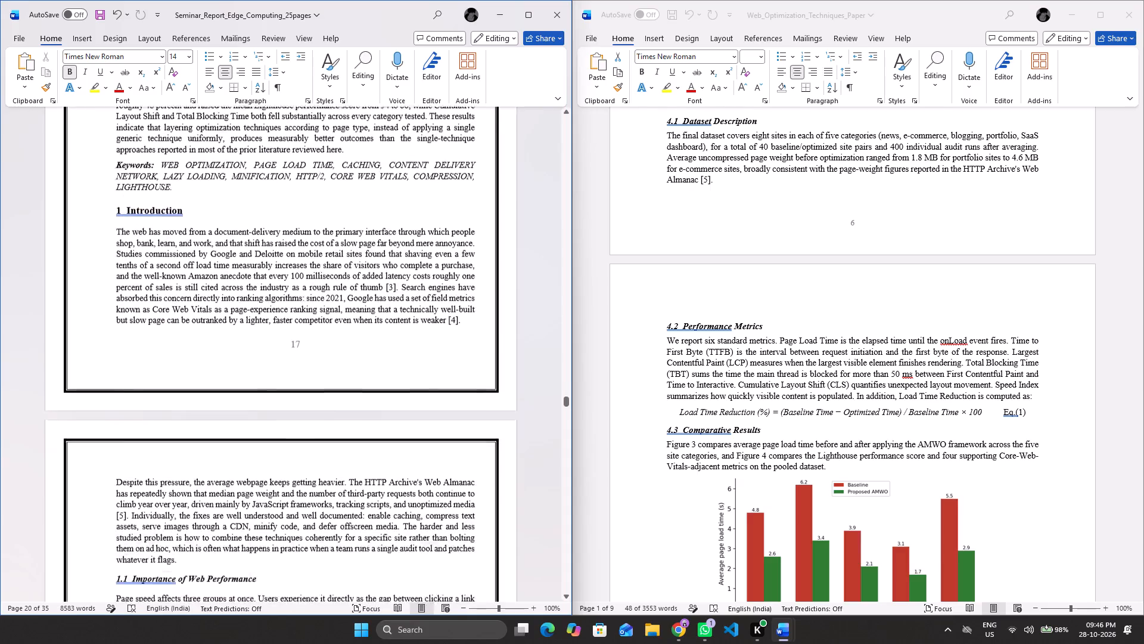
{"action": "scroll", "coordinate": [377, 218], "scroll_direction": "down", "scroll_amount": 6}
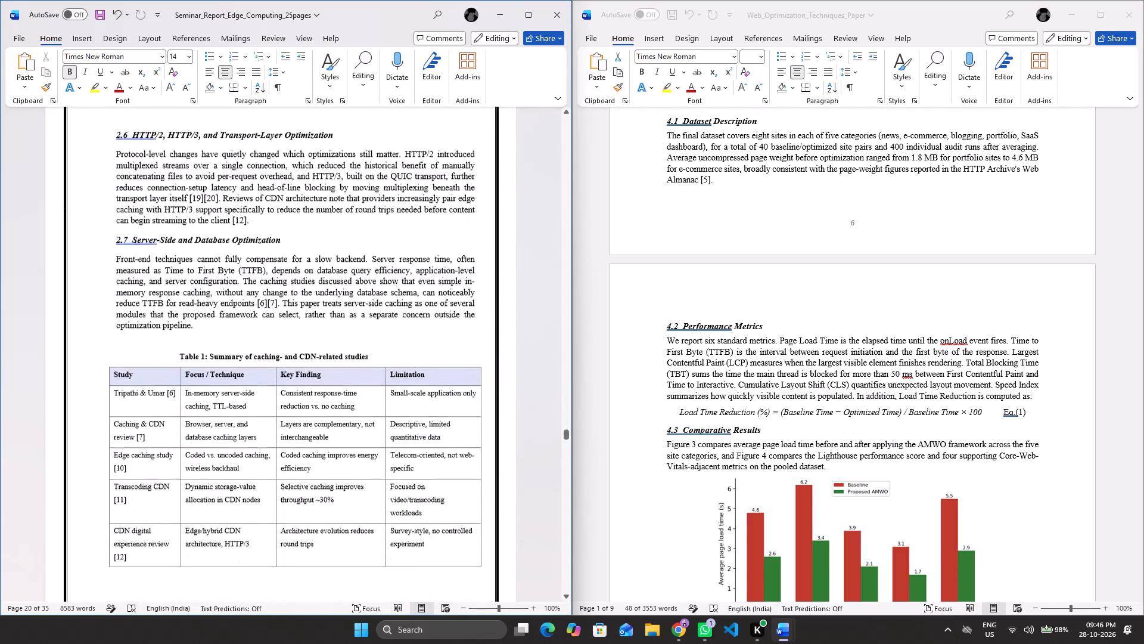
{"action": "scroll", "coordinate": [377, 218], "scroll_direction": "down", "scroll_amount": 3}
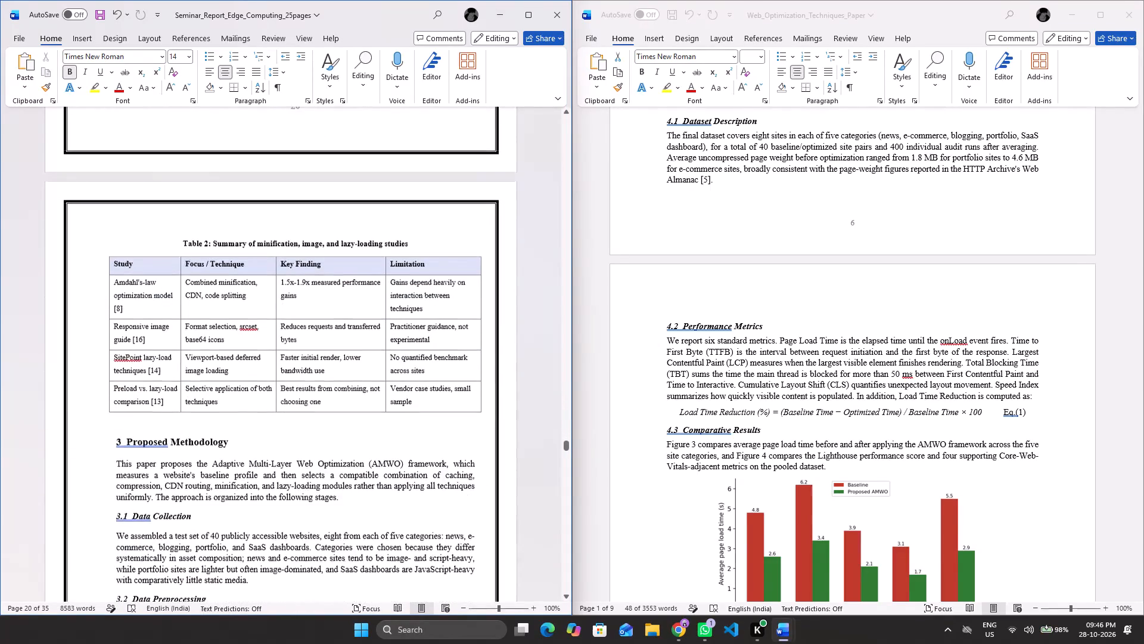
Review the rest of the inserted paper from Proposed Methodology through its figures and references to the report's final pages.
{"action": "scroll", "coordinate": [344, 198], "scroll_direction": "down", "scroll_amount": 5}
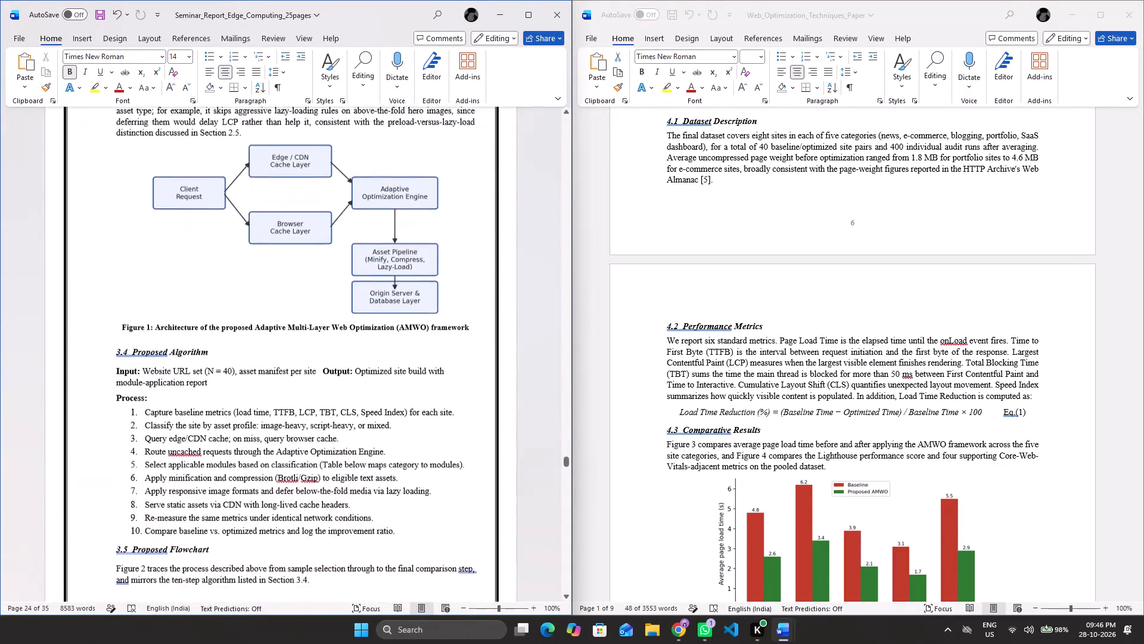
{"action": "scroll", "coordinate": [344, 198], "scroll_direction": "down", "scroll_amount": 4}
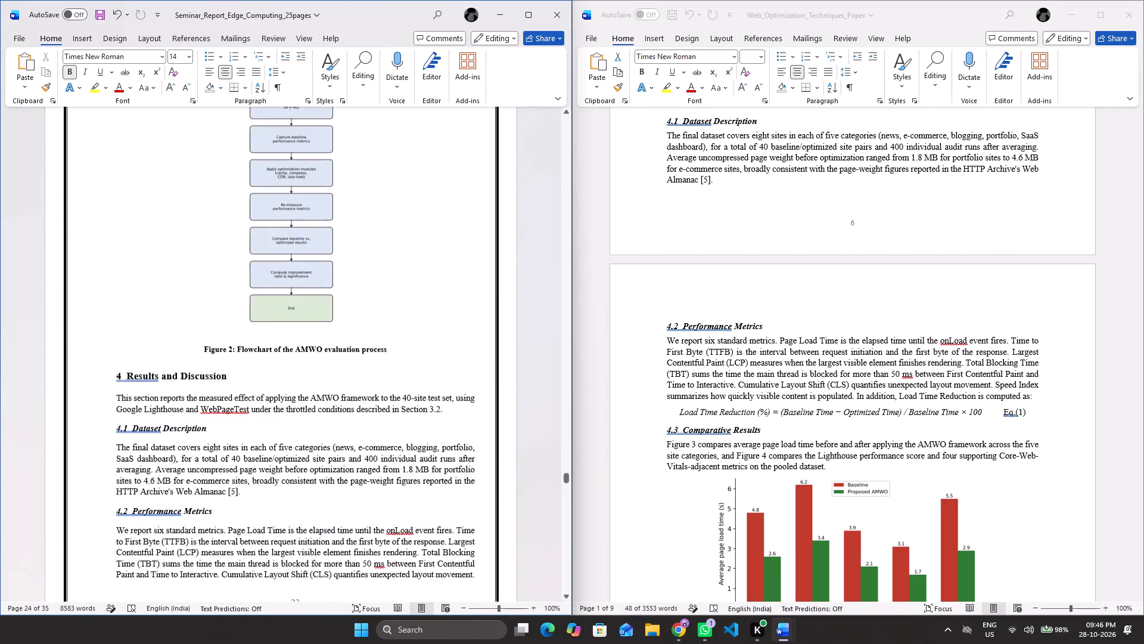
{"action": "scroll", "coordinate": [344, 198], "scroll_direction": "down", "scroll_amount": 5}
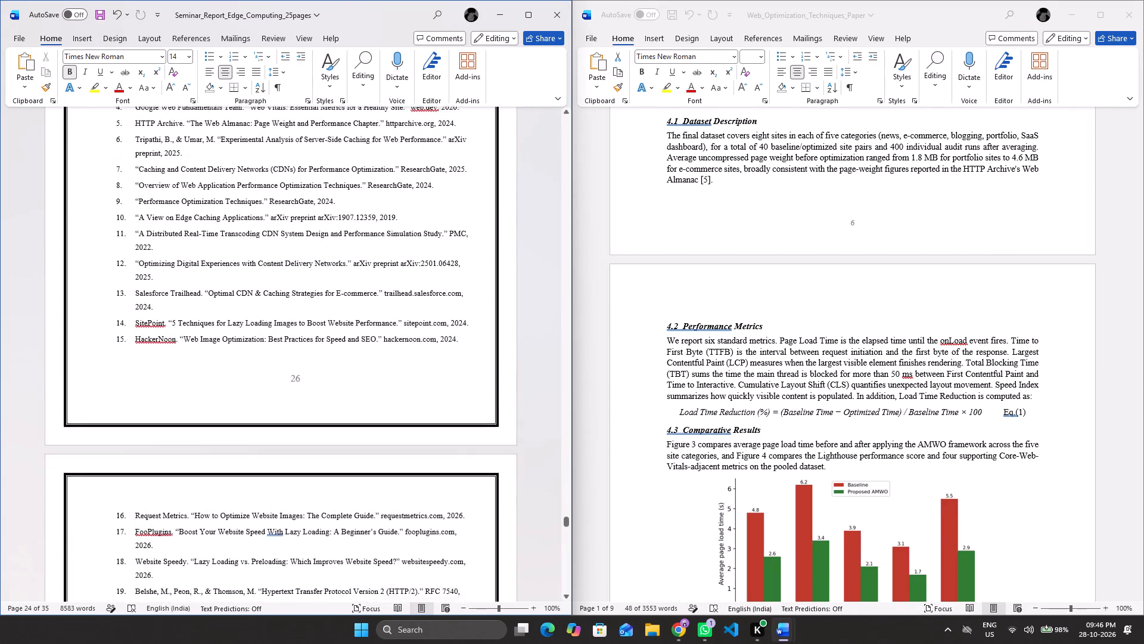
{"action": "scroll", "coordinate": [344, 198], "scroll_direction": "down", "scroll_amount": 8}
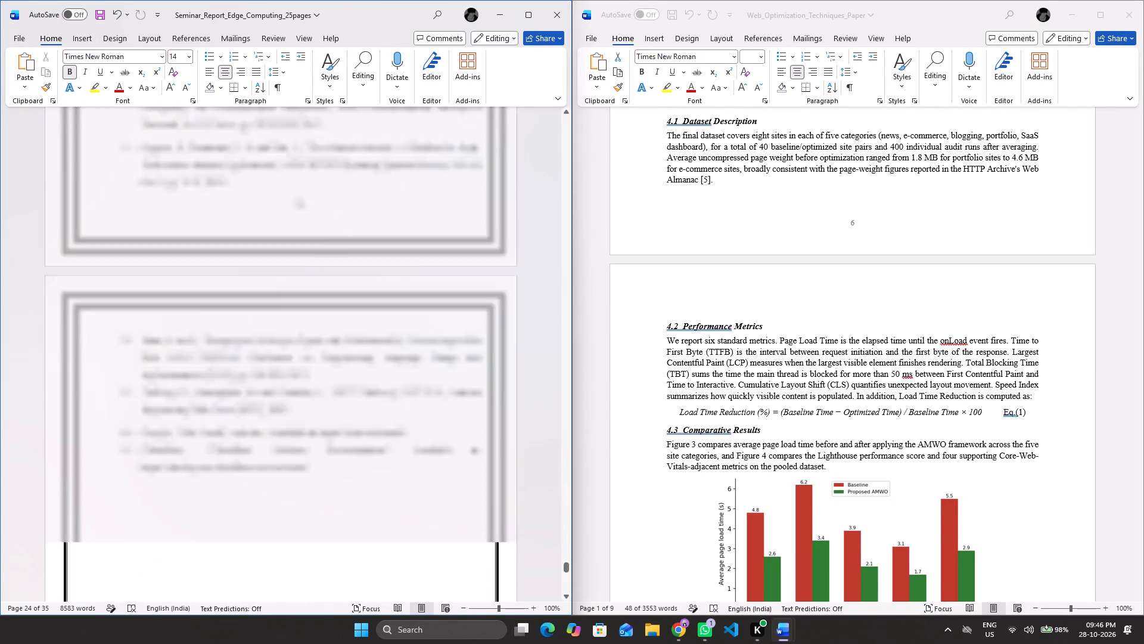
{"action": "scroll", "coordinate": [344, 198], "scroll_direction": "down", "scroll_amount": 20}
{"action": "scroll", "coordinate": [344, 198], "scroll_direction": "down", "scroll_amount": 2}
Look through the report from its opening pages to Chapter VI and check the font size of the two chapter heading lines.
{"action": "scroll", "coordinate": [344, 198], "scroll_direction": "up", "scroll_amount": 20}
{"action": "scroll", "coordinate": [344, 198], "scroll_direction": "up", "scroll_amount": 10}
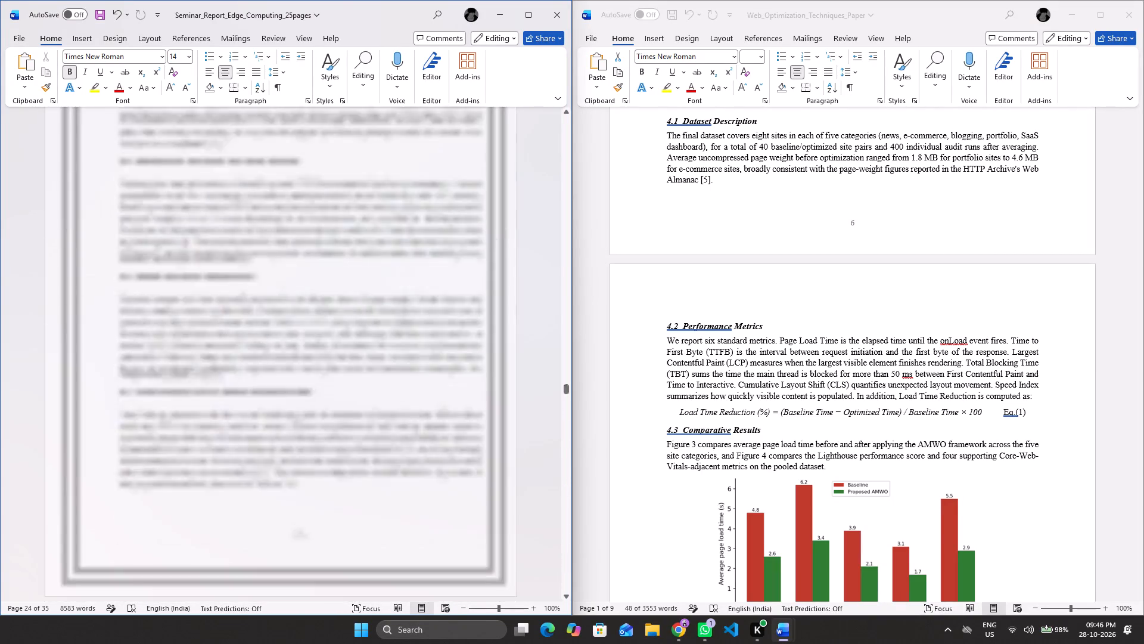
{"action": "scroll", "coordinate": [344, 198], "scroll_direction": "up", "scroll_amount": 20}
{"action": "scroll", "coordinate": [344, 198], "scroll_direction": "up", "scroll_amount": 2}
{"action": "scroll", "coordinate": [344, 198], "scroll_direction": "down", "scroll_amount": 4}
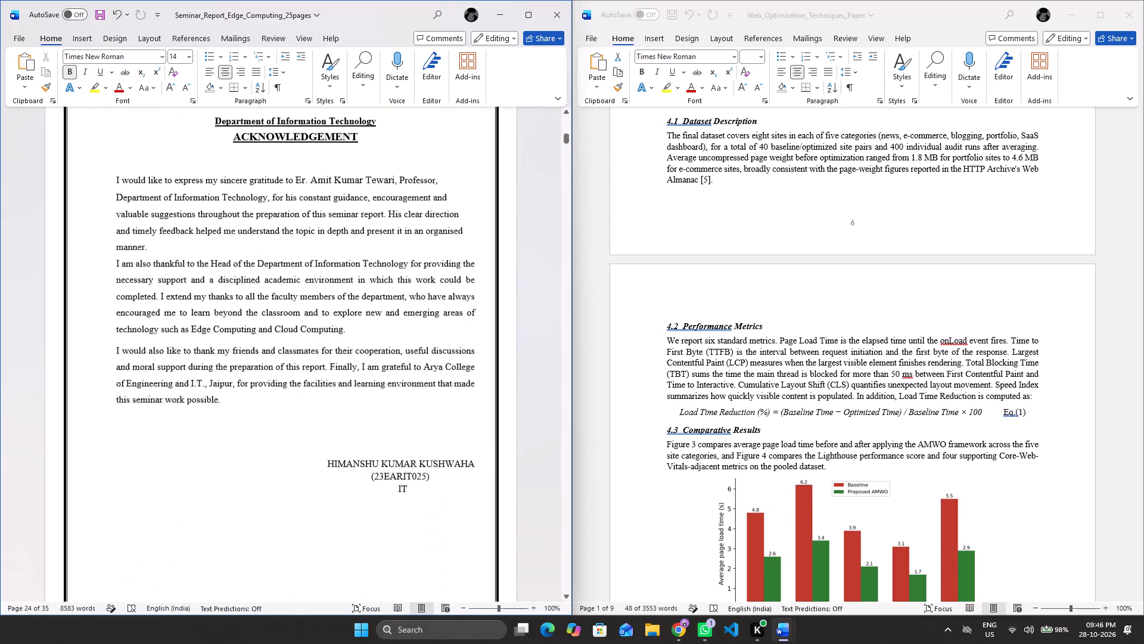
{"action": "scroll", "coordinate": [344, 198], "scroll_direction": "down", "scroll_amount": 9}
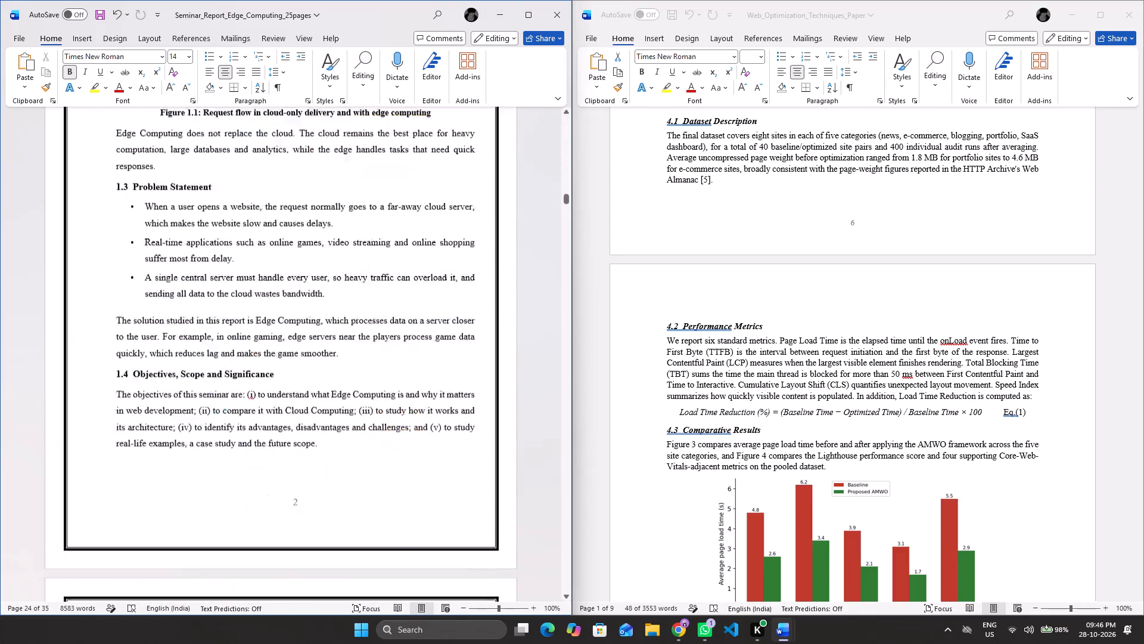
{"action": "scroll", "coordinate": [344, 198], "scroll_direction": "down", "scroll_amount": 9}
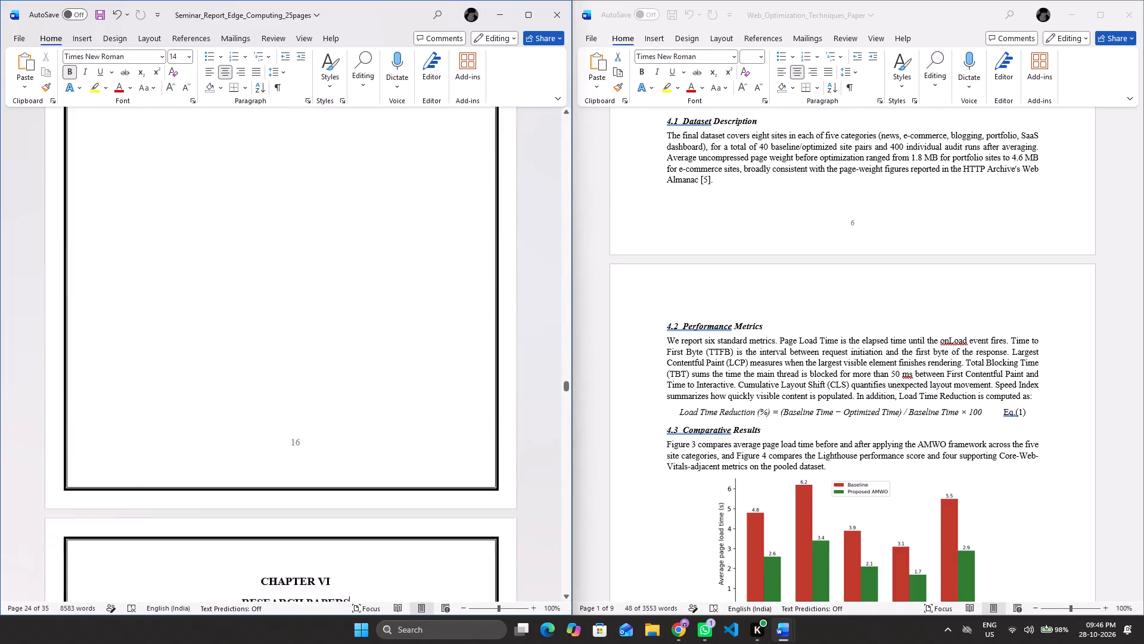
{"action": "scroll", "coordinate": [344, 198], "scroll_direction": "down", "scroll_amount": 2}
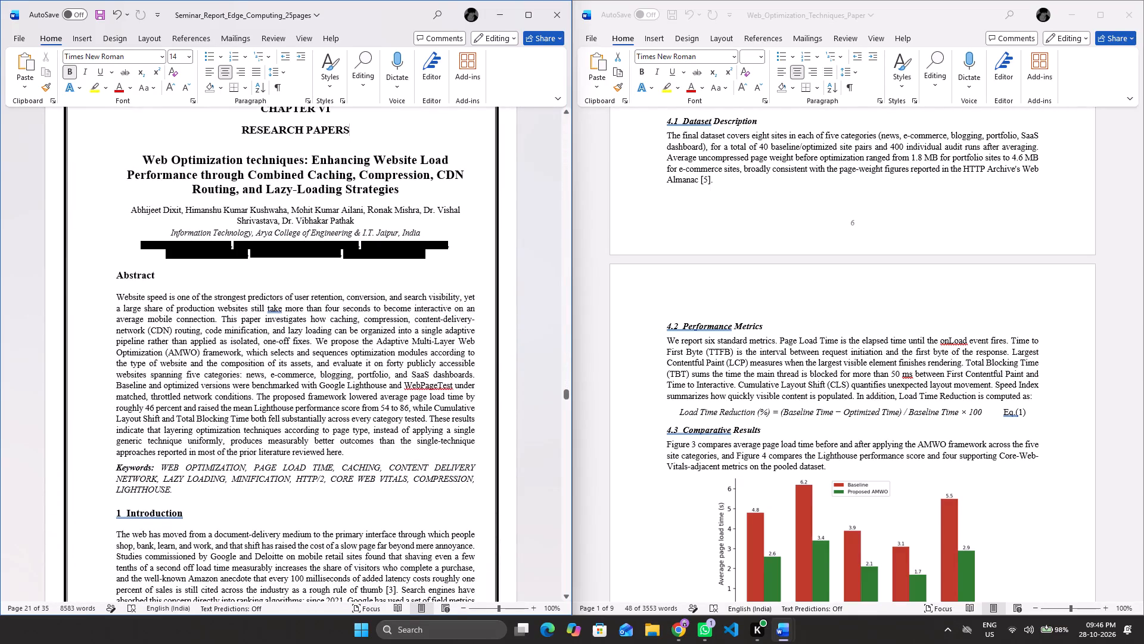
{"action": "scroll", "coordinate": [278, 136], "scroll_direction": "up", "scroll_amount": 1}
{"action": "left_click_drag", "start_coordinate": [262, 190], "coordinate": [332, 202]}
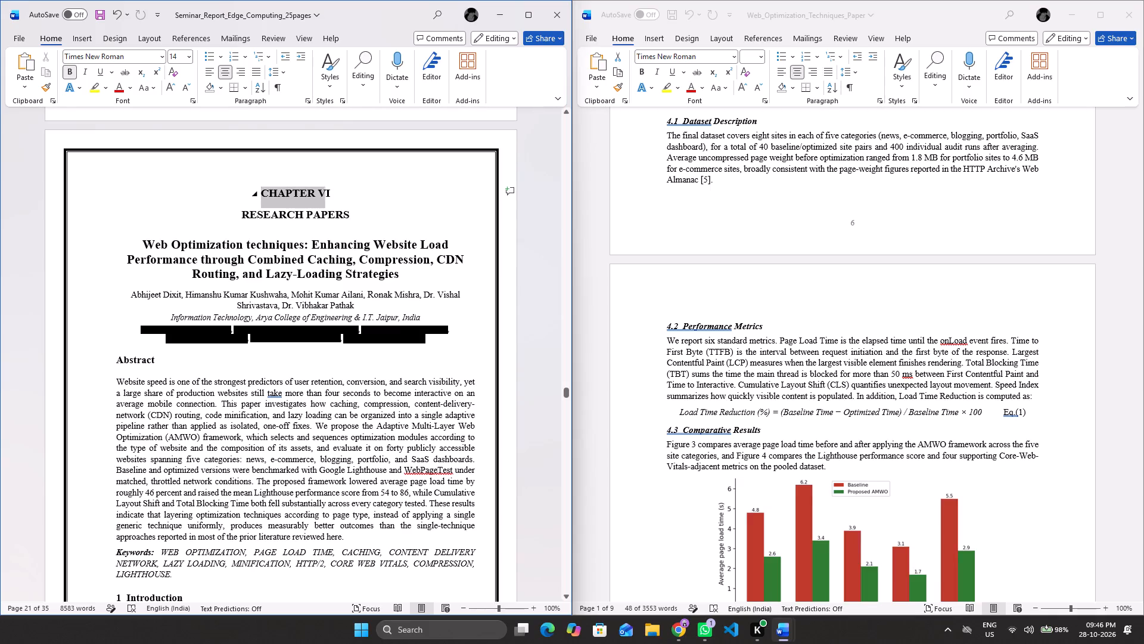
{"action": "left_click_drag", "start_coordinate": [332, 202], "coordinate": [349, 210]}
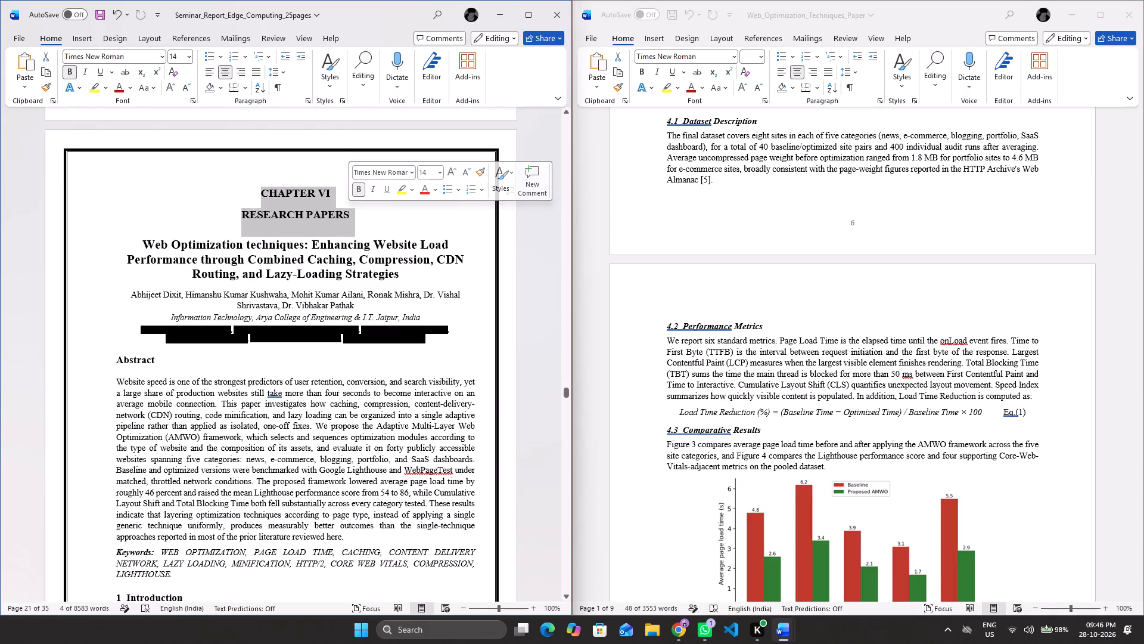
Set the inserted paper's title, "Web Optimization techniques: Enhancing Website Load Performance…", to font size 14.
{"action": "left_click_drag", "start_coordinate": [143, 246], "coordinate": [390, 267]}
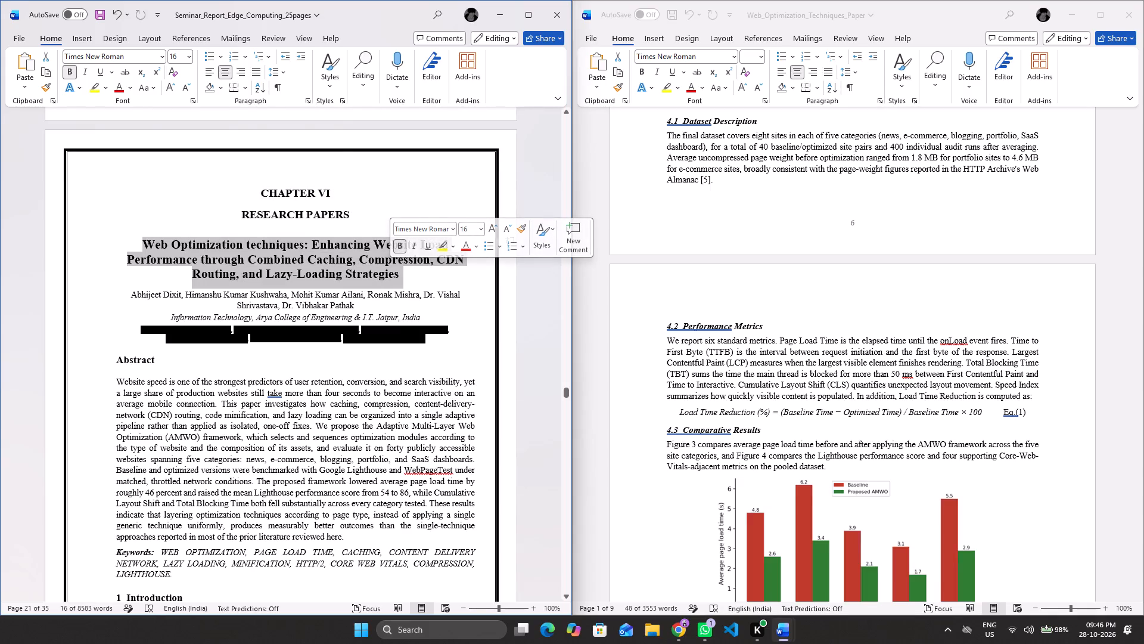
{"action": "left_click", "coordinate": [481, 228]}
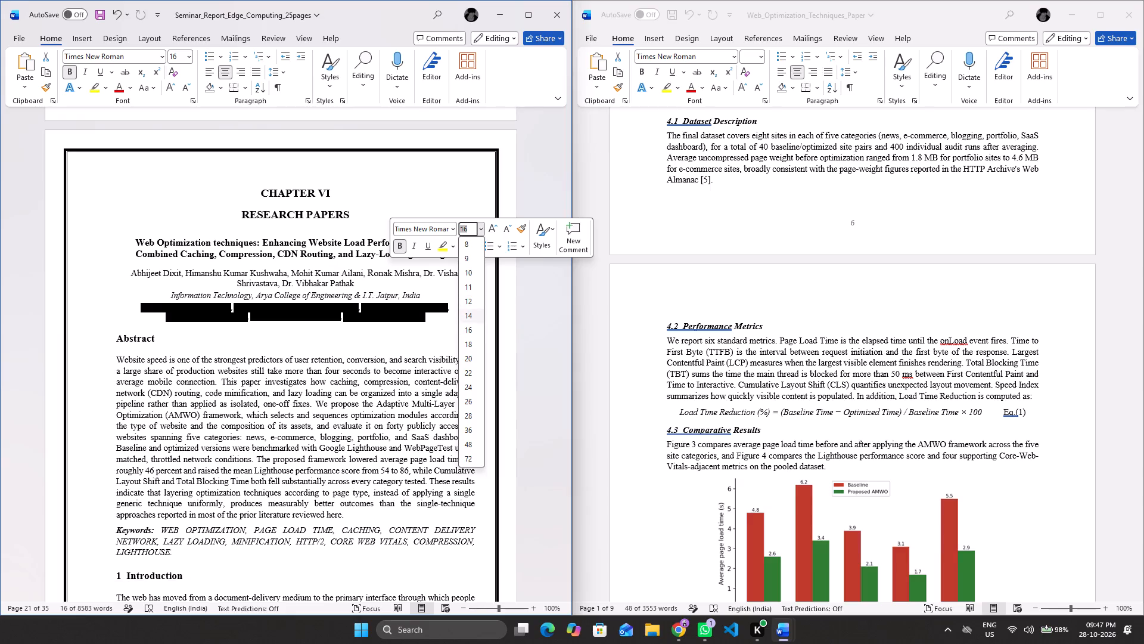
{"action": "left_click", "coordinate": [468, 315]}
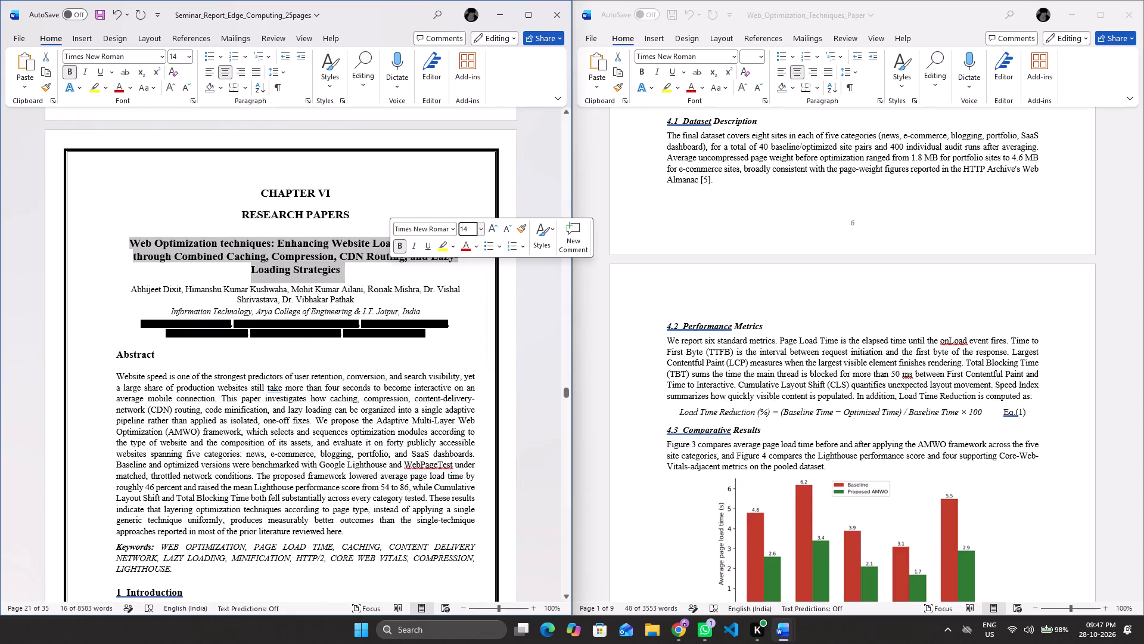
{"action": "left_click", "coordinate": [294, 221]}
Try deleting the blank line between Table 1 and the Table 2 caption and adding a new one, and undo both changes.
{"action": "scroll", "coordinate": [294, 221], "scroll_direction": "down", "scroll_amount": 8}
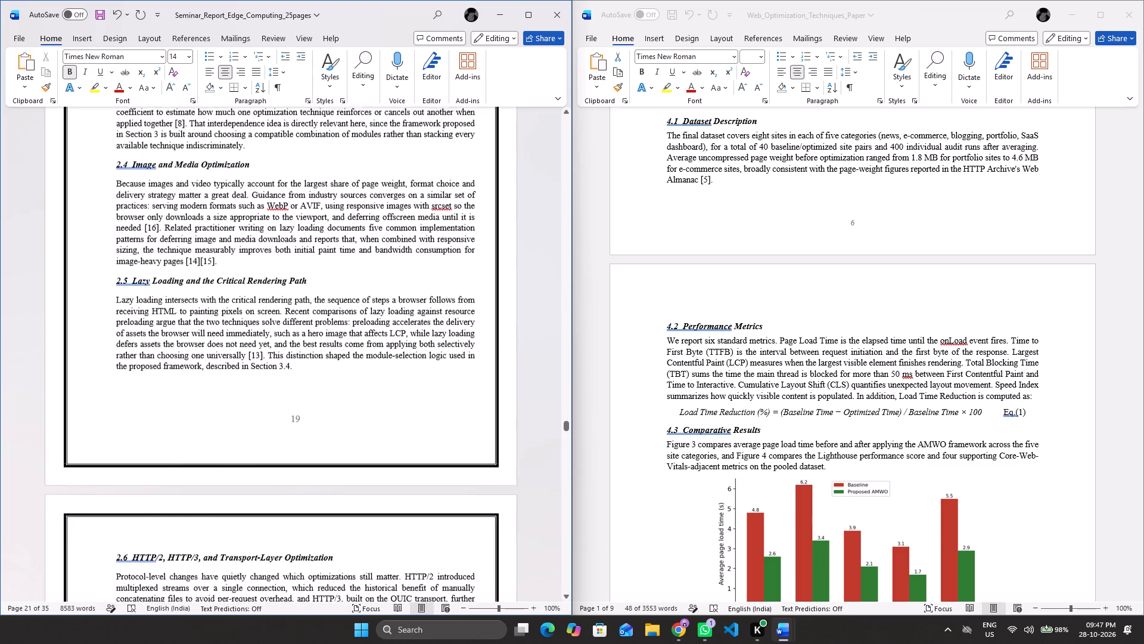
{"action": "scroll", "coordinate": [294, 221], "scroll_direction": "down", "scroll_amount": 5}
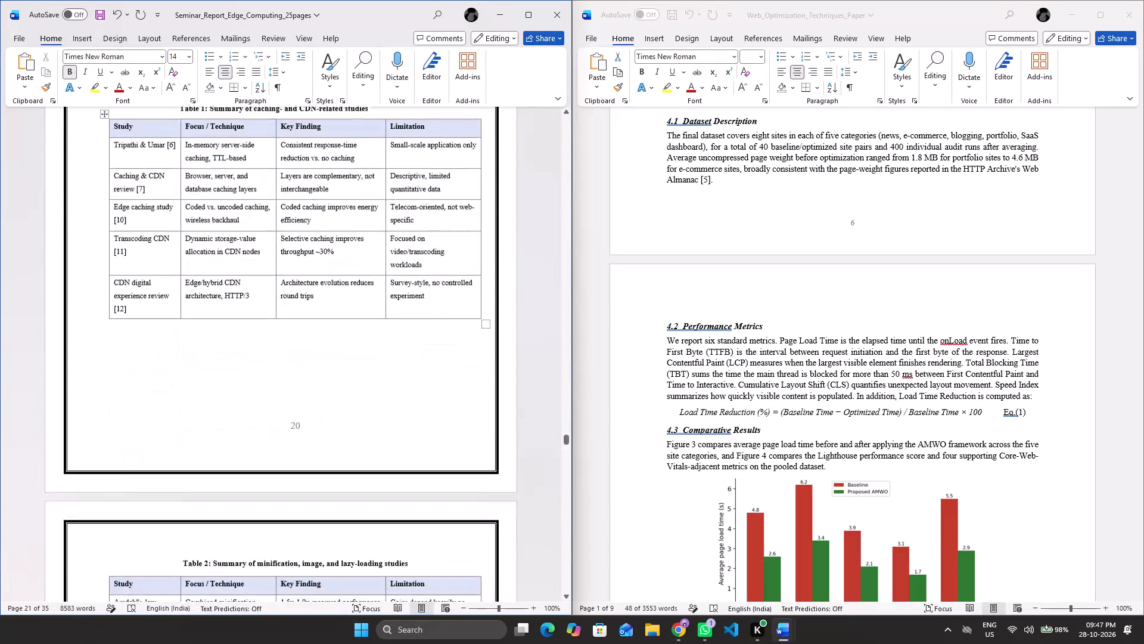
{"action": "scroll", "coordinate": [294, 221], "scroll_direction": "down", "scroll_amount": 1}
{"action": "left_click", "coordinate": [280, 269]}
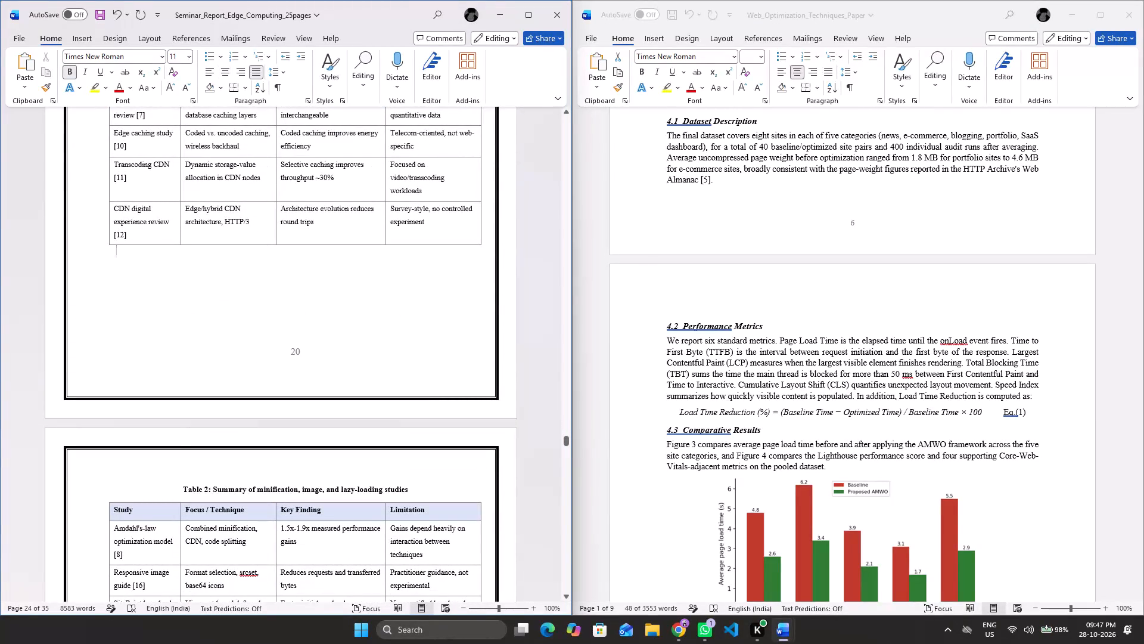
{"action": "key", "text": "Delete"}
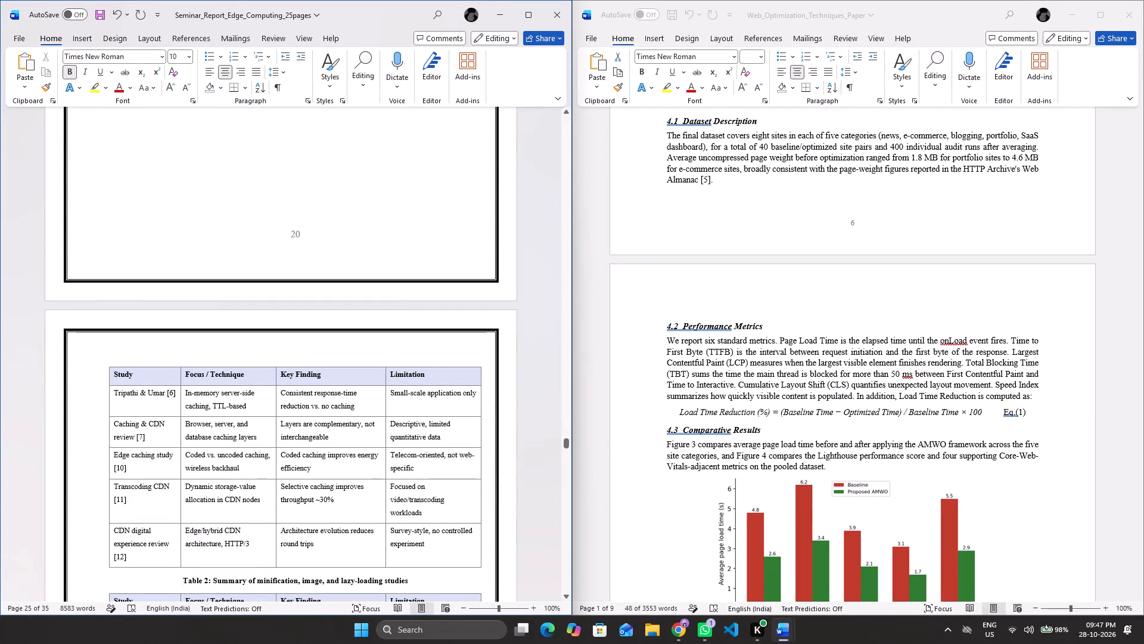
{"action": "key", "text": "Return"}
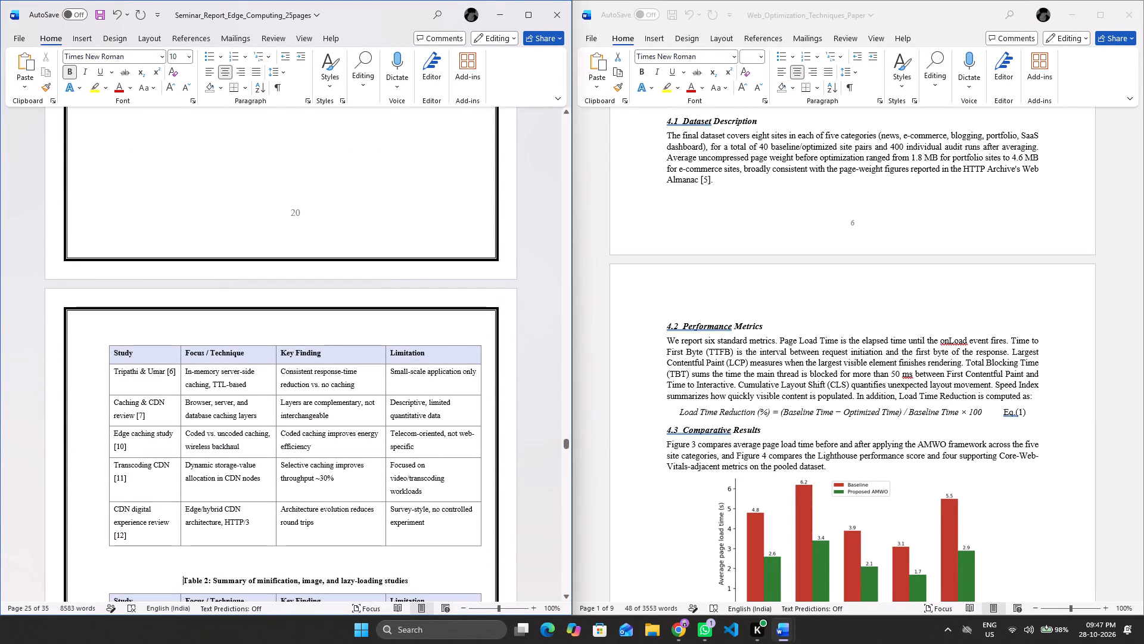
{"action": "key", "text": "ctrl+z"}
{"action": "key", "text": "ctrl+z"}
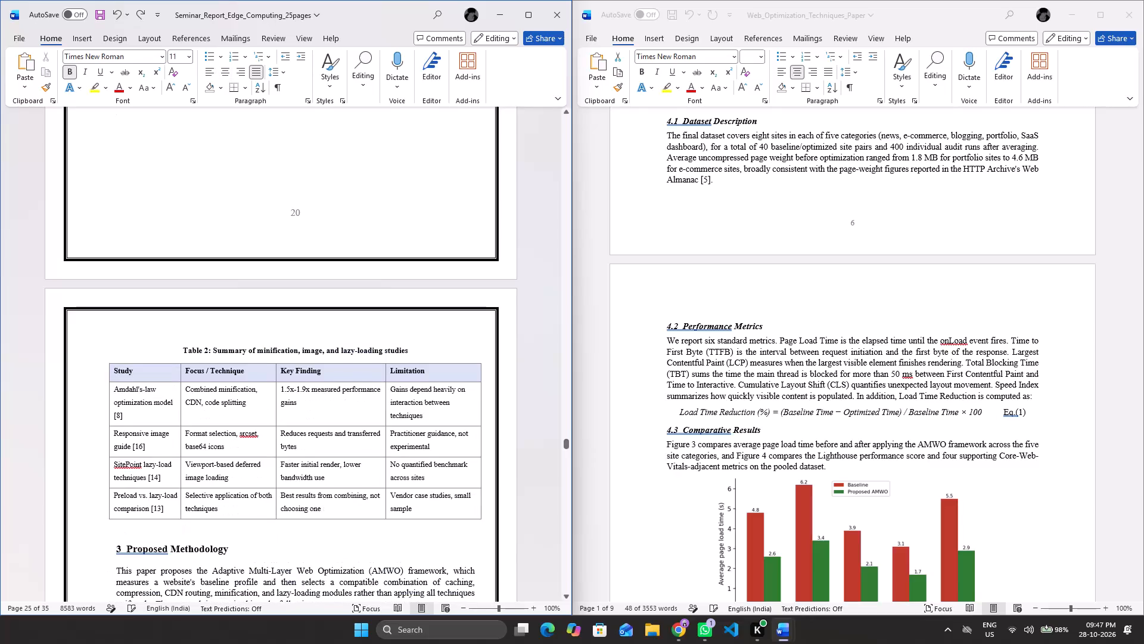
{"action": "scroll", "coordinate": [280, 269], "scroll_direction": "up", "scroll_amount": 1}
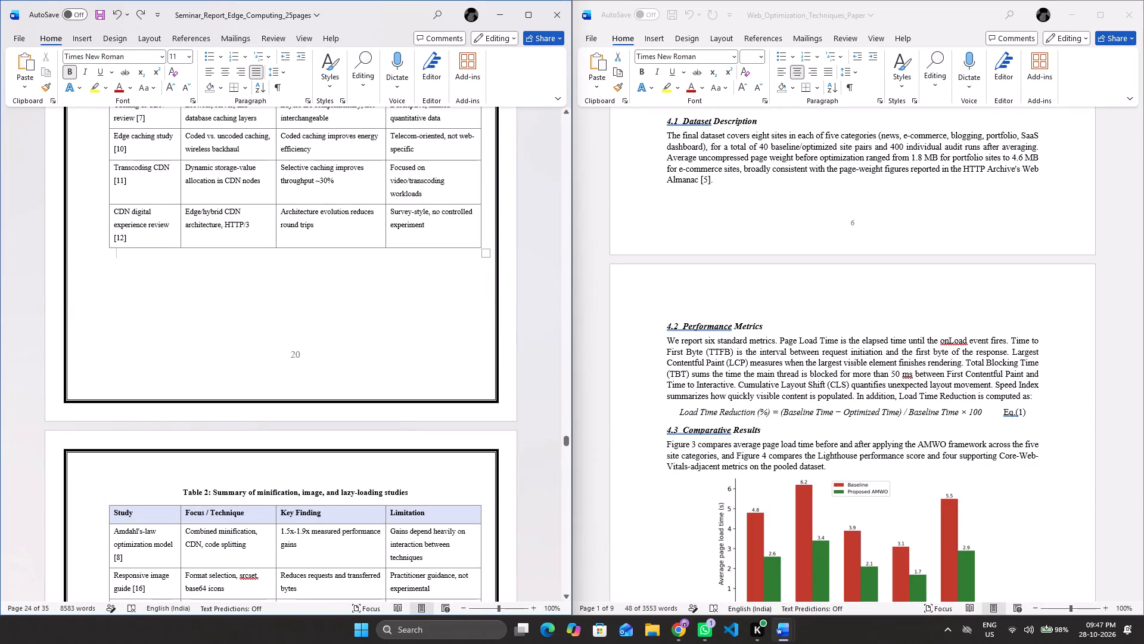
Examine the report's page layout in the print preview, from the title page through to the seminar photograph page.
{"action": "scroll", "coordinate": [248, 231], "scroll_direction": "down", "scroll_amount": 12}
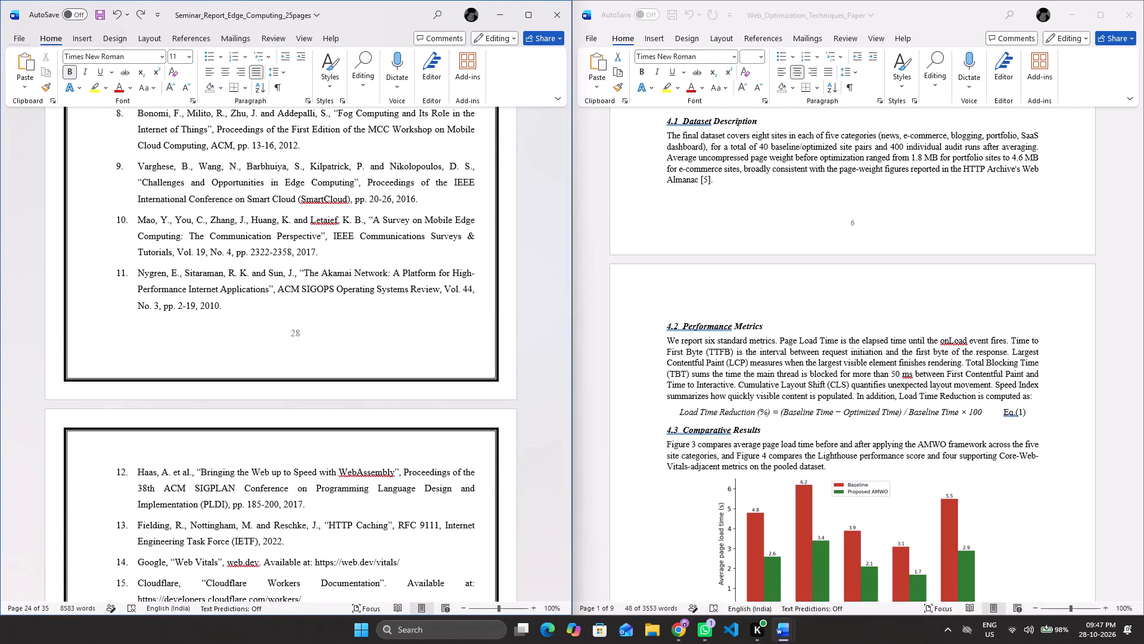
{"action": "left_click", "coordinate": [23, 36]}
{"action": "left_click", "coordinate": [20, 250]}
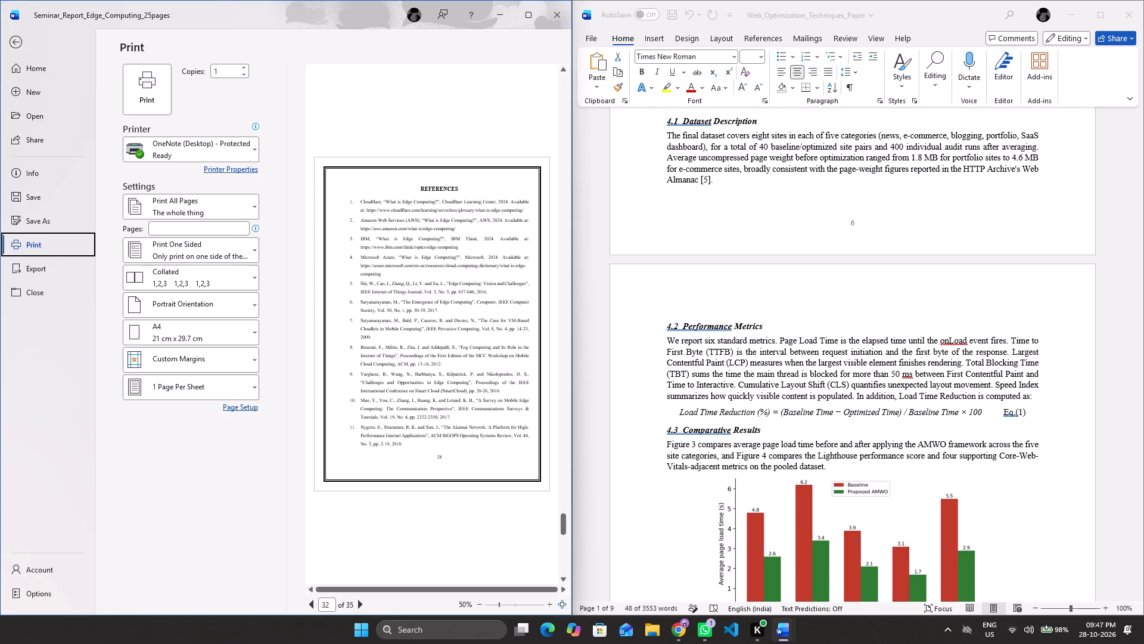
{"action": "scroll", "coordinate": [420, 356], "scroll_direction": "up", "scroll_amount": 3}
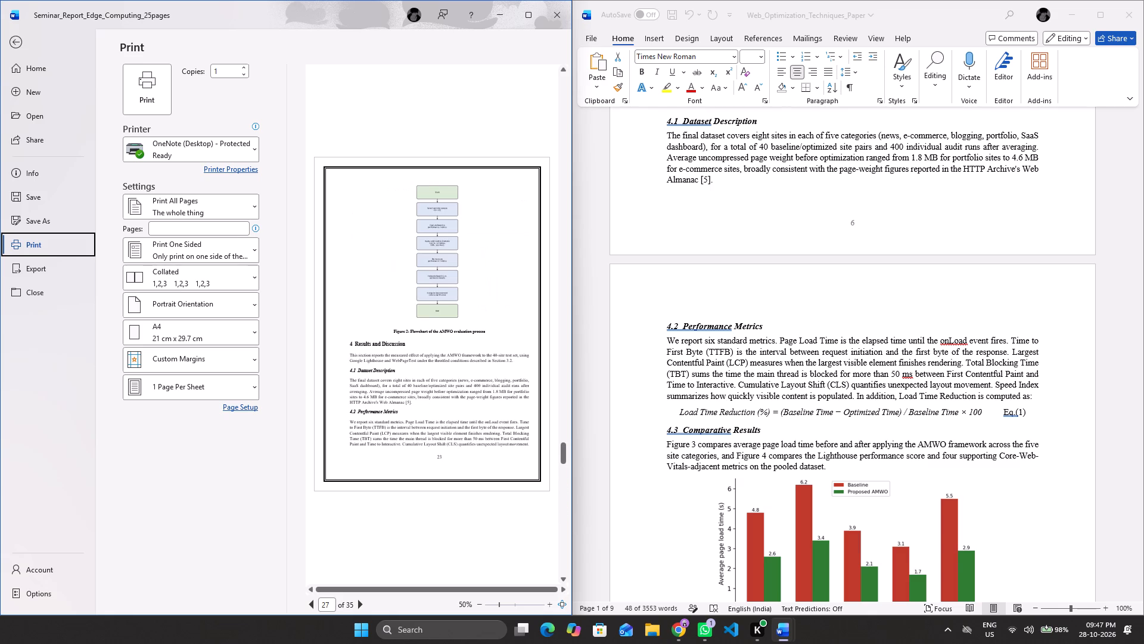
{"action": "scroll", "coordinate": [420, 356], "scroll_direction": "up", "scroll_amount": 11}
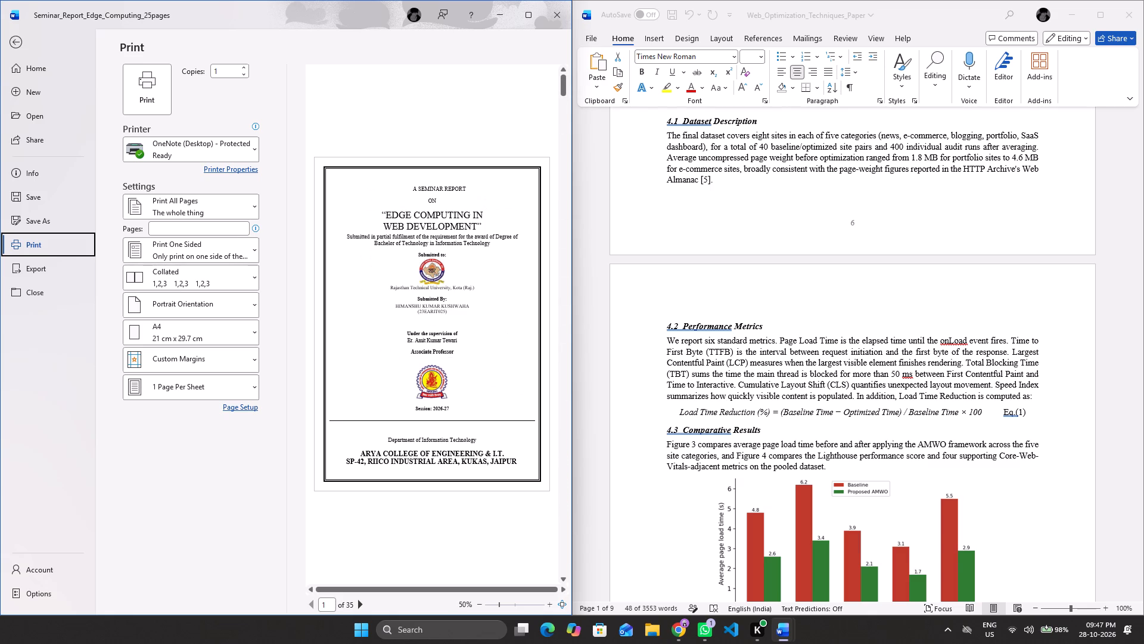
{"action": "scroll", "coordinate": [420, 356], "scroll_direction": "down", "scroll_amount": 4}
{"action": "scroll", "coordinate": [420, 356], "scroll_direction": "down", "scroll_amount": 20}
{"action": "scroll", "coordinate": [420, 356], "scroll_direction": "down", "scroll_amount": 1}
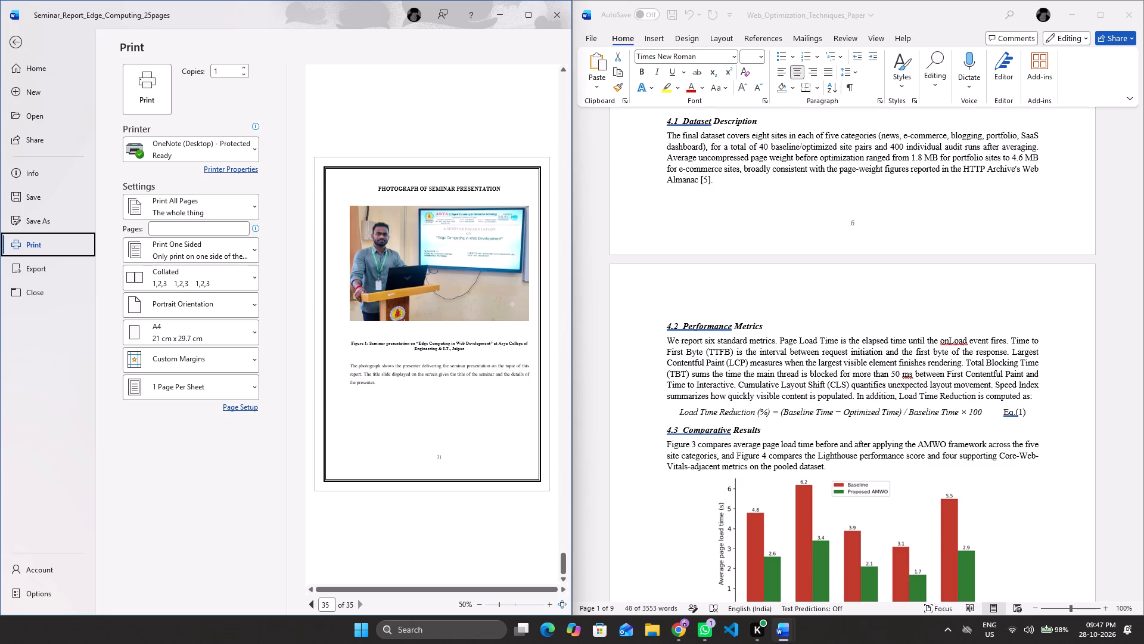
Export the report as a PDF named Seminar_Report_Edge_Computing_25pages to the Desktop with standard optimization.
{"action": "left_click", "coordinate": [53, 268]}
{"action": "left_click", "coordinate": [369, 171]}
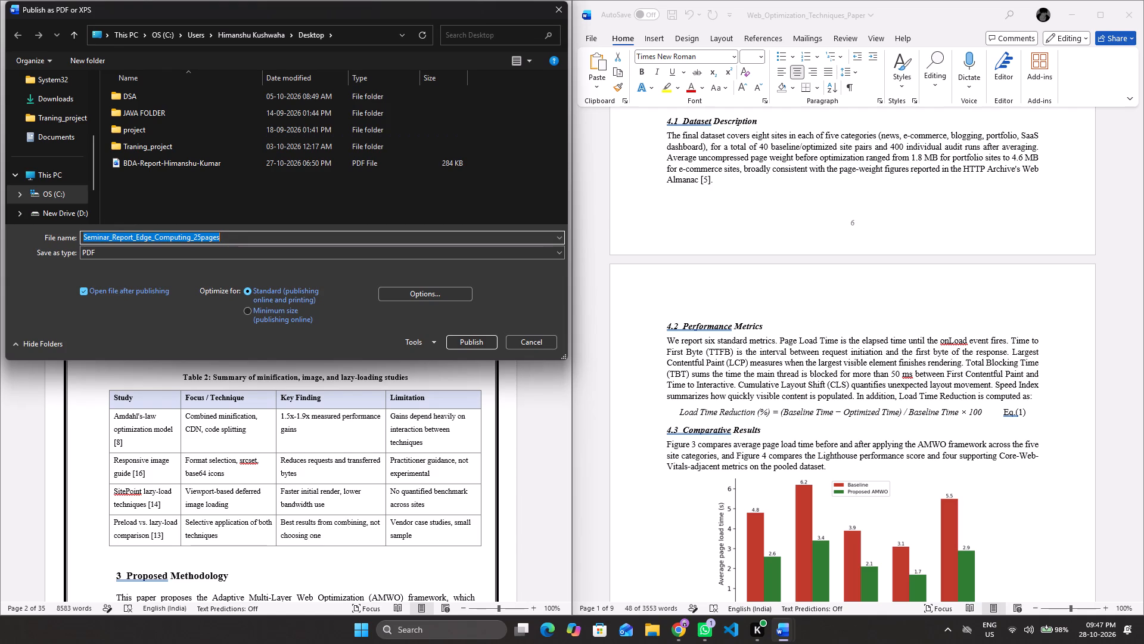
{"action": "scroll", "coordinate": [64, 97], "scroll_direction": "up", "scroll_amount": 4}
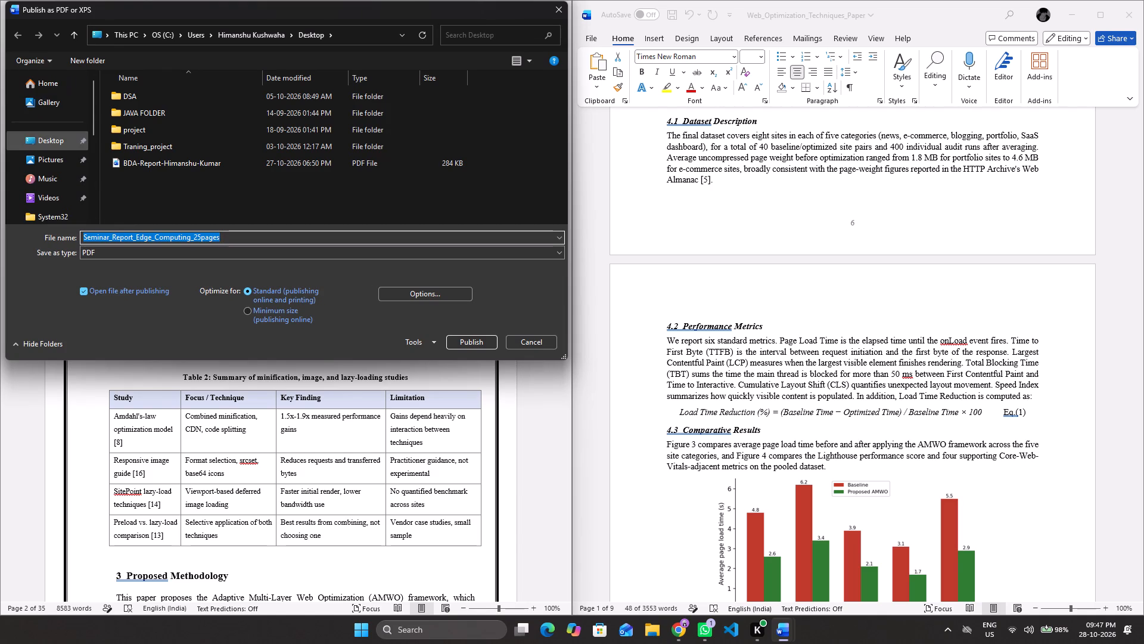
{"action": "left_click", "coordinate": [60, 140]}
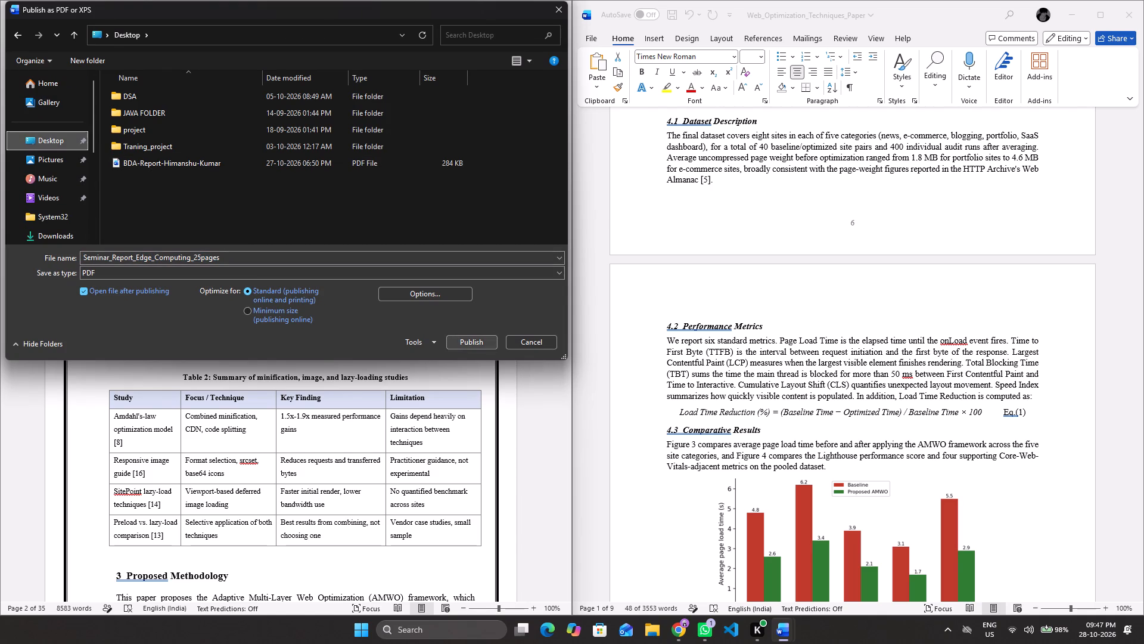
{"action": "left_click", "coordinate": [466, 339]}
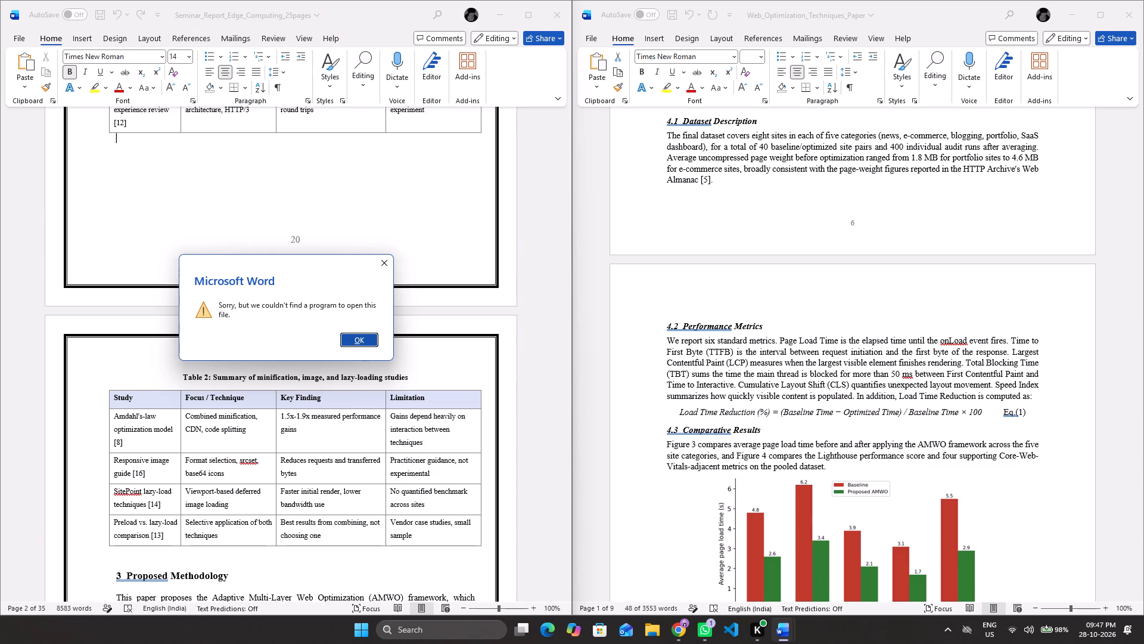
{"action": "left_click", "coordinate": [355, 337]}
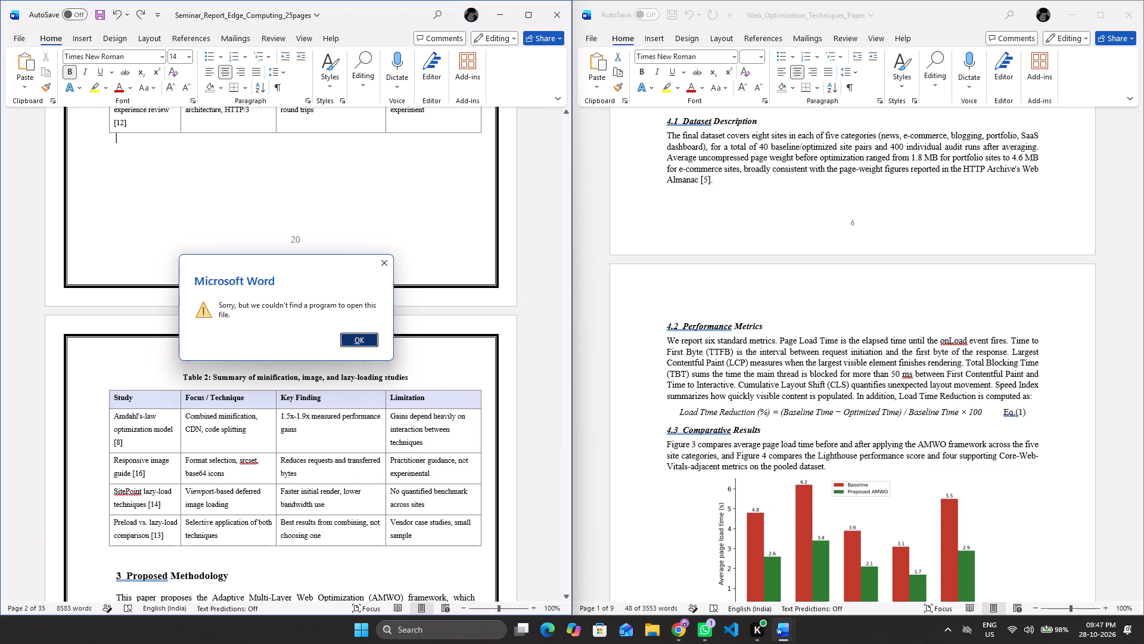
Start another PDF export of the seminar report, with the Desktop as the destination folder.
{"action": "left_click", "coordinate": [24, 41]}
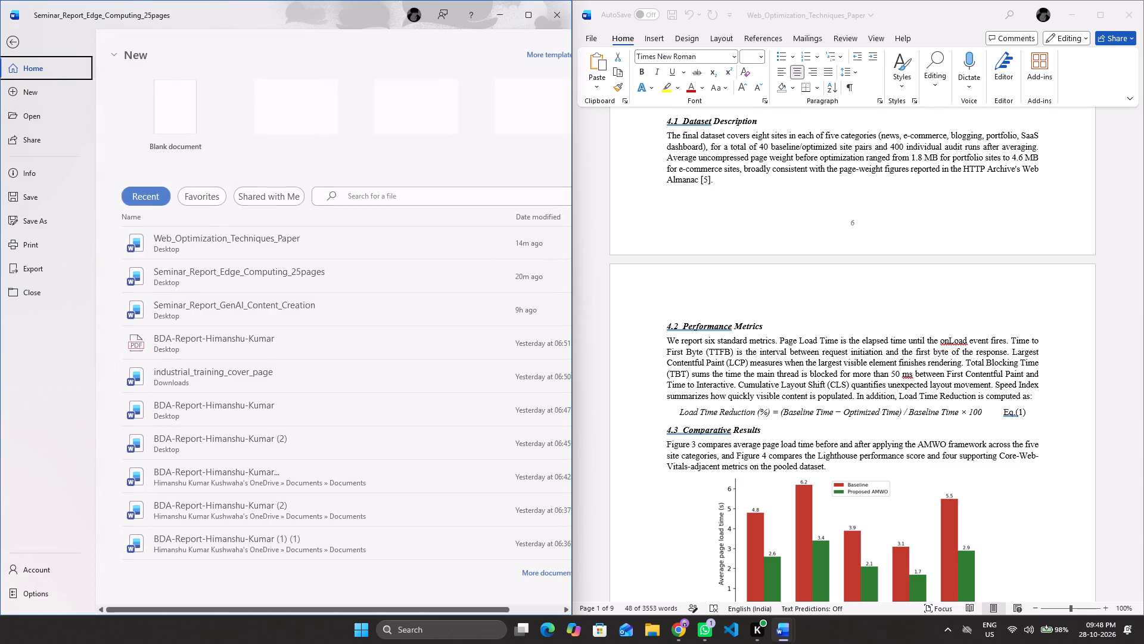
{"action": "left_click", "coordinate": [35, 267]}
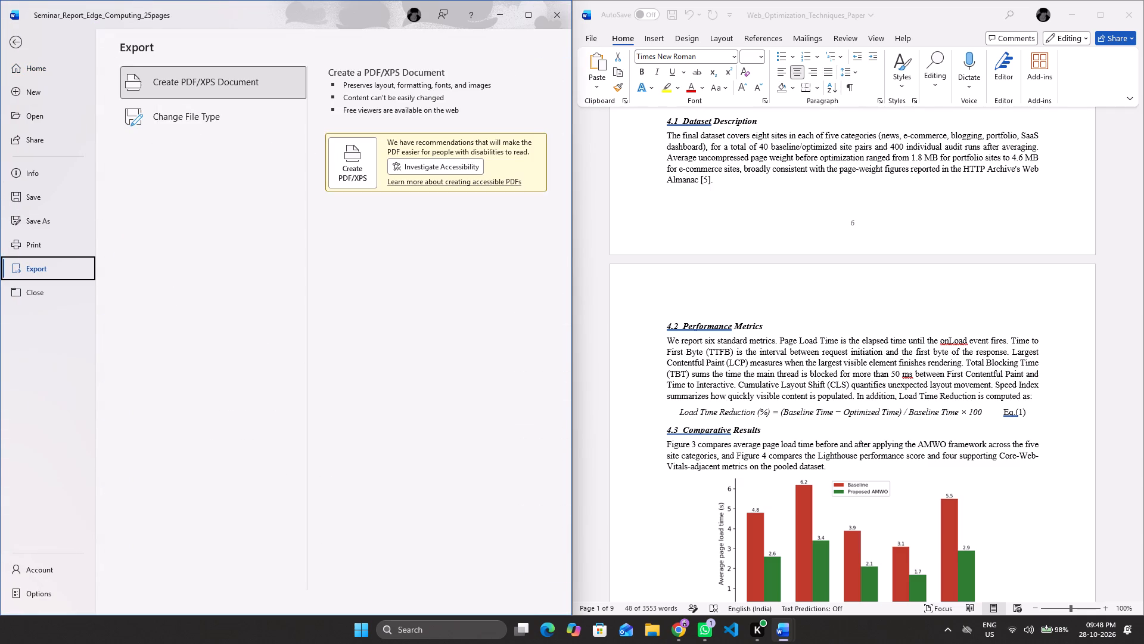
{"action": "left_click", "coordinate": [353, 145]}
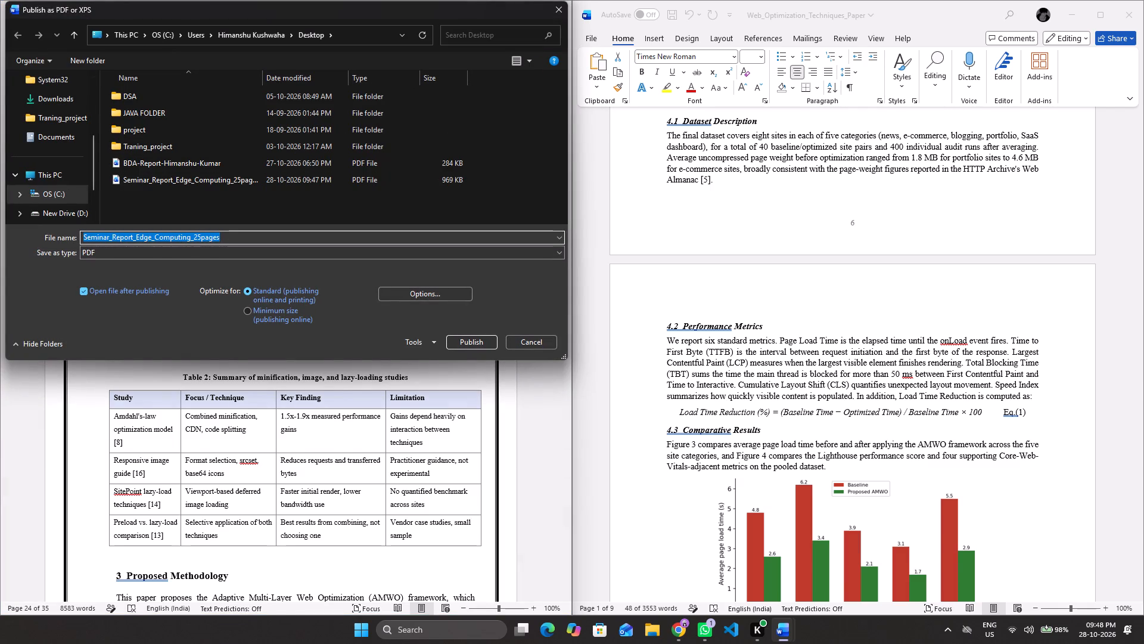
{"action": "scroll", "coordinate": [63, 110], "scroll_direction": "up", "scroll_amount": 4}
{"action": "left_click", "coordinate": [55, 143]}
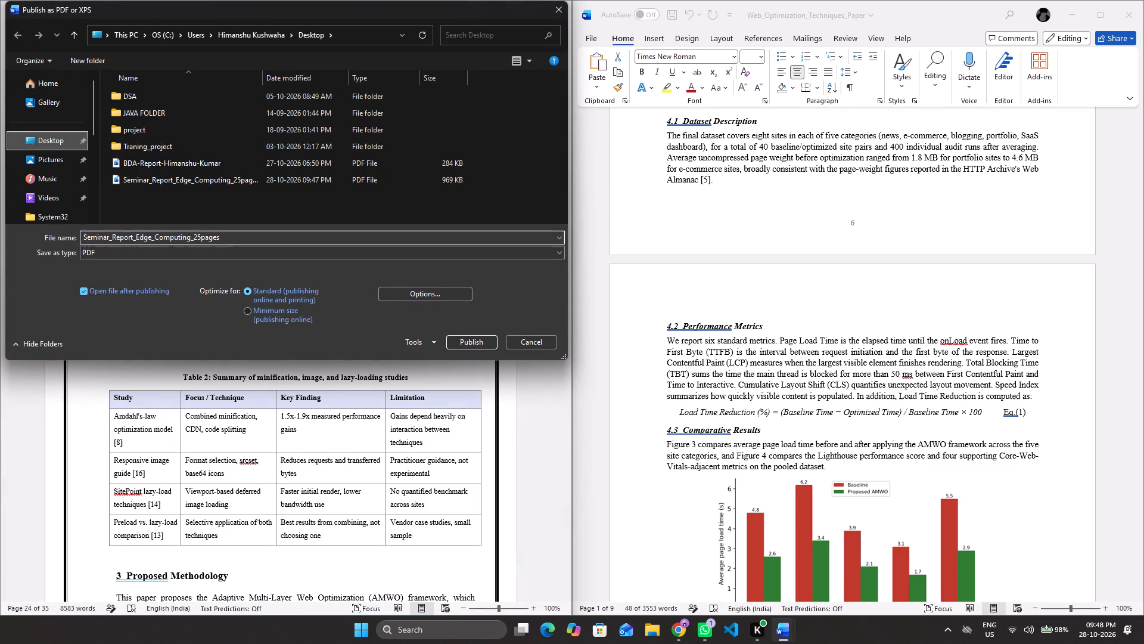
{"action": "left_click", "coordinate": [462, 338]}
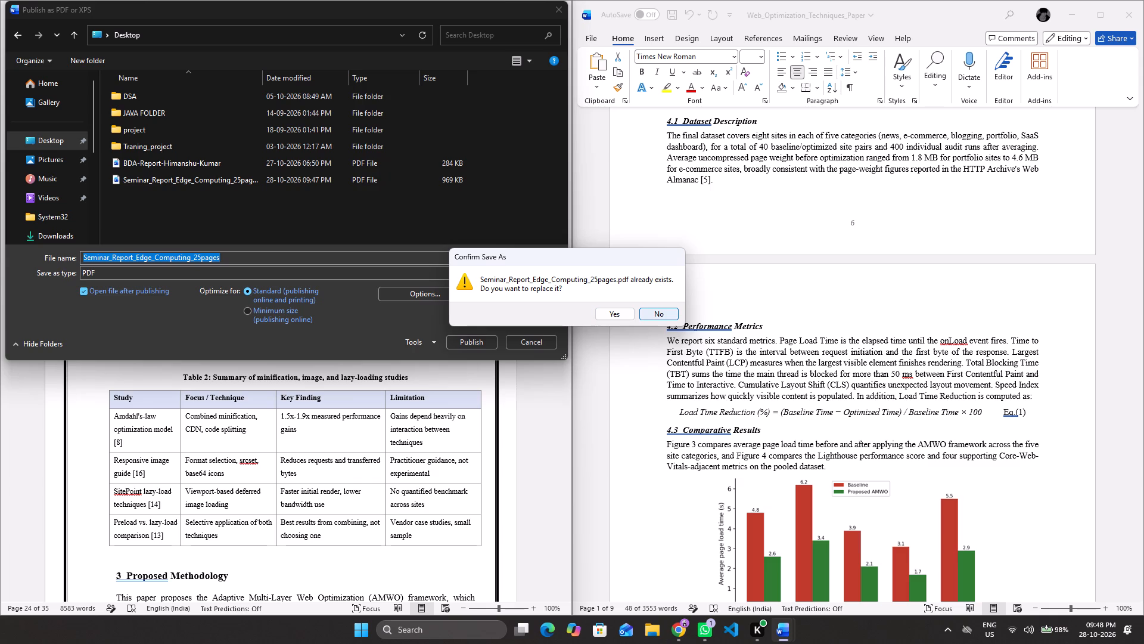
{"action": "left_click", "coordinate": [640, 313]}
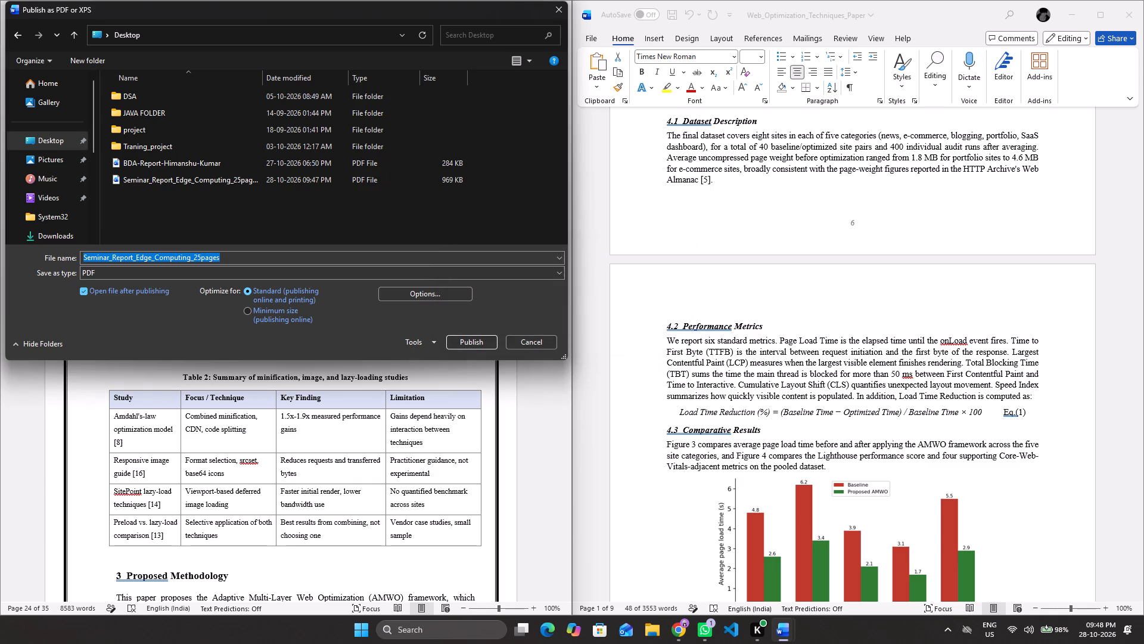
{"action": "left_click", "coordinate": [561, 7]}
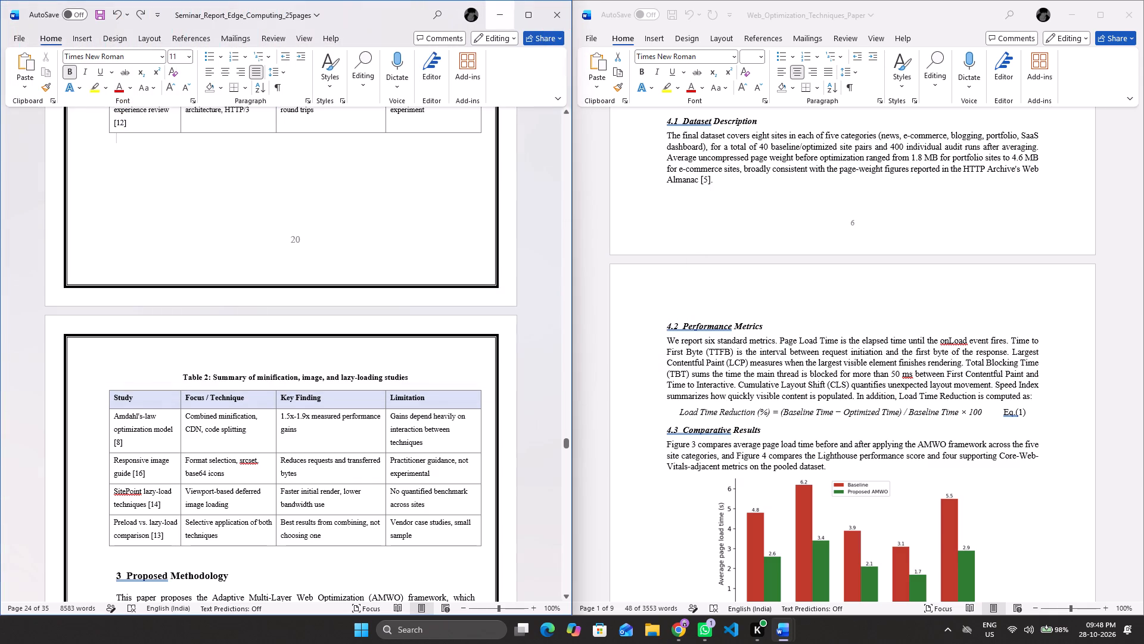
Minimize the seminar report document window.
{"action": "left_click", "coordinate": [506, 9]}
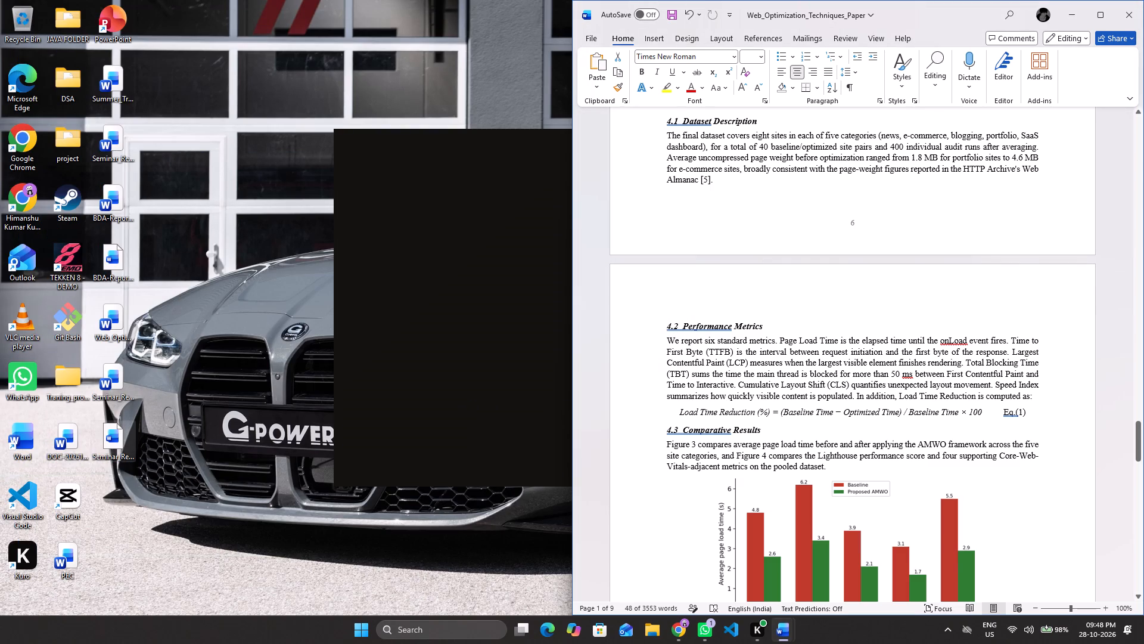
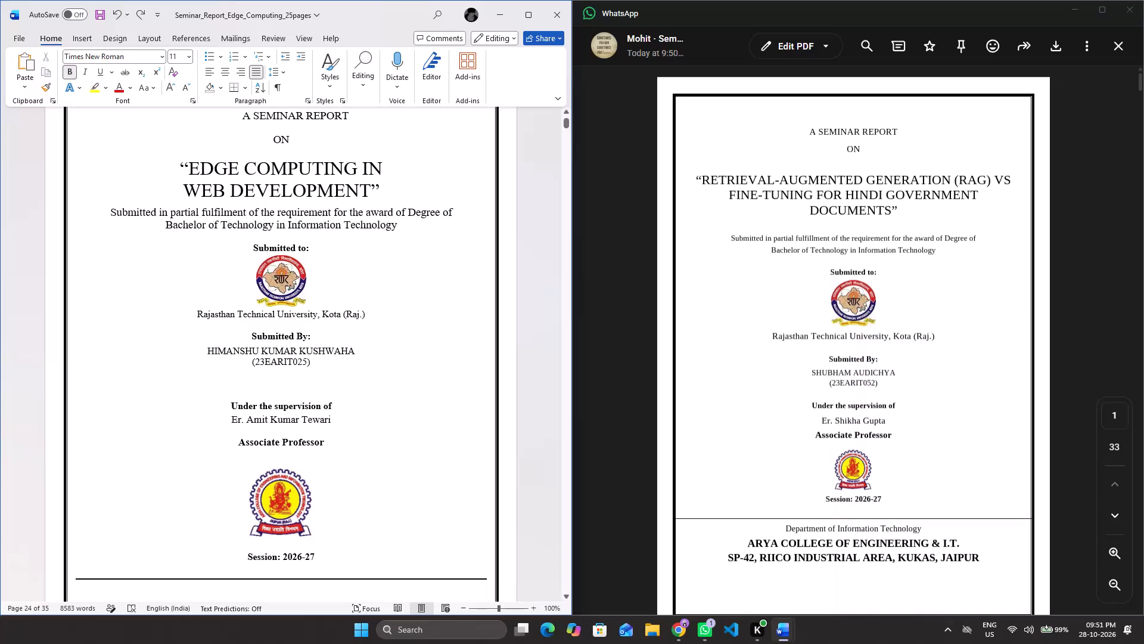
Add a blank line below the cover title and join "EDGE COMPUTING IN" and "WEB DEVELOPMENT" onto one line.
{"action": "left_click", "coordinate": [400, 195]}
{"action": "key", "text": "Return"}
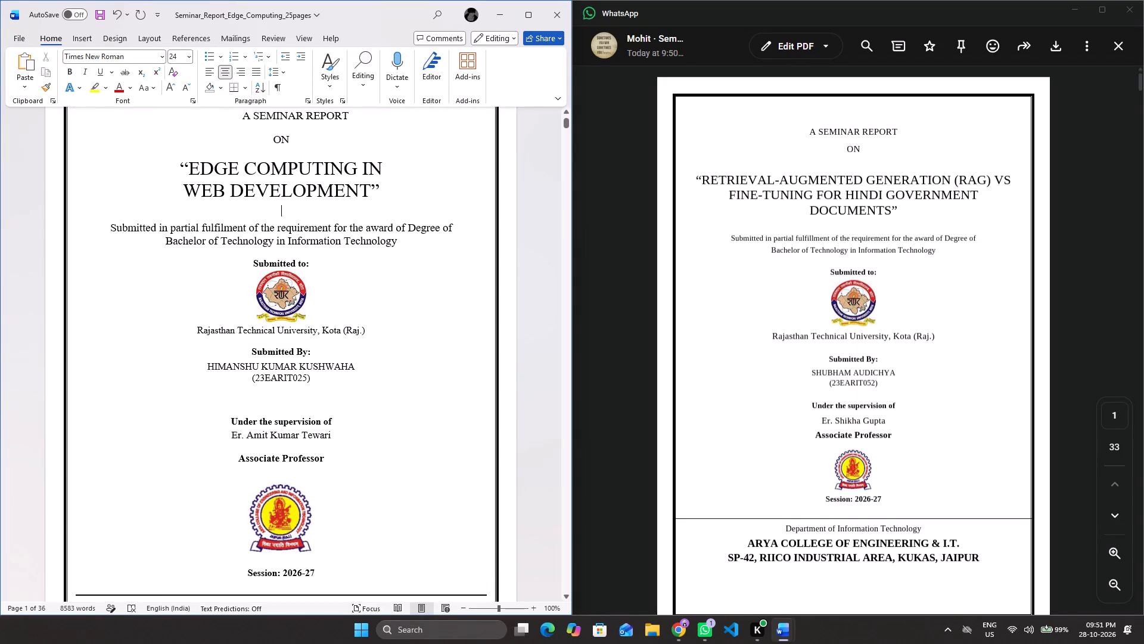
{"action": "left_click", "coordinate": [400, 168]}
{"action": "key", "text": "Delete"}
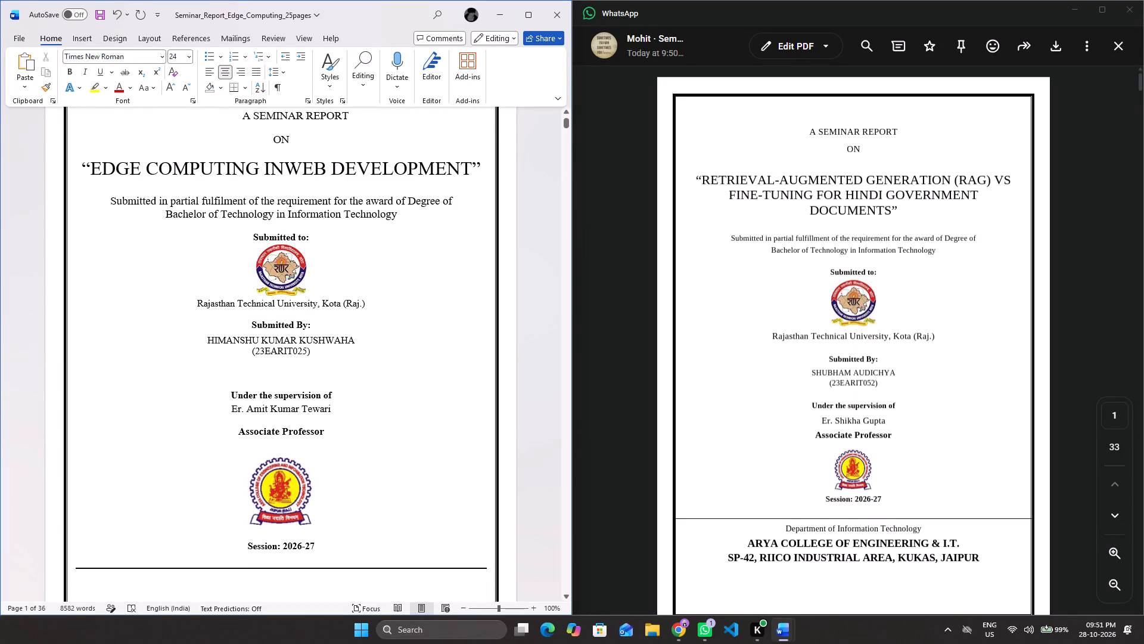
Examine the cover page layout from the title down to the college name against the reference report.
{"action": "scroll", "coordinate": [400, 168], "scroll_direction": "up", "scroll_amount": 1}
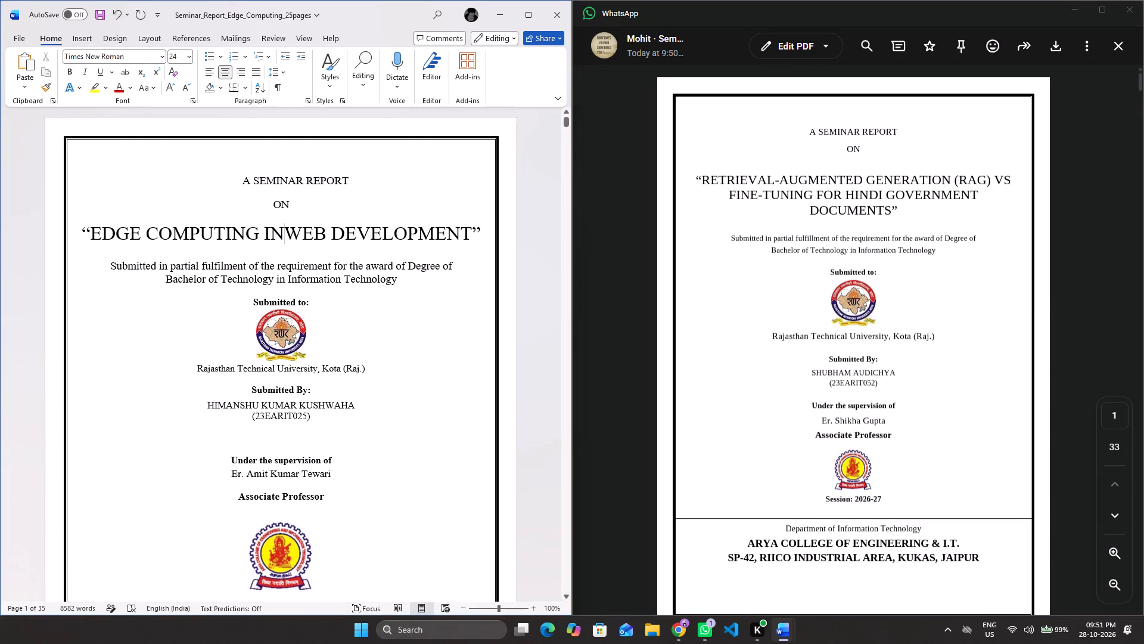
{"action": "scroll", "coordinate": [398, 200], "scroll_direction": "down", "scroll_amount": 2}
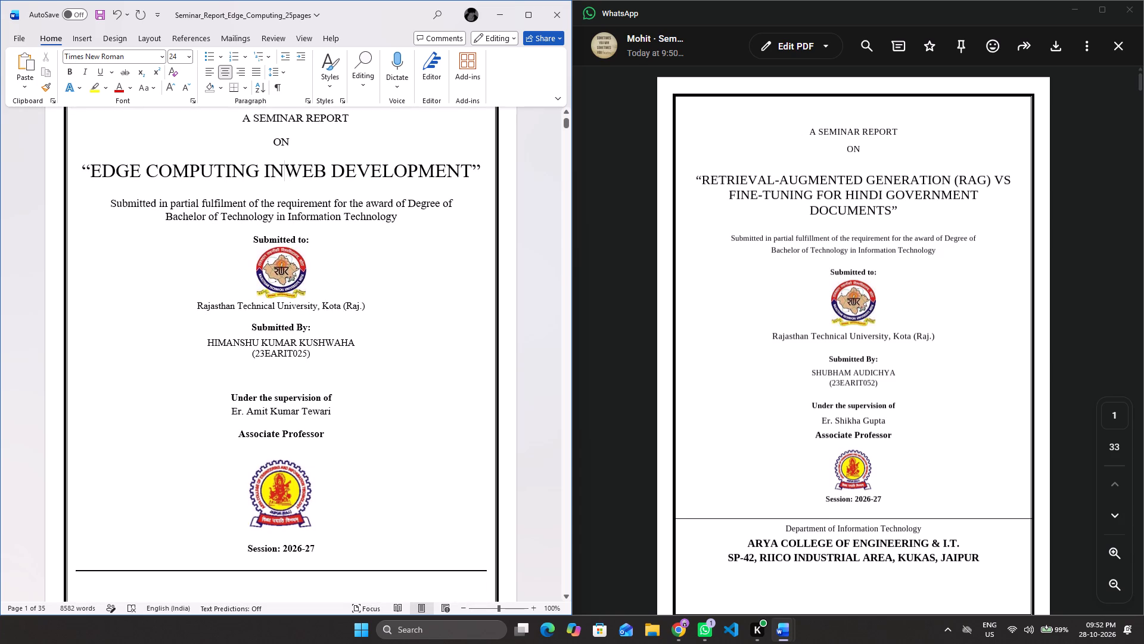
{"action": "scroll", "coordinate": [411, 206], "scroll_direction": "down", "scroll_amount": 2}
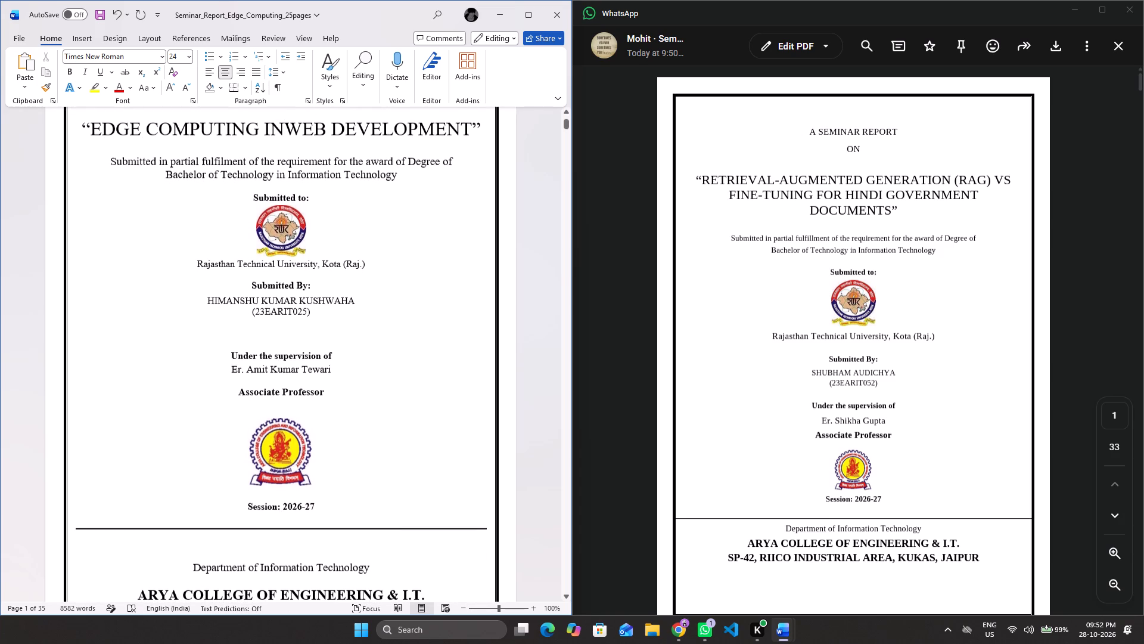
{"action": "scroll", "coordinate": [411, 206], "scroll_direction": "down", "scroll_amount": 2}
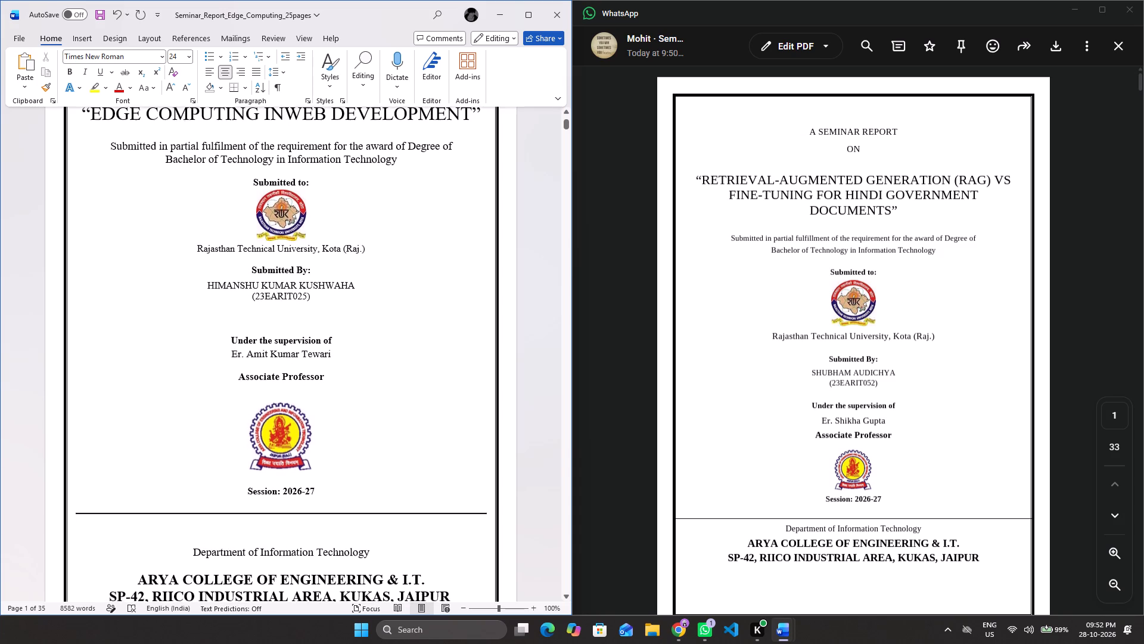
{"action": "scroll", "coordinate": [411, 206], "scroll_direction": "down", "scroll_amount": 1}
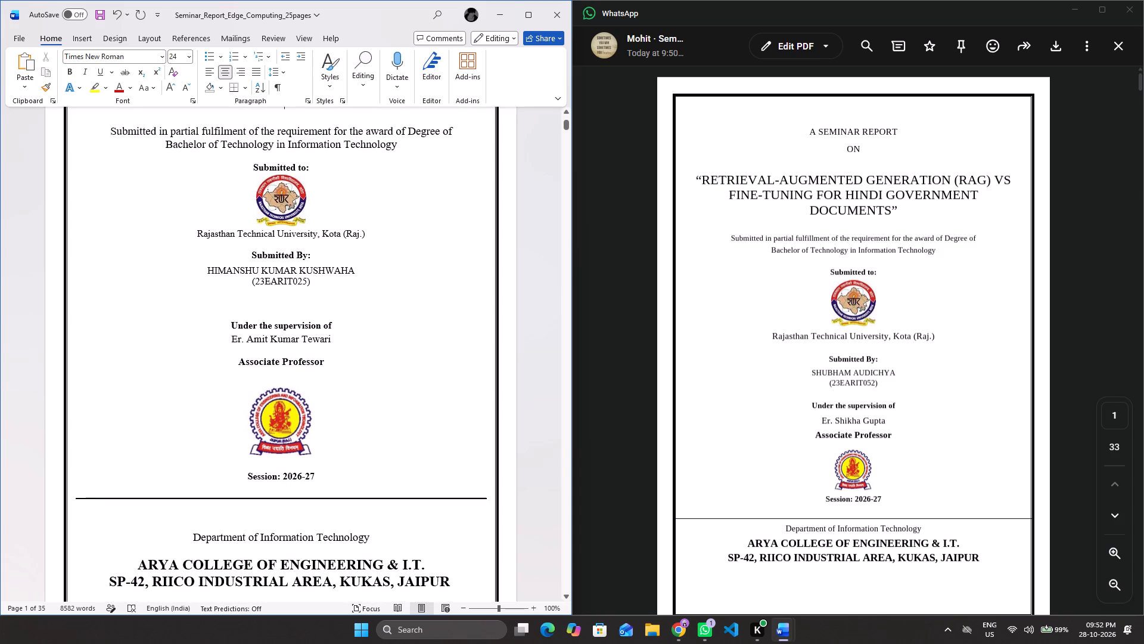
{"action": "scroll", "coordinate": [310, 342], "scroll_direction": "down", "scroll_amount": 1}
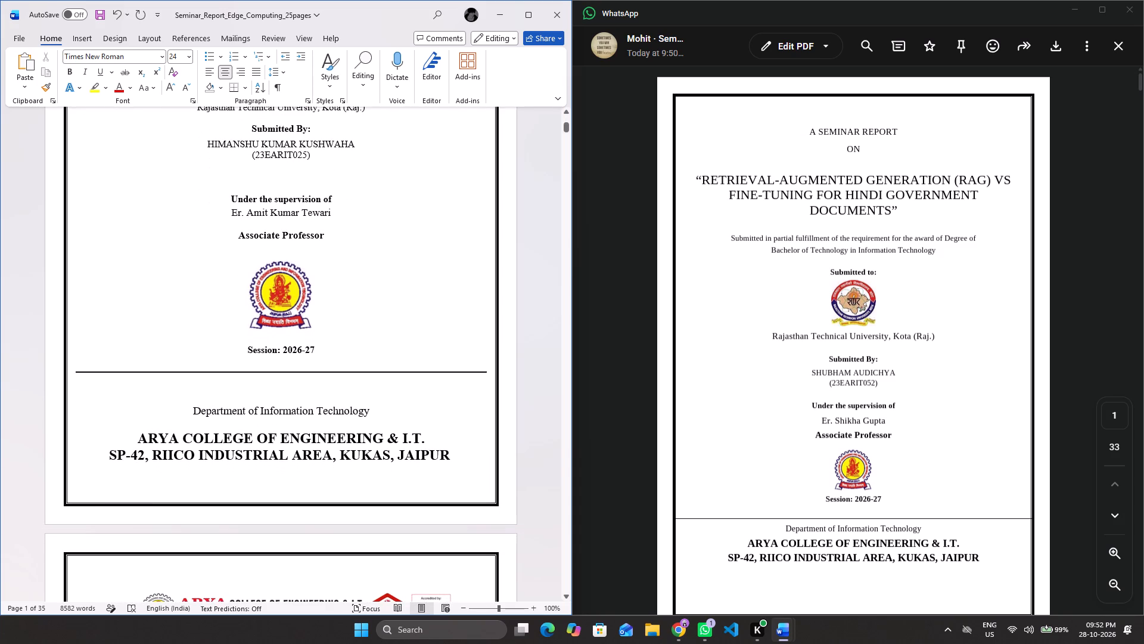
{"action": "scroll", "coordinate": [310, 342], "scroll_direction": "down", "scroll_amount": 1}
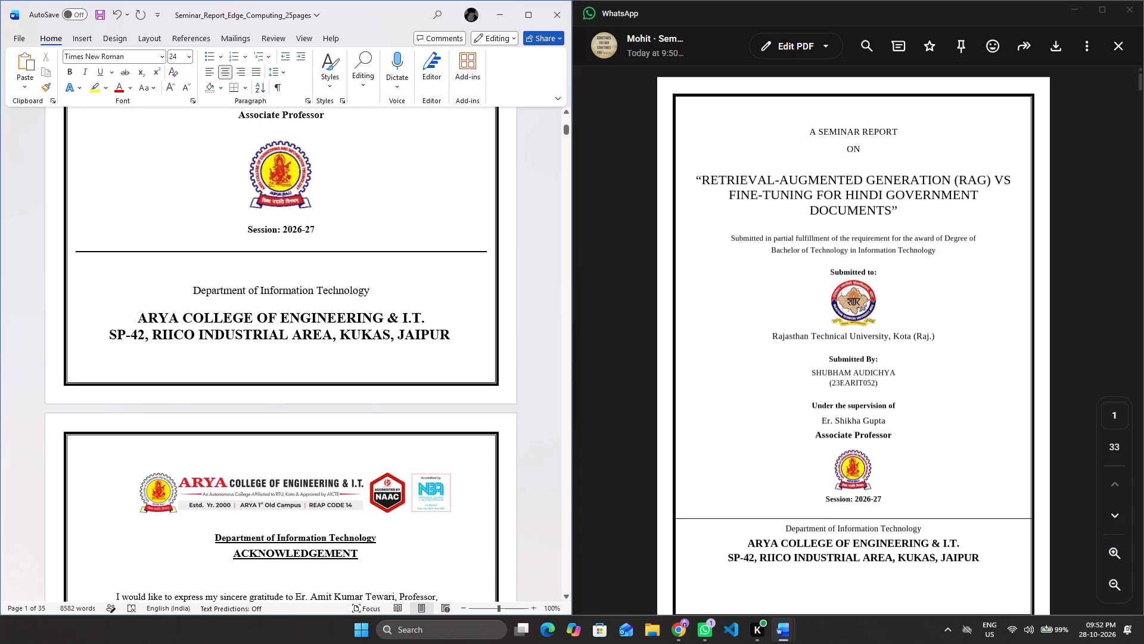
{"action": "left_click", "coordinate": [273, 306]}
Insert a blank line below "Under the supervision of" on the cover page and set its font size to 8.
{"action": "scroll", "coordinate": [273, 306], "scroll_direction": "up", "scroll_amount": 2}
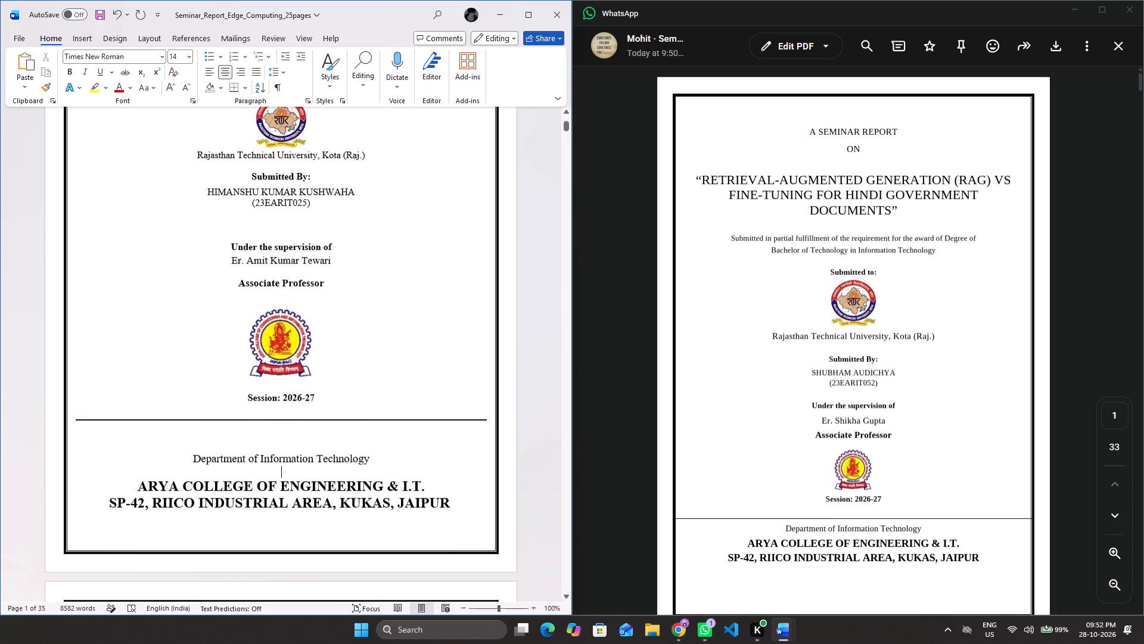
{"action": "scroll", "coordinate": [273, 306], "scroll_direction": "up", "scroll_amount": 2}
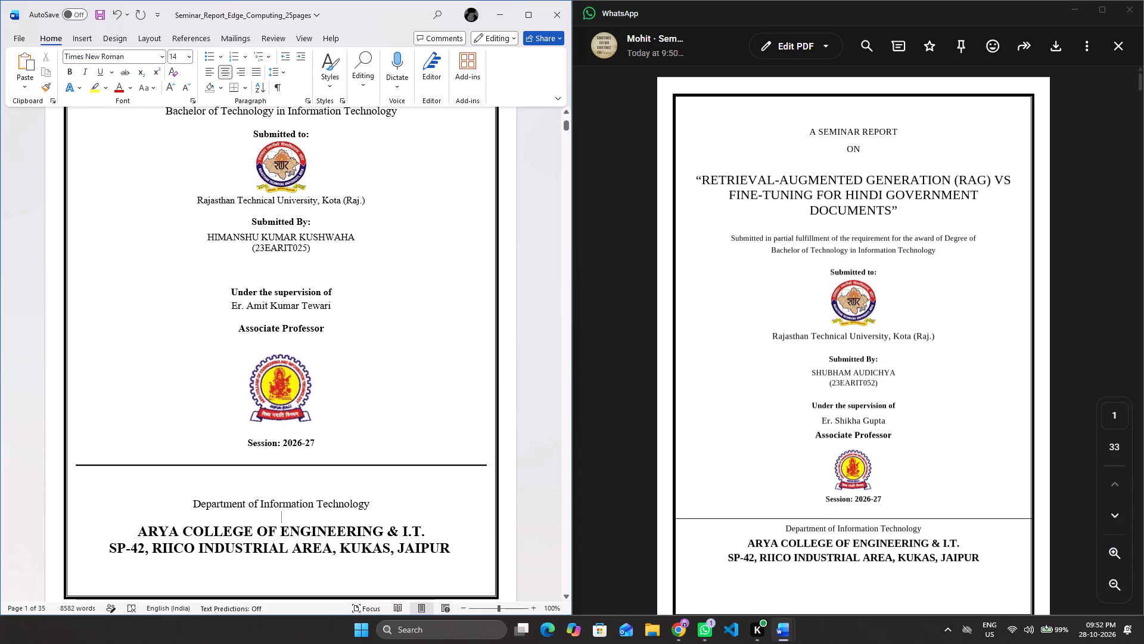
{"action": "left_click", "coordinate": [339, 293]}
{"action": "key", "text": "Return"}
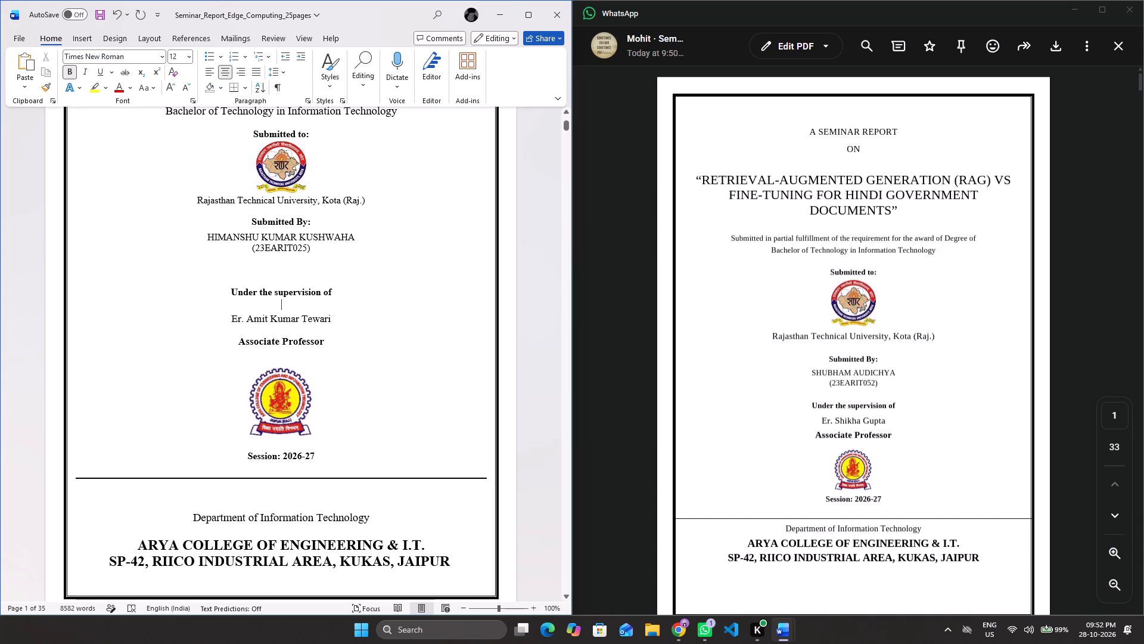
{"action": "left_click", "coordinate": [185, 54]}
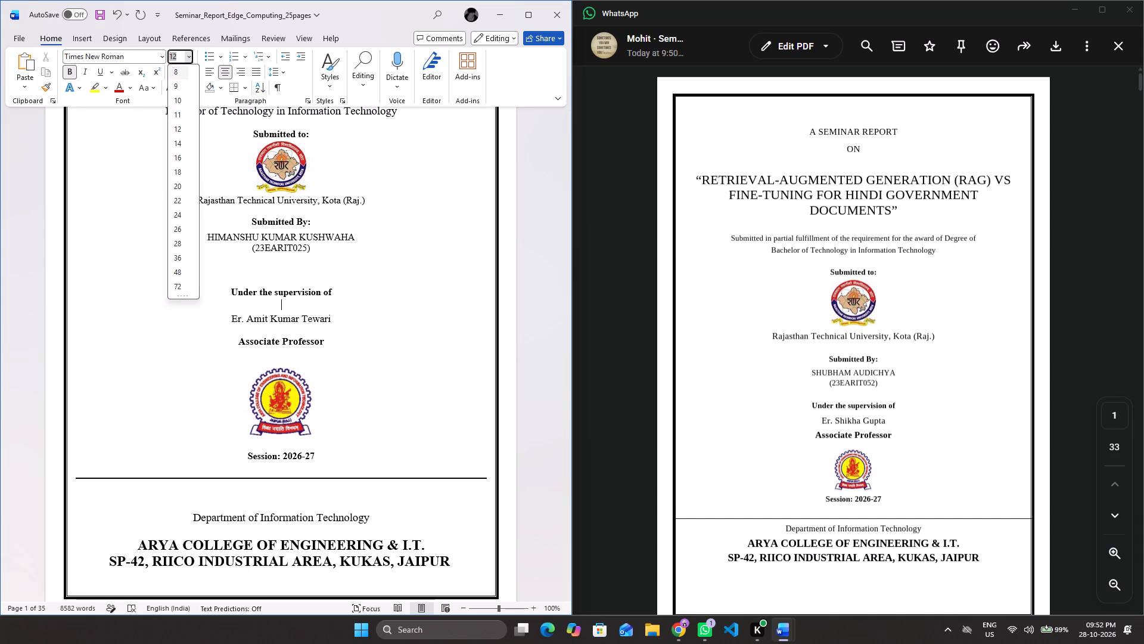
{"action": "left_click", "coordinate": [183, 68]}
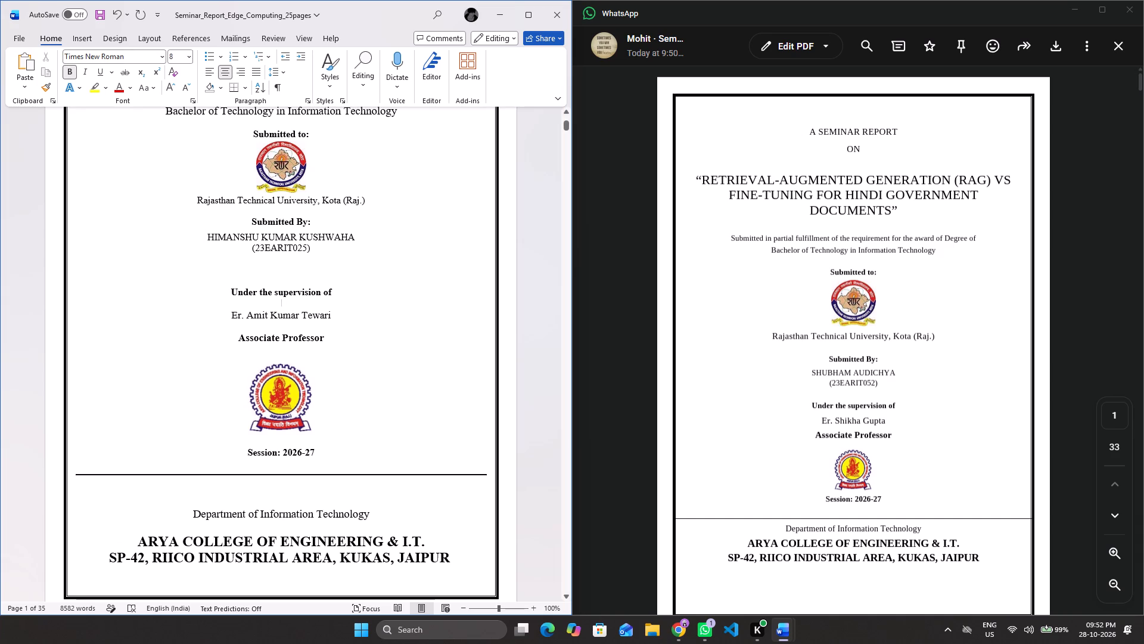
Set the blank line between the supervisor's name and "Associate Professor" to font size 8.
{"action": "left_click", "coordinate": [282, 323]}
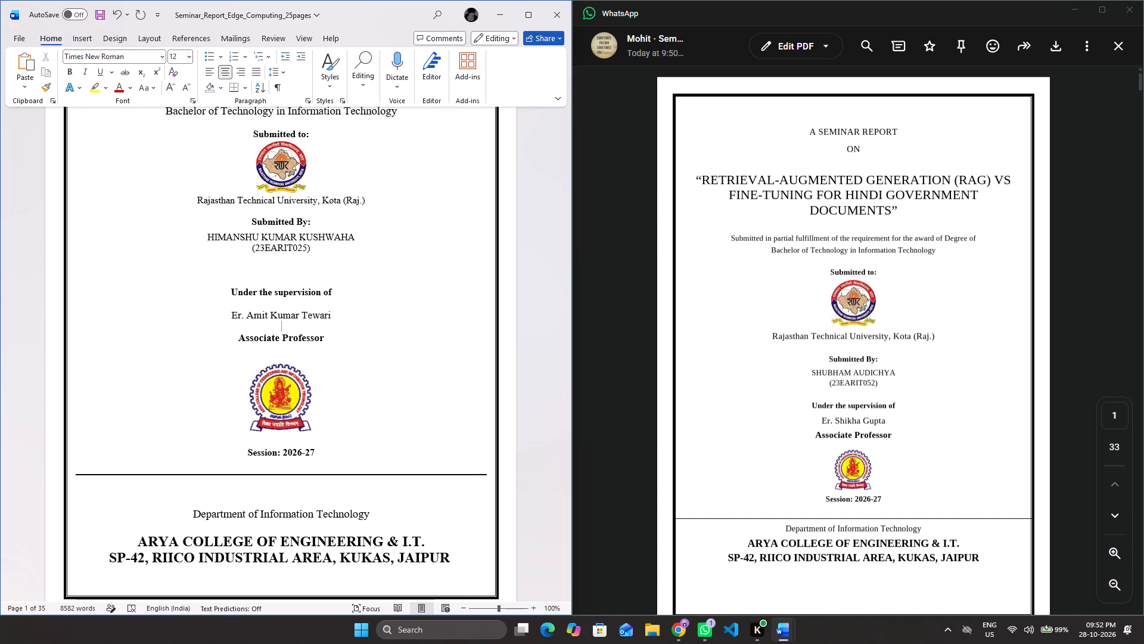
{"action": "left_click", "coordinate": [187, 53]}
{"action": "left_click", "coordinate": [184, 72]}
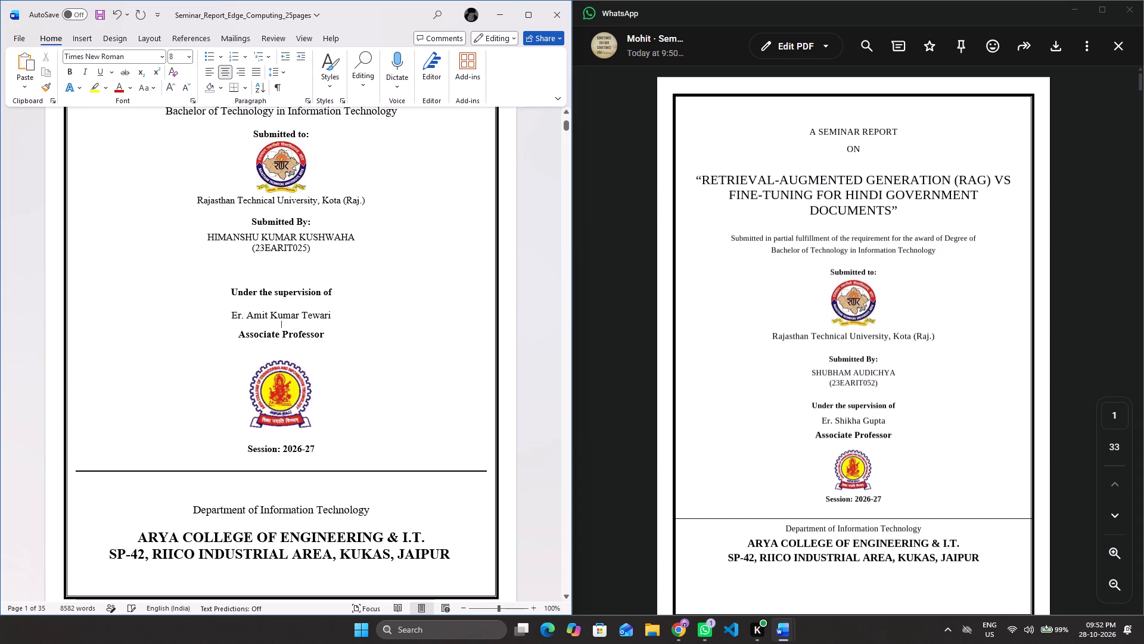
{"action": "left_click", "coordinate": [287, 308]}
{"action": "left_click_drag", "start_coordinate": [229, 292], "coordinate": [331, 336]}
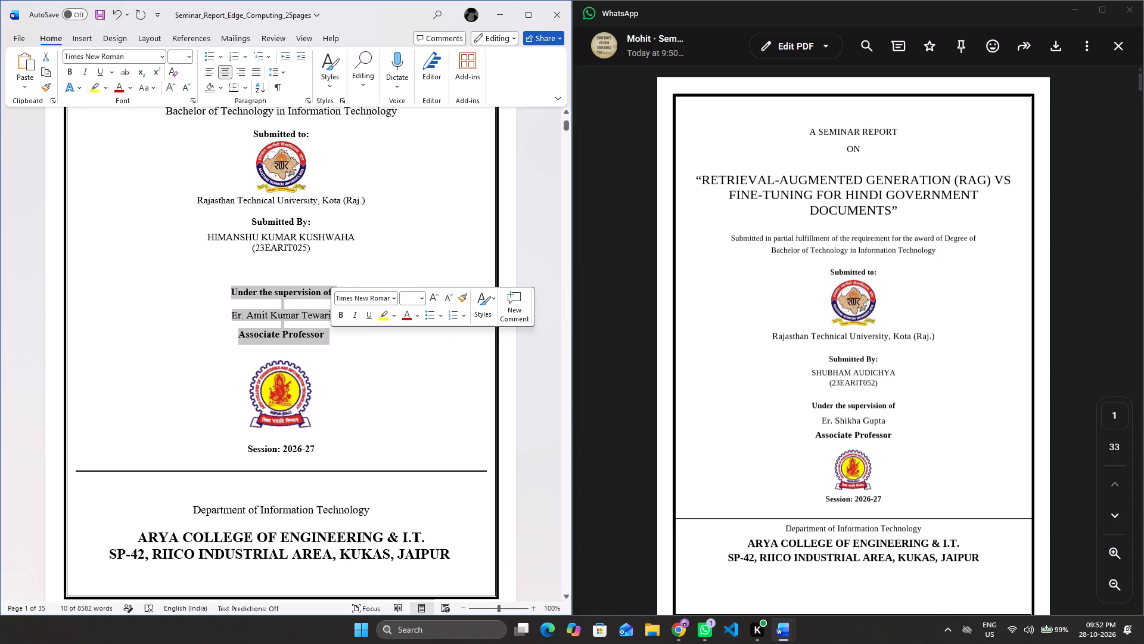
{"action": "left_click", "coordinate": [331, 336]}
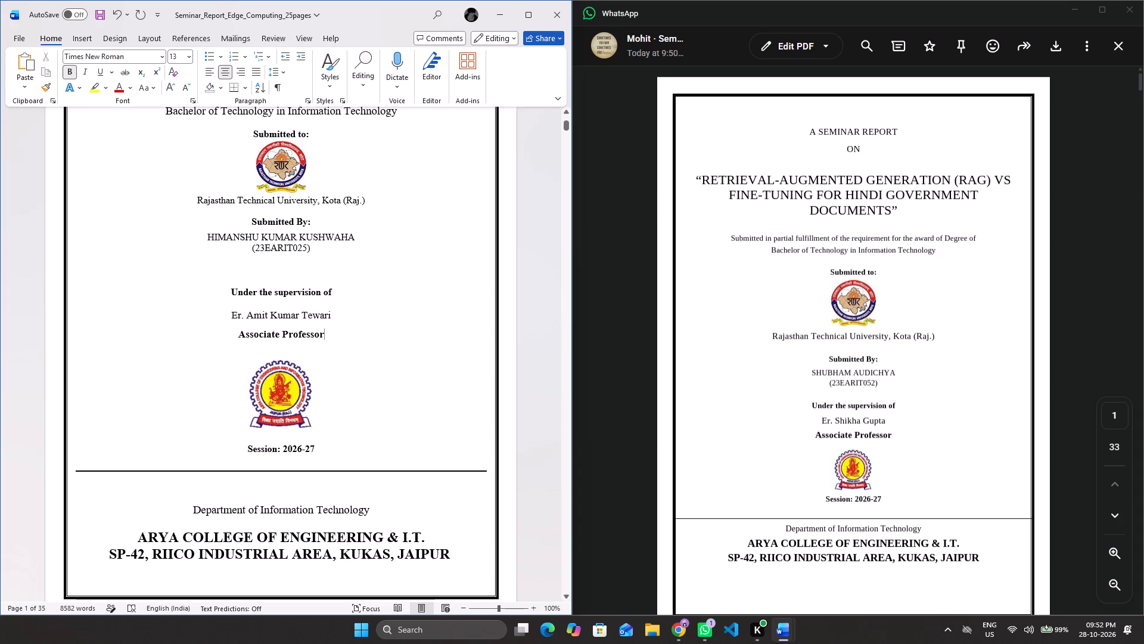
Delete one blank line from the gap above "Under the supervision of" on the cover page.
{"action": "left_click", "coordinate": [281, 272]}
{"action": "key", "text": "BackSpace"}
{"action": "key", "text": "BackSpace"}
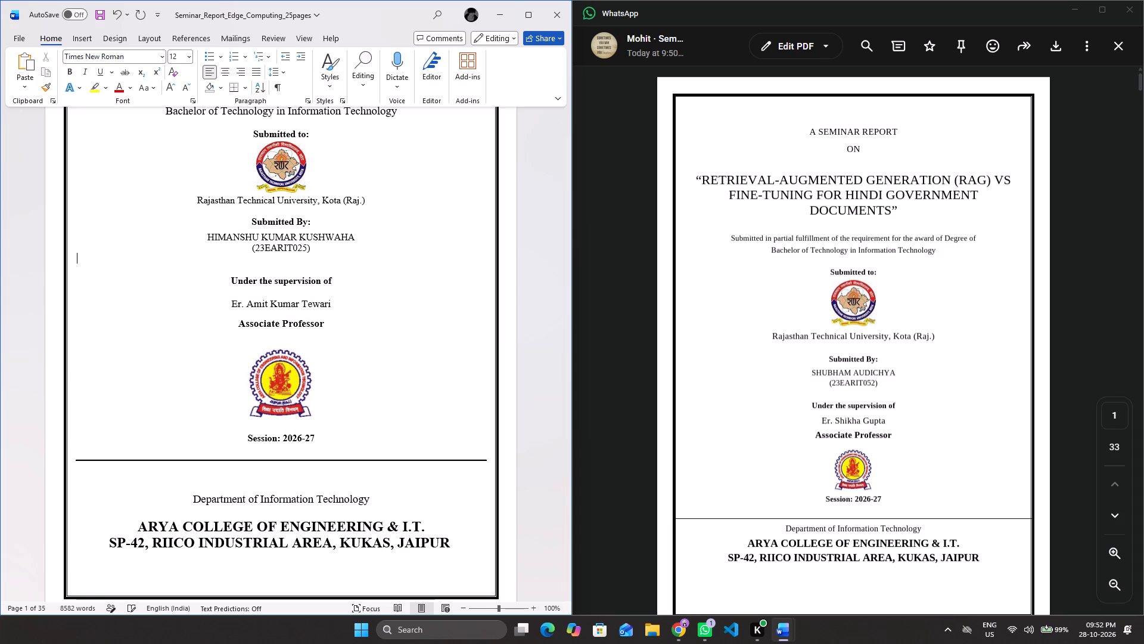
Set the two-line "Submitted in partial fulfilment" statement on the cover page to font size 12.
{"action": "scroll", "coordinate": [357, 266], "scroll_direction": "up", "scroll_amount": 1}
{"action": "scroll", "coordinate": [357, 266], "scroll_direction": "down", "scroll_amount": 1}
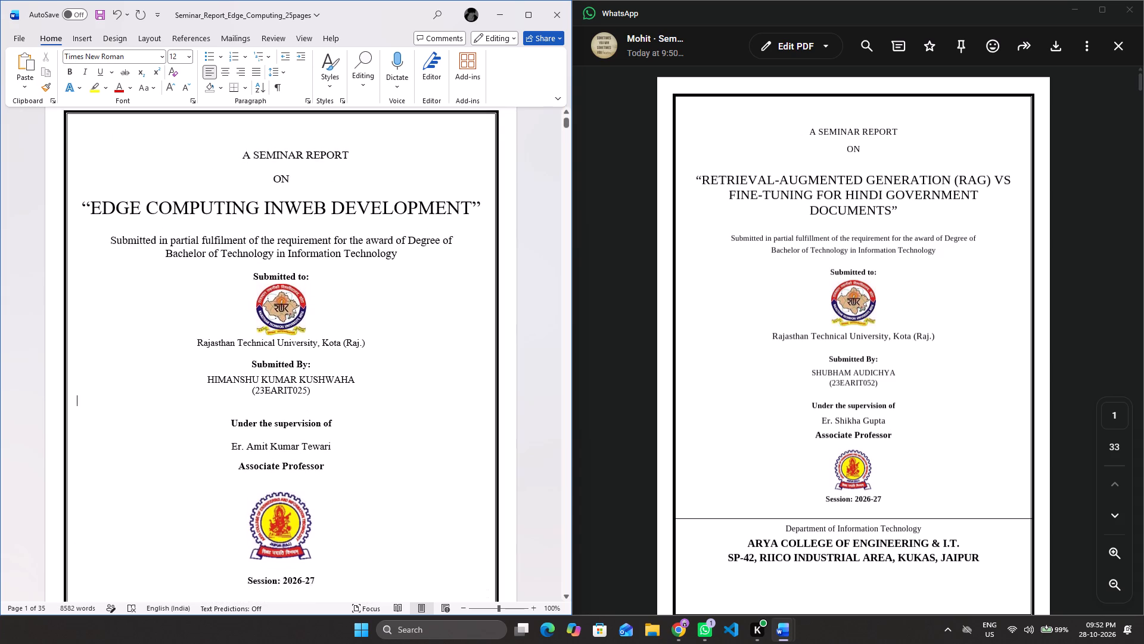
{"action": "scroll", "coordinate": [357, 266], "scroll_direction": "down", "scroll_amount": 1}
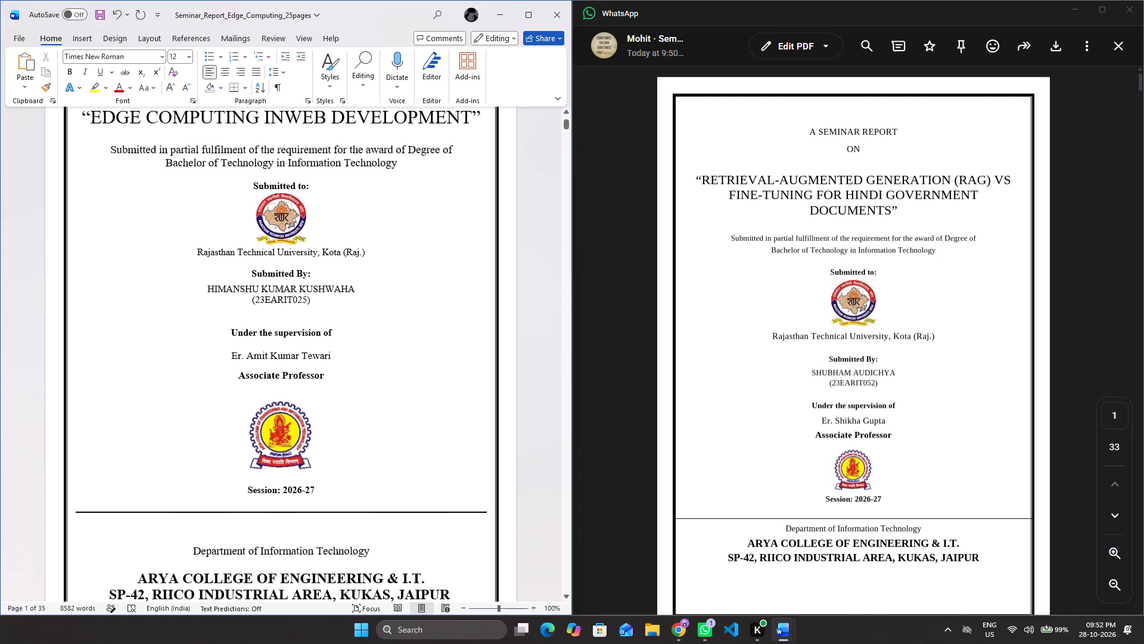
{"action": "left_click_drag", "start_coordinate": [108, 179], "coordinate": [205, 190]}
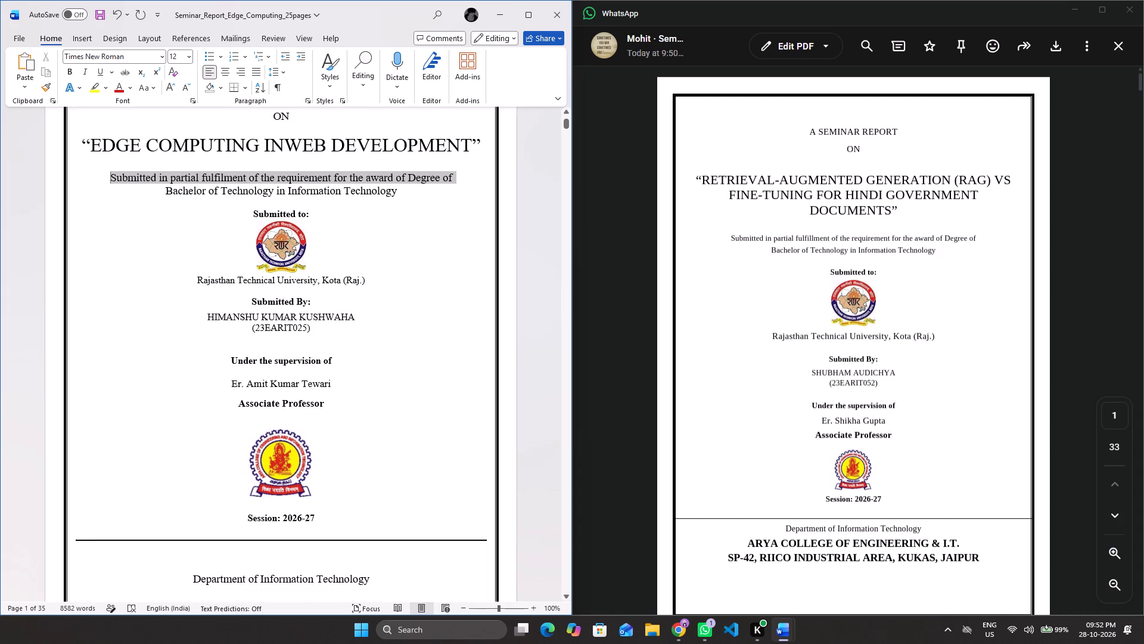
{"action": "left_click_drag", "start_coordinate": [205, 190], "coordinate": [418, 197]}
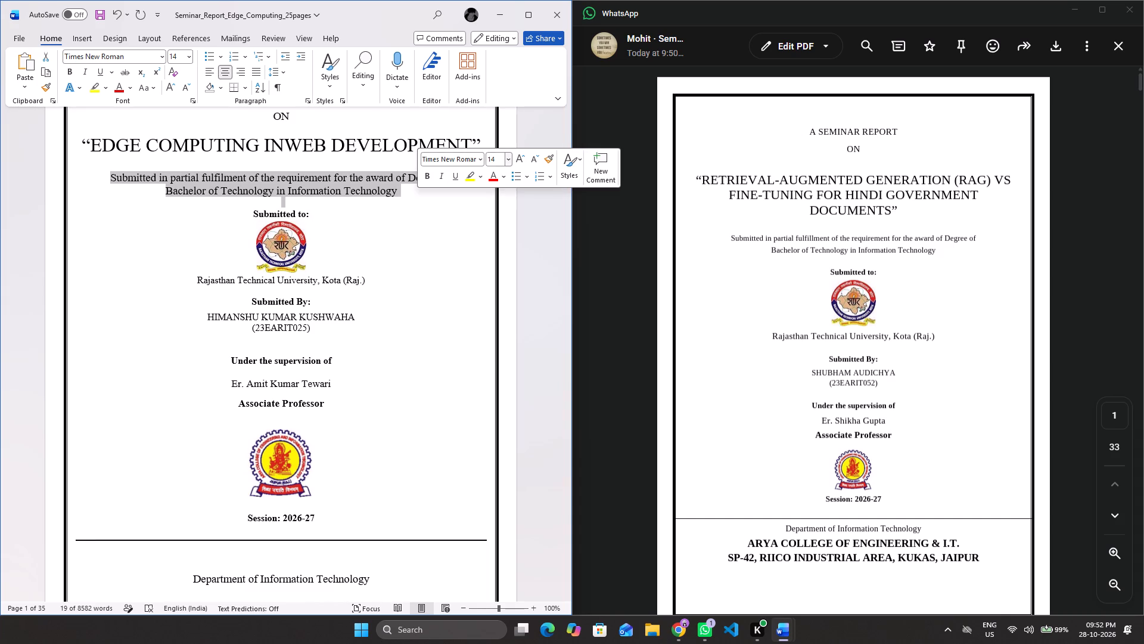
{"action": "left_click", "coordinate": [508, 161]}
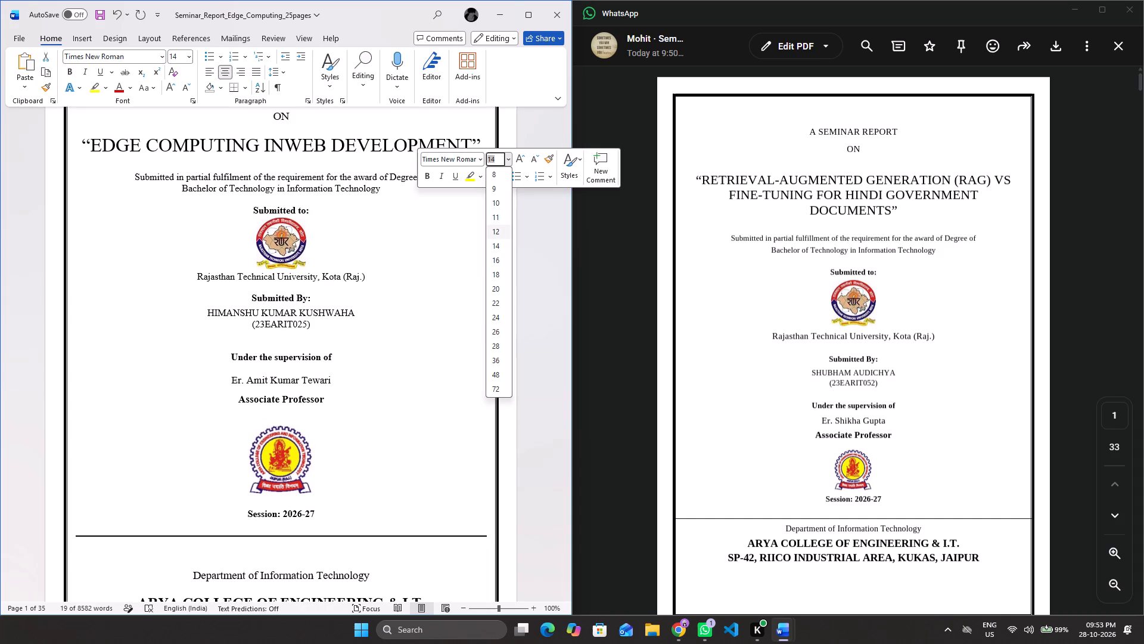
{"action": "left_click", "coordinate": [497, 228]}
{"action": "left_click", "coordinate": [396, 232]}
{"action": "scroll", "coordinate": [396, 232], "scroll_direction": "up", "scroll_amount": 1}
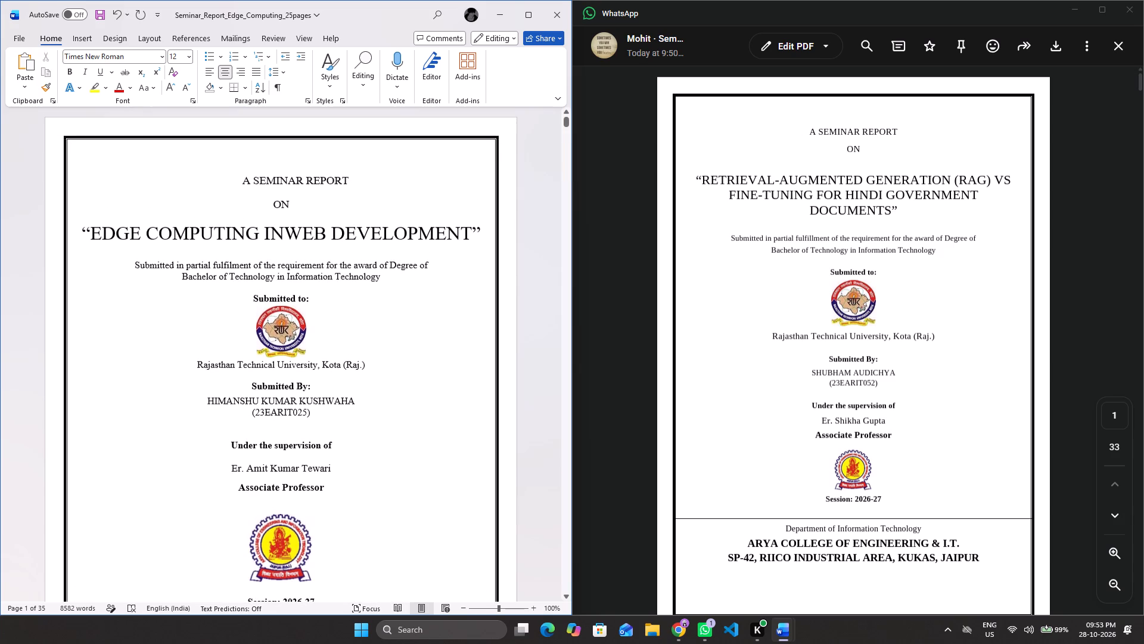
Set the font size of the report title, EDGE COMPUTING INWEB DEVELOPMENT, on the title page to 22.
{"action": "left_click_drag", "start_coordinate": [90, 226], "coordinate": [394, 225]}
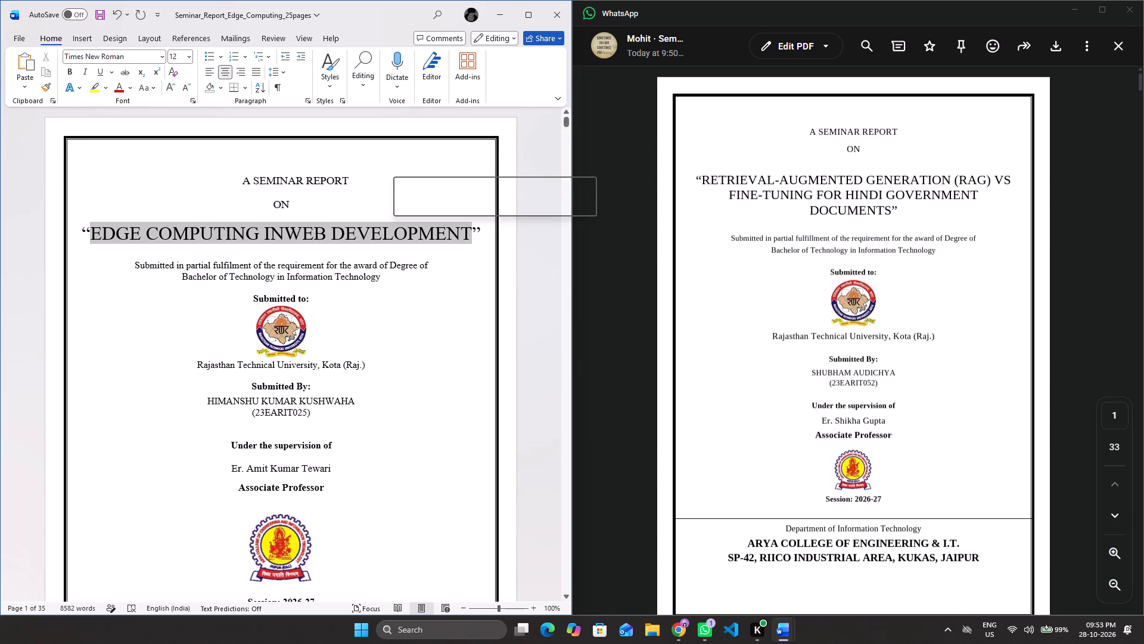
{"action": "left_click", "coordinate": [486, 191]}
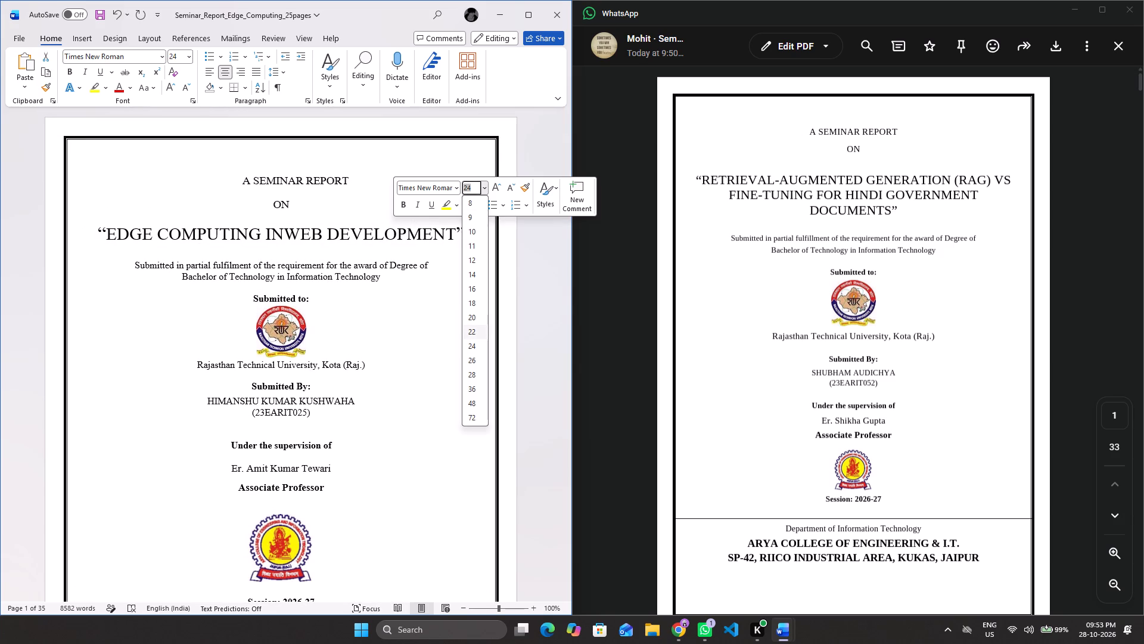
{"action": "left_click", "coordinate": [478, 332]}
{"action": "left_click", "coordinate": [361, 208]}
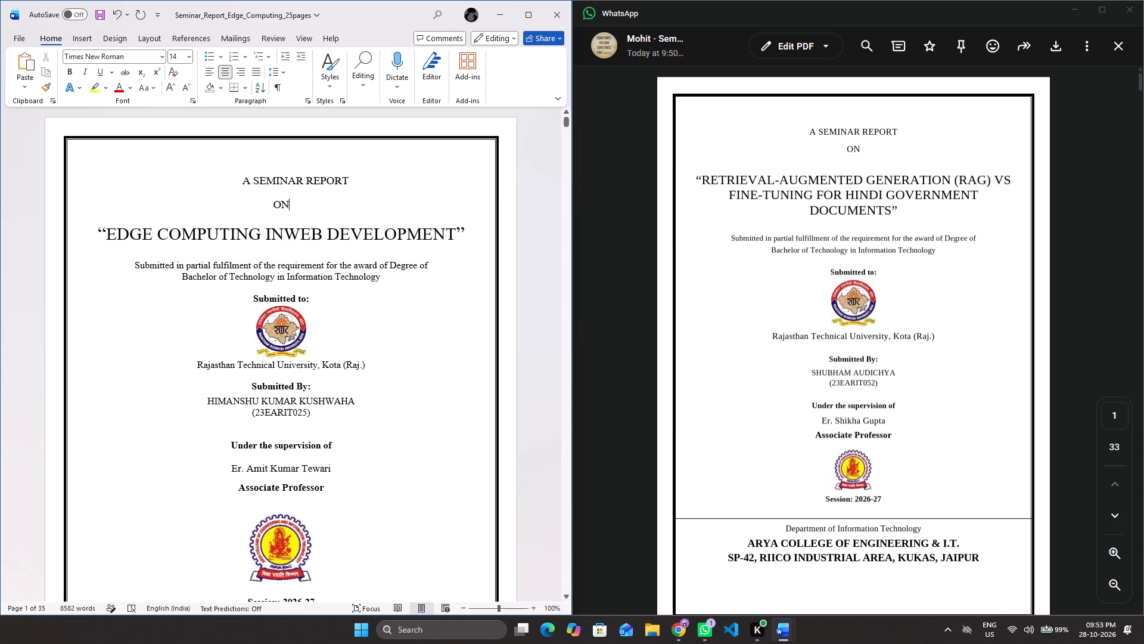
Examine the layout of the report's opening pages, from the title page through the acknowledgement to the list of contents.
{"action": "scroll", "coordinate": [339, 202], "scroll_direction": "down", "scroll_amount": 1}
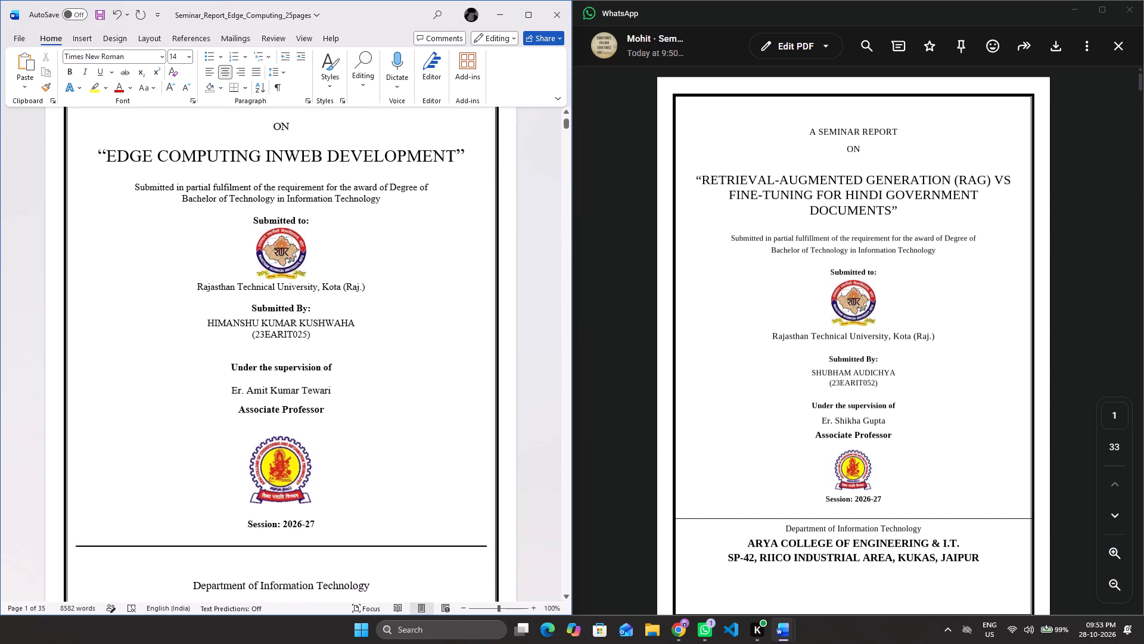
{"action": "scroll", "coordinate": [339, 202], "scroll_direction": "down", "scroll_amount": 1}
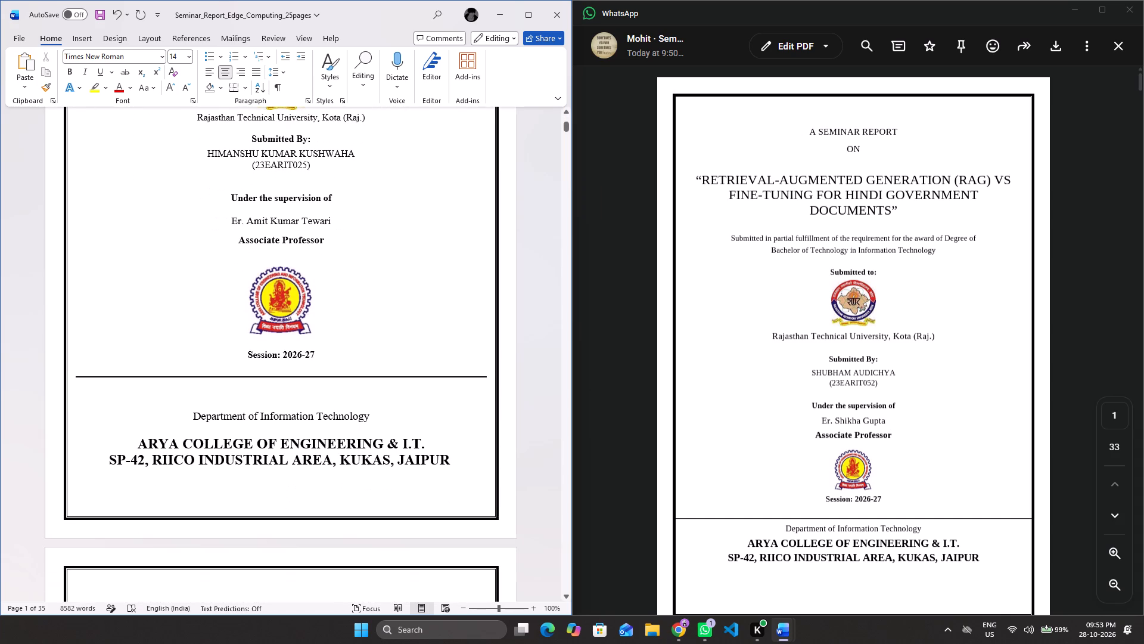
{"action": "scroll", "coordinate": [298, 408], "scroll_direction": "down", "scroll_amount": 1}
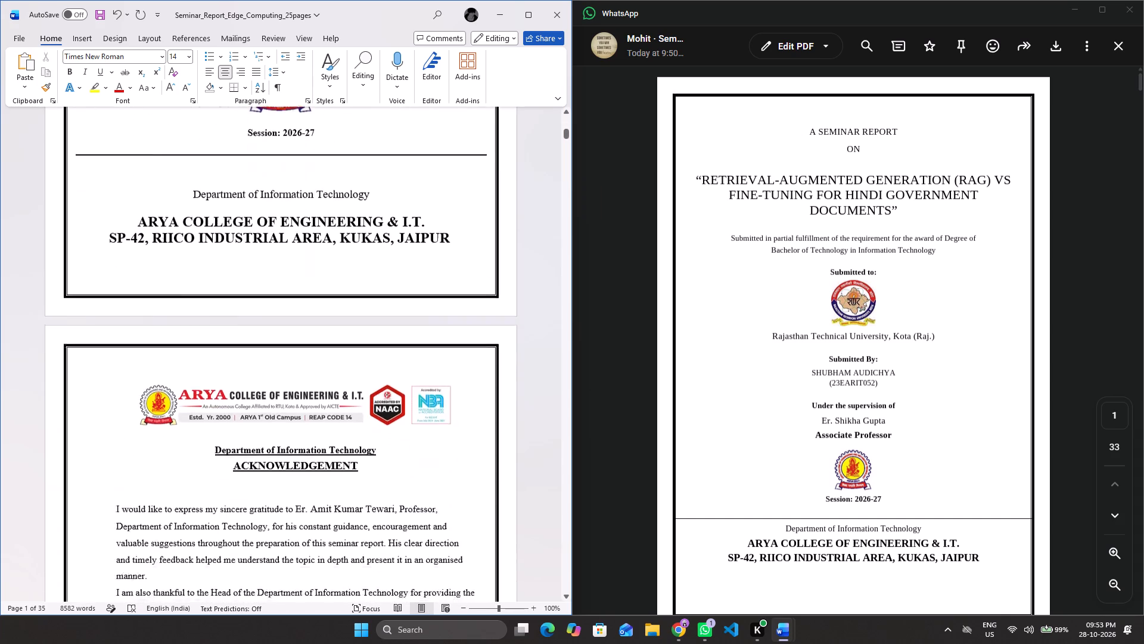
{"action": "scroll", "coordinate": [298, 408], "scroll_direction": "down", "scroll_amount": 4}
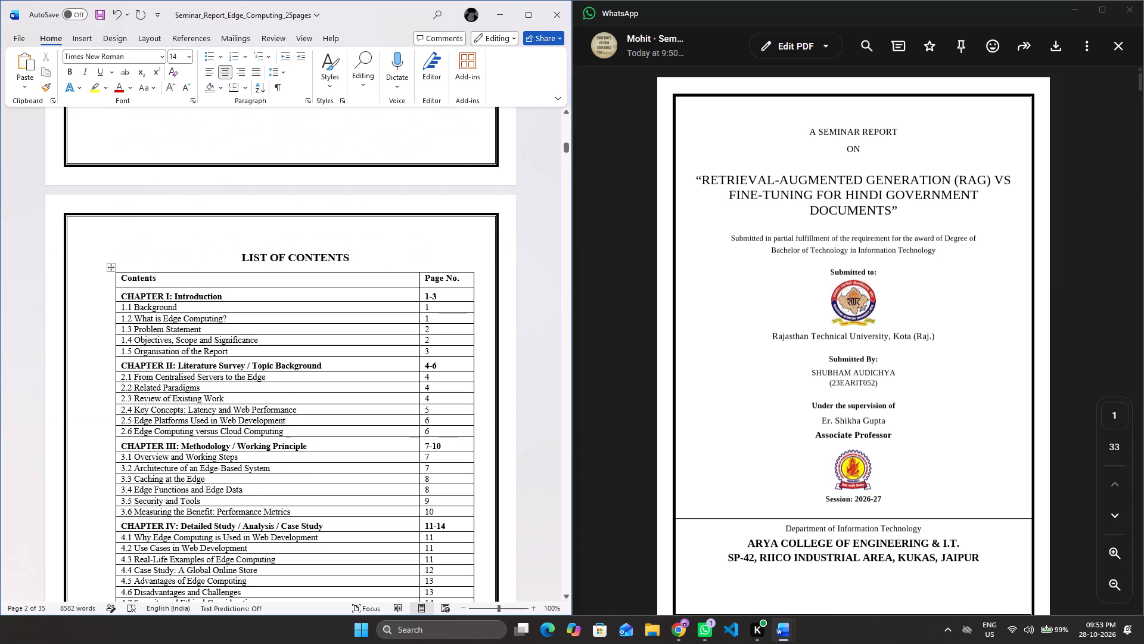
{"action": "scroll", "coordinate": [298, 408], "scroll_direction": "up", "scroll_amount": 10}
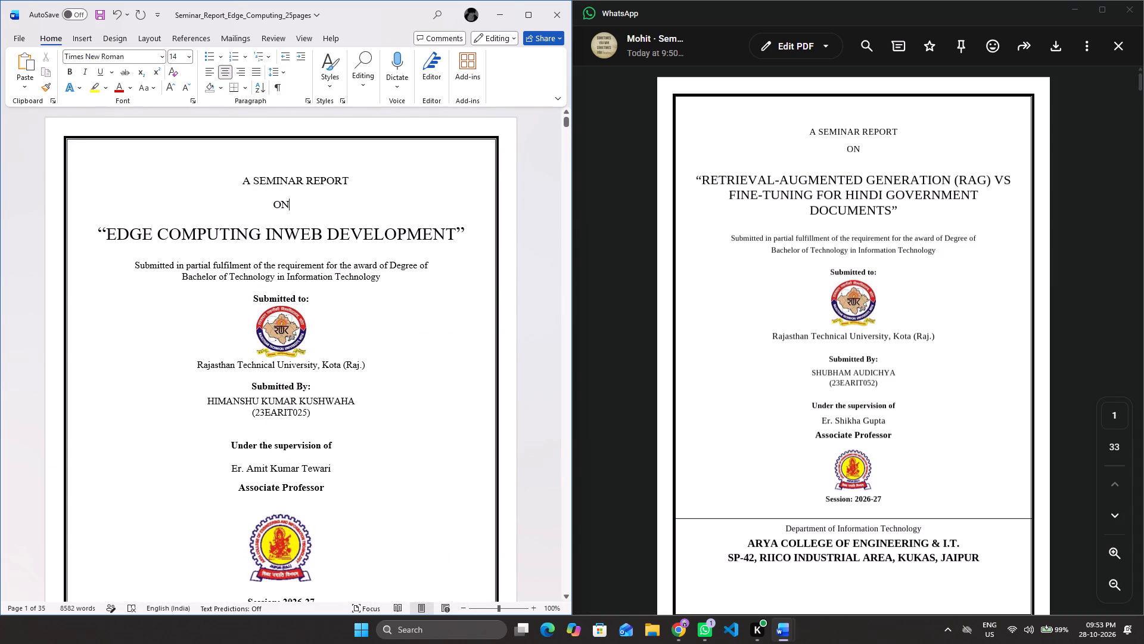
{"action": "scroll", "coordinate": [344, 353], "scroll_direction": "down", "scroll_amount": 2}
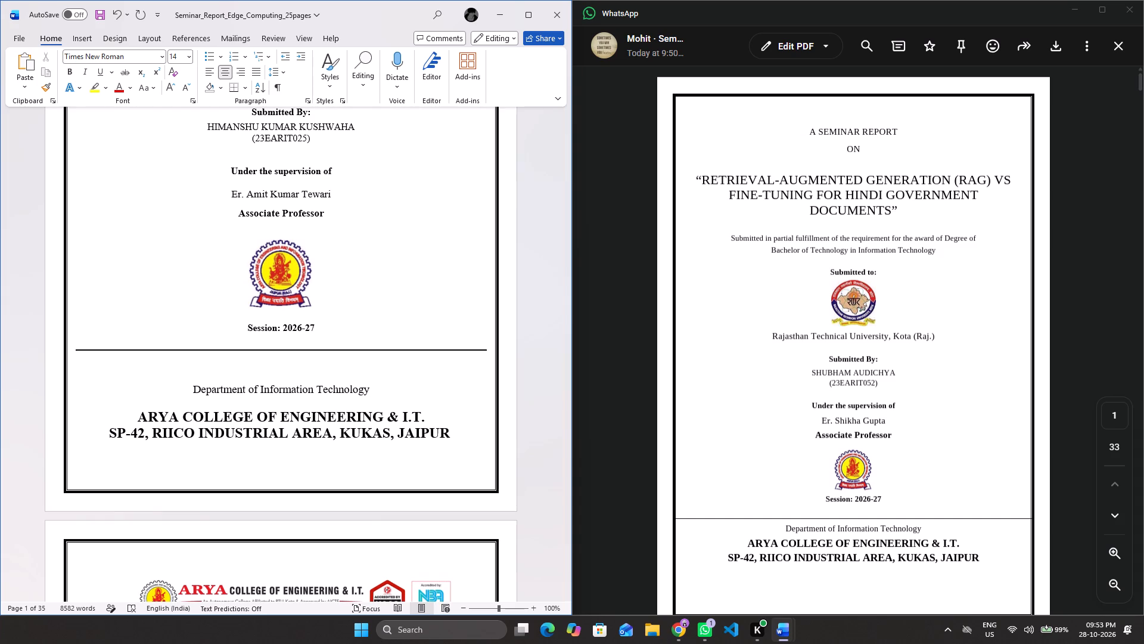
{"action": "scroll", "coordinate": [303, 361], "scroll_direction": "down", "scroll_amount": 2}
{"action": "scroll", "coordinate": [303, 361], "scroll_direction": "up", "scroll_amount": 3}
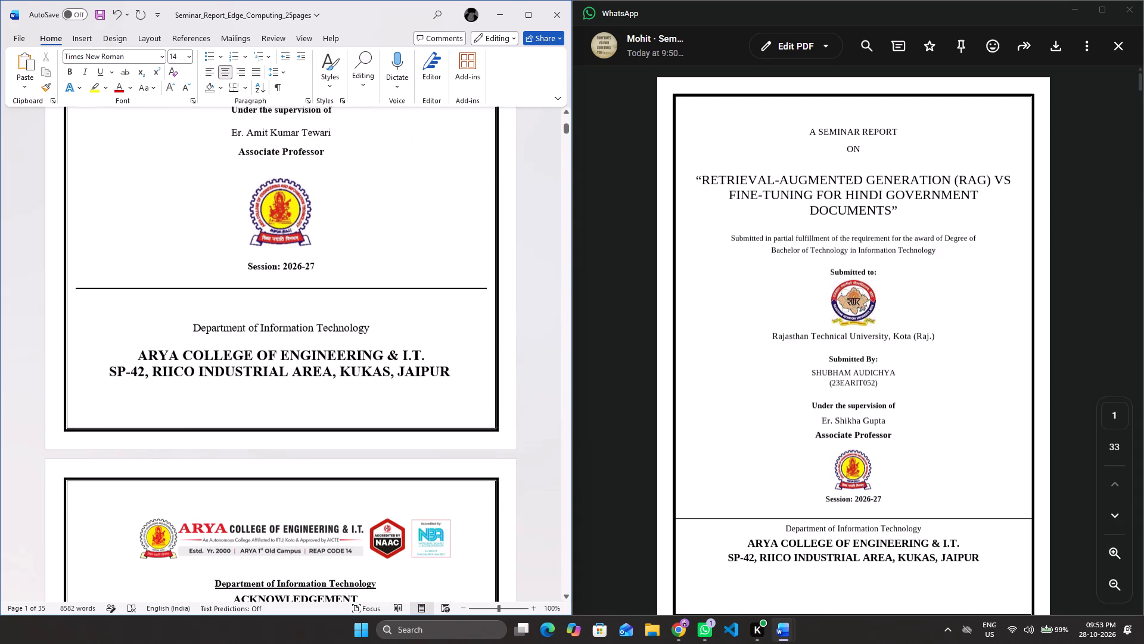
{"action": "scroll", "coordinate": [318, 293], "scroll_direction": "down", "scroll_amount": 3}
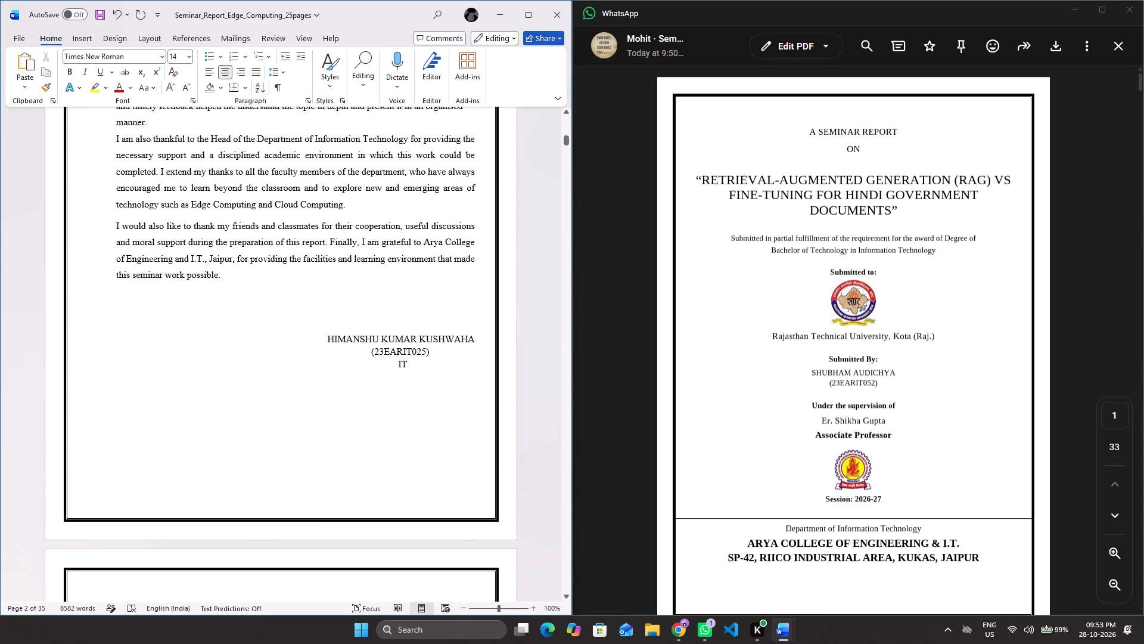
{"action": "scroll", "coordinate": [318, 293], "scroll_direction": "up", "scroll_amount": 8}
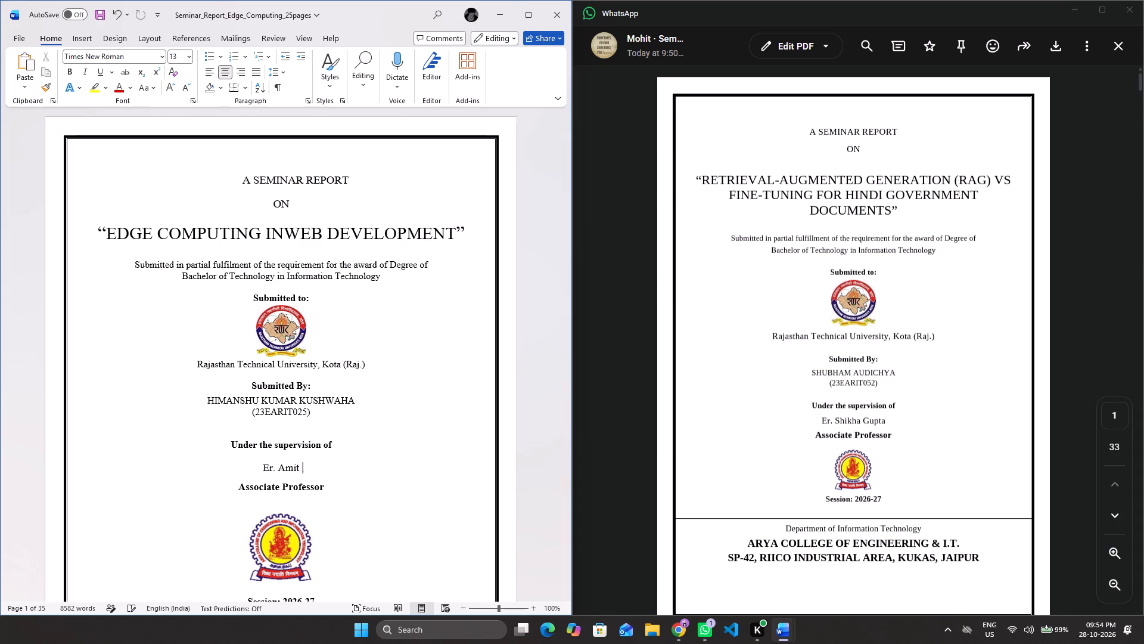
{"action": "key", "text": "BackSpace"}
{"action": "key", "text": "BackSpace"}
{"action": "key", "text": "BackSpace"}
{"action": "key", "text": "BackSpace"}
{"action": "key", "text": "BackSpace"}
{"action": "key", "text": "BackSpace"}
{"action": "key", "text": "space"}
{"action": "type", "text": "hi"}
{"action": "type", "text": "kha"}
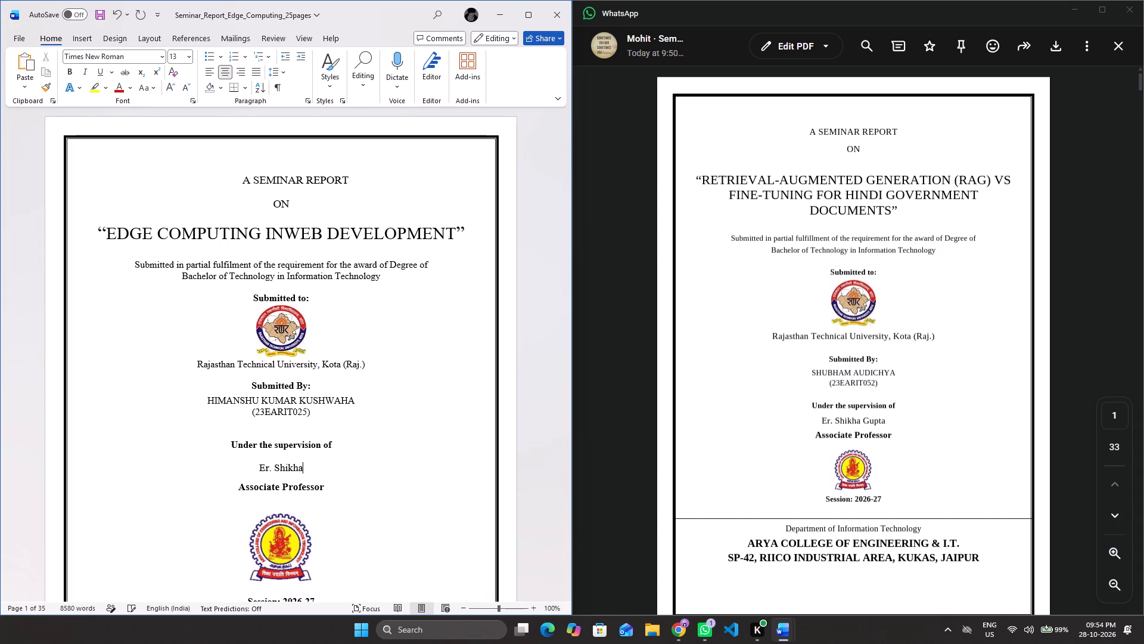
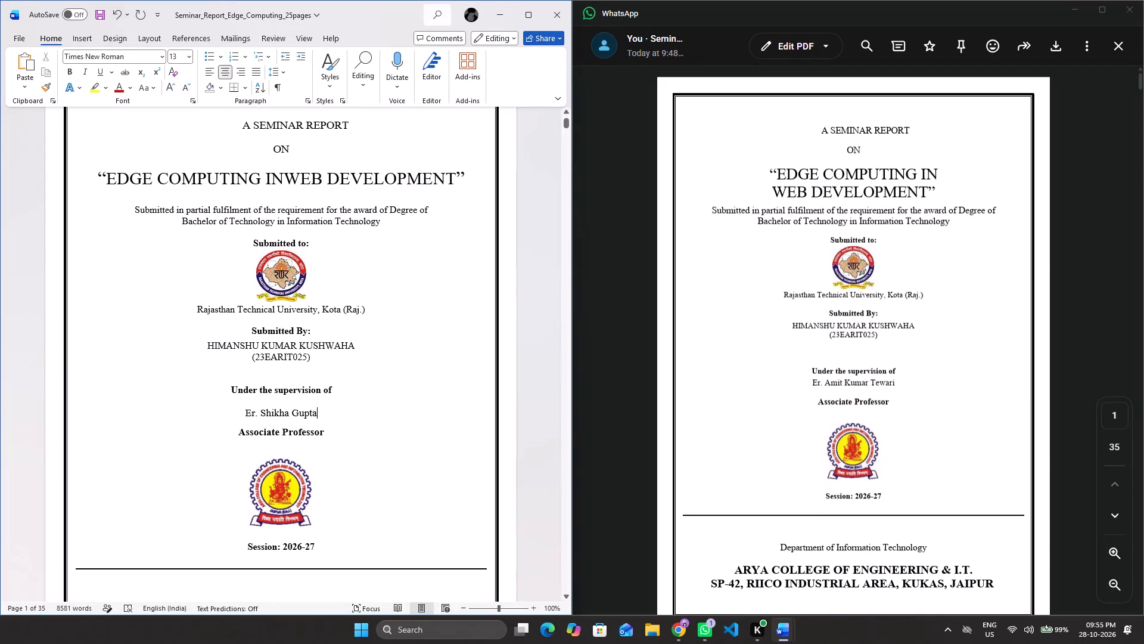
Move the seminar report window toward the middle of the desktop and open the recent document Web_Optimization_Techniques_Paper.
{"action": "left_click_drag", "start_coordinate": [389, 6], "coordinate": [707, 13]}
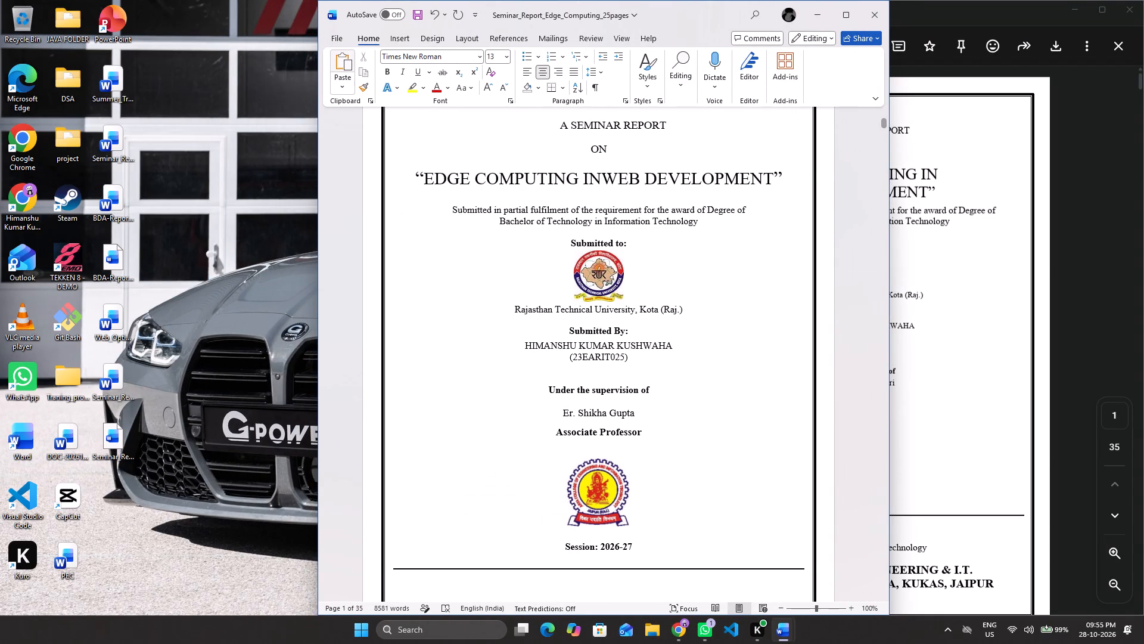
{"action": "left_click", "coordinate": [341, 44]}
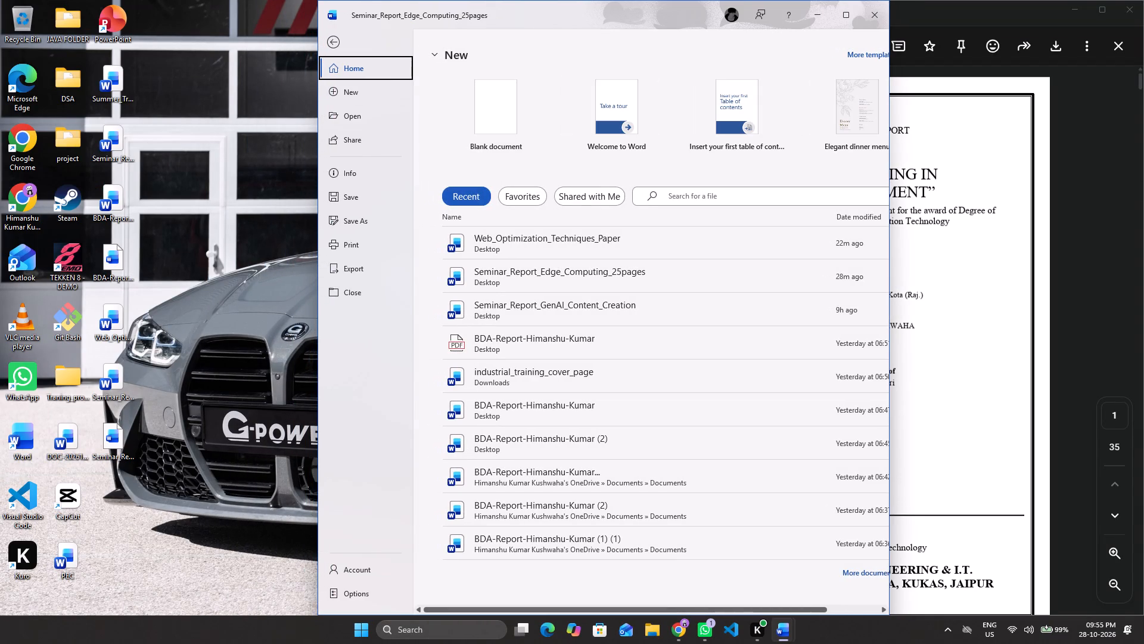
{"action": "left_click", "coordinate": [520, 239]}
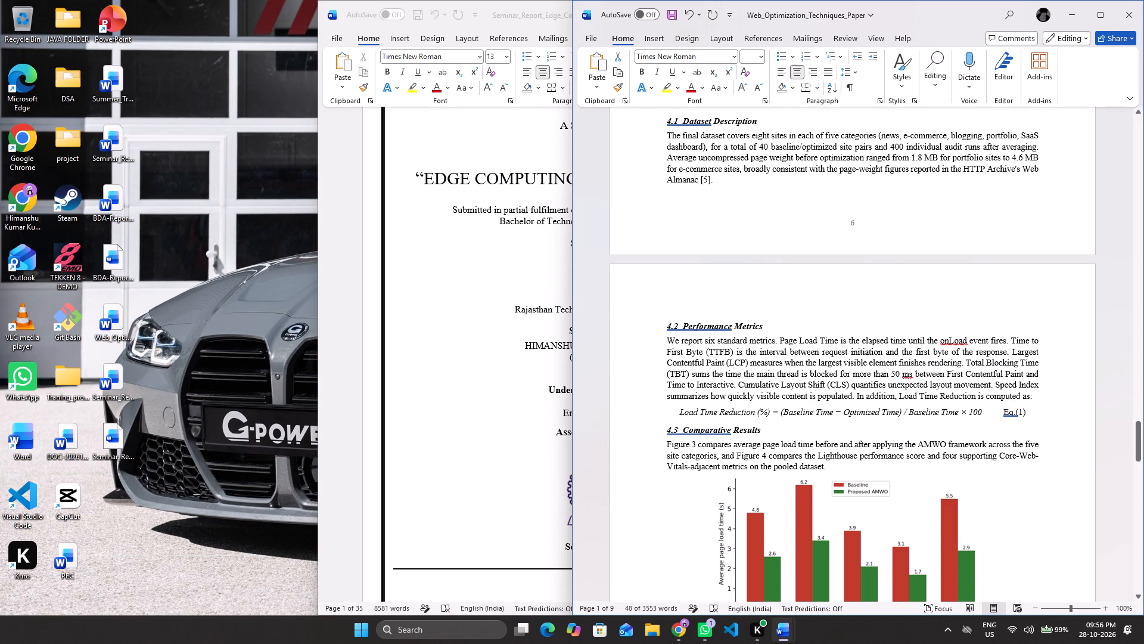
Switch to the seminar report document and examine its title page from the top.
{"action": "left_click", "coordinate": [474, 166]}
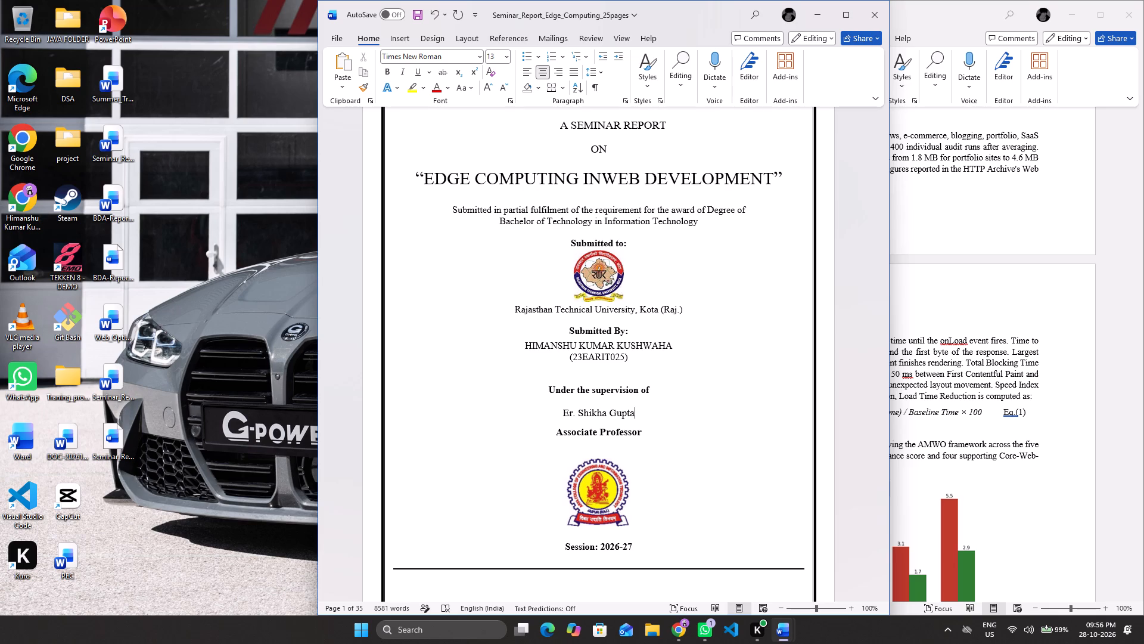
{"action": "left_click", "coordinate": [847, 129]}
{"action": "scroll", "coordinate": [810, 151], "scroll_direction": "up", "scroll_amount": 1}
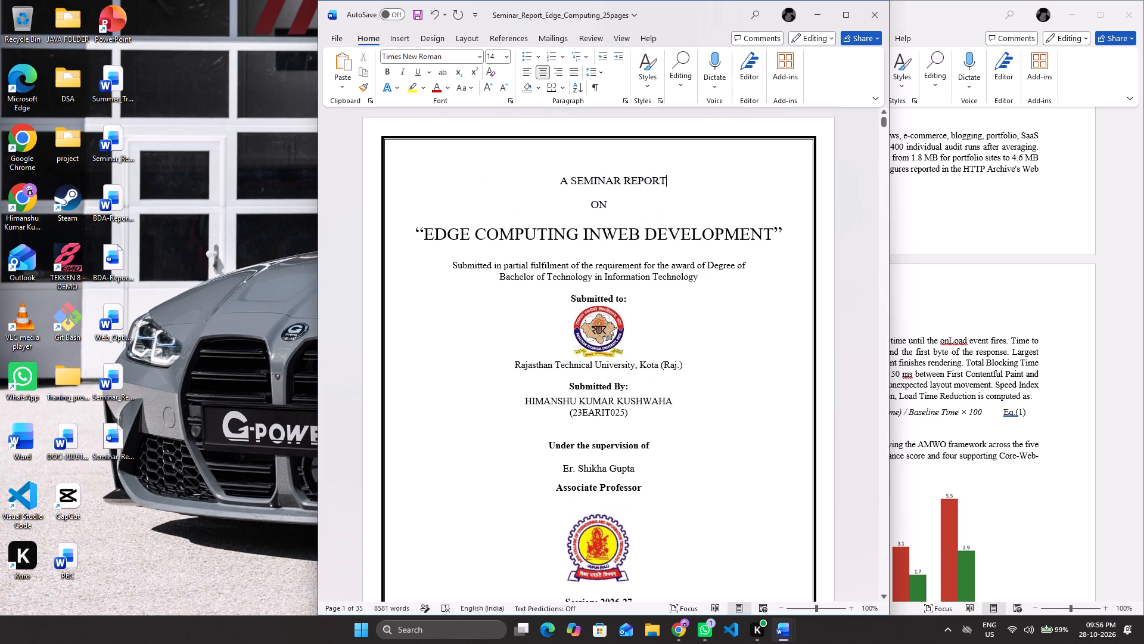
{"action": "scroll", "coordinate": [810, 151], "scroll_direction": "up", "scroll_amount": 3}
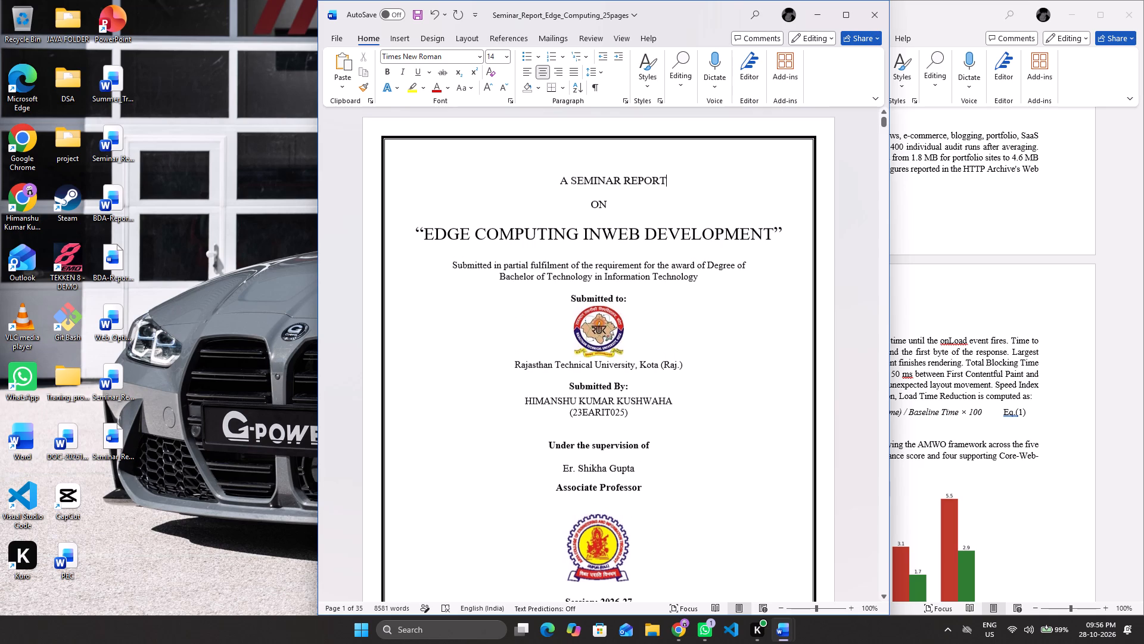
{"action": "scroll", "coordinate": [810, 151], "scroll_direction": "up", "scroll_amount": 3}
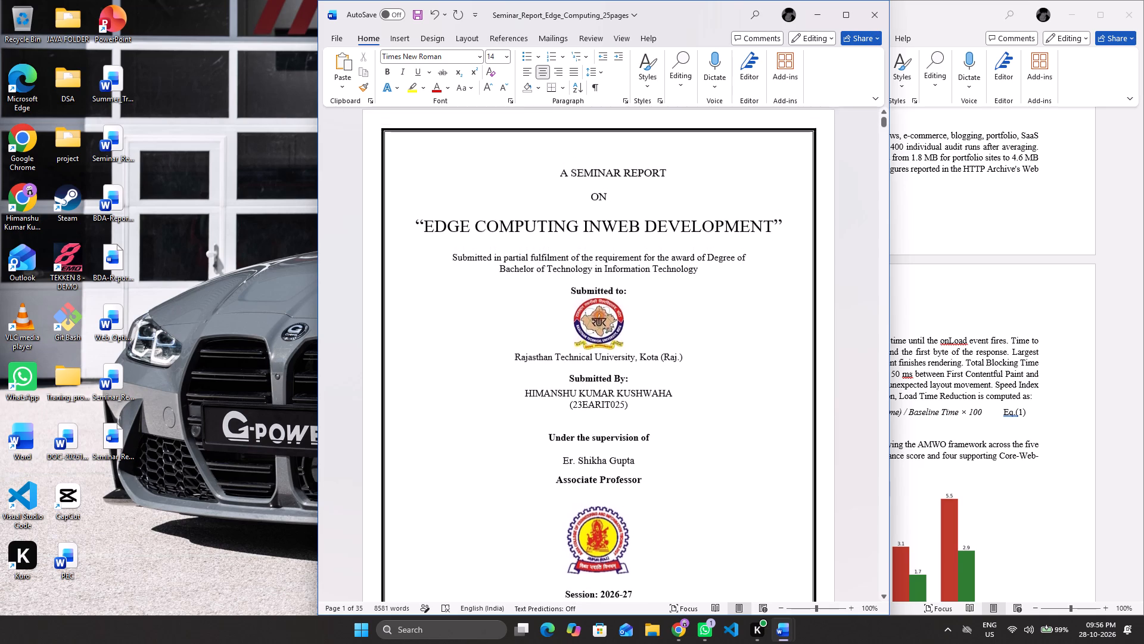
{"action": "scroll", "coordinate": [810, 151], "scroll_direction": "up", "scroll_amount": 2}
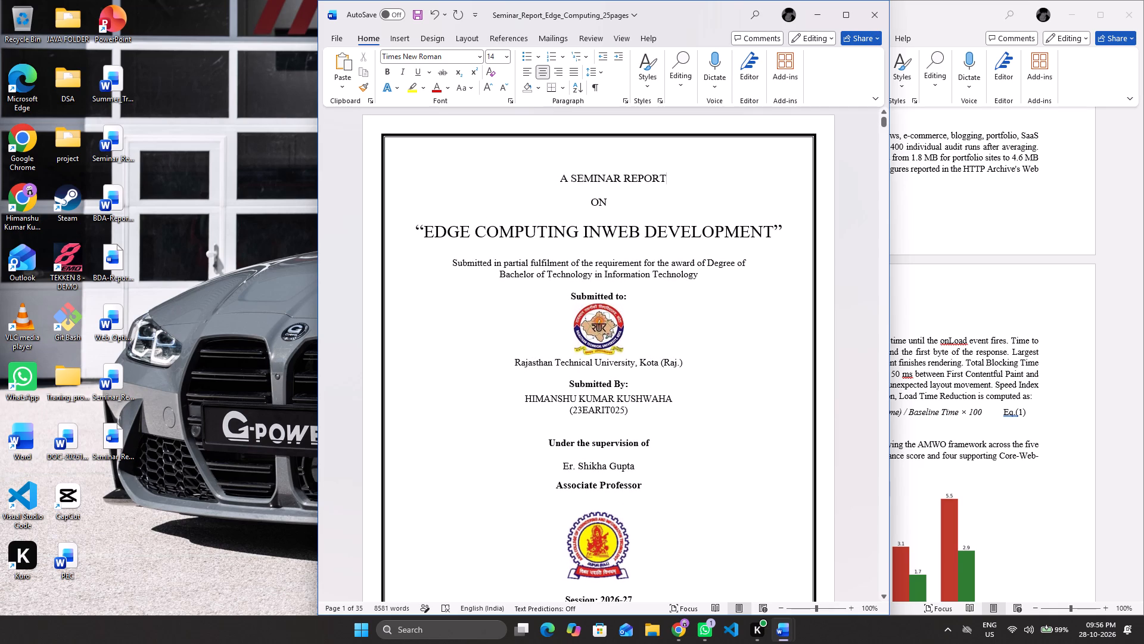
{"action": "scroll", "coordinate": [810, 151], "scroll_direction": "up", "scroll_amount": 1}
{"action": "left_click", "coordinate": [704, 11]}
{"action": "scroll", "coordinate": [635, 302], "scroll_direction": "down", "scroll_amount": 1}
{"action": "scroll", "coordinate": [635, 302], "scroll_direction": "up", "scroll_amount": 1}
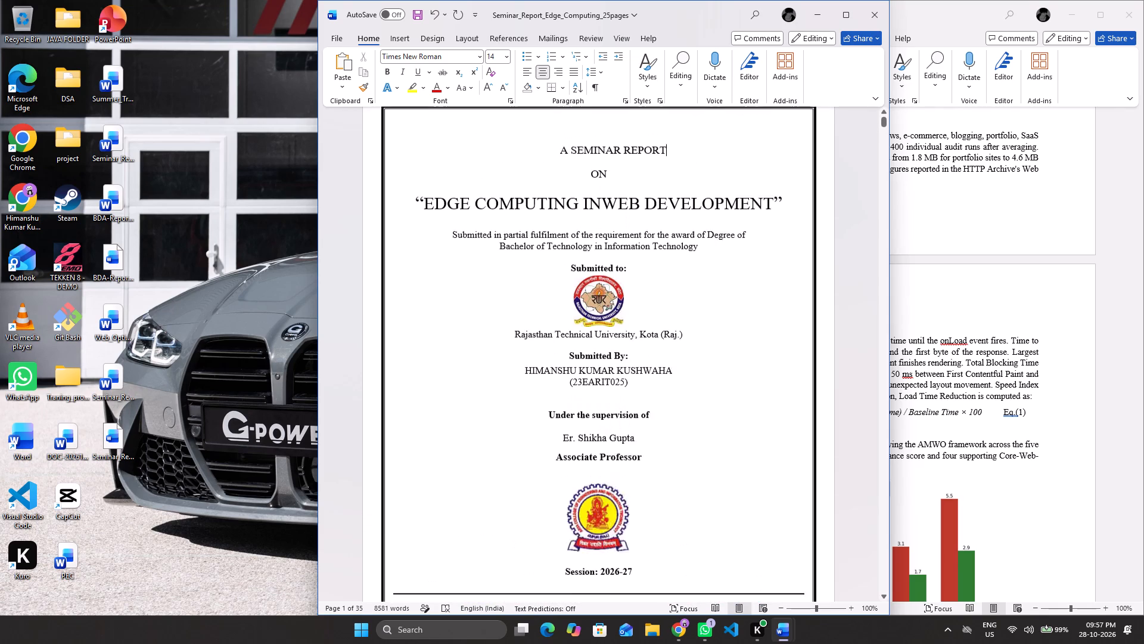
{"action": "scroll", "coordinate": [635, 302], "scroll_direction": "up", "scroll_amount": 1}
Delete the Seminar_Report_GenAI_Content_Creation document from the desktop.
{"action": "left_click", "coordinate": [335, 41]}
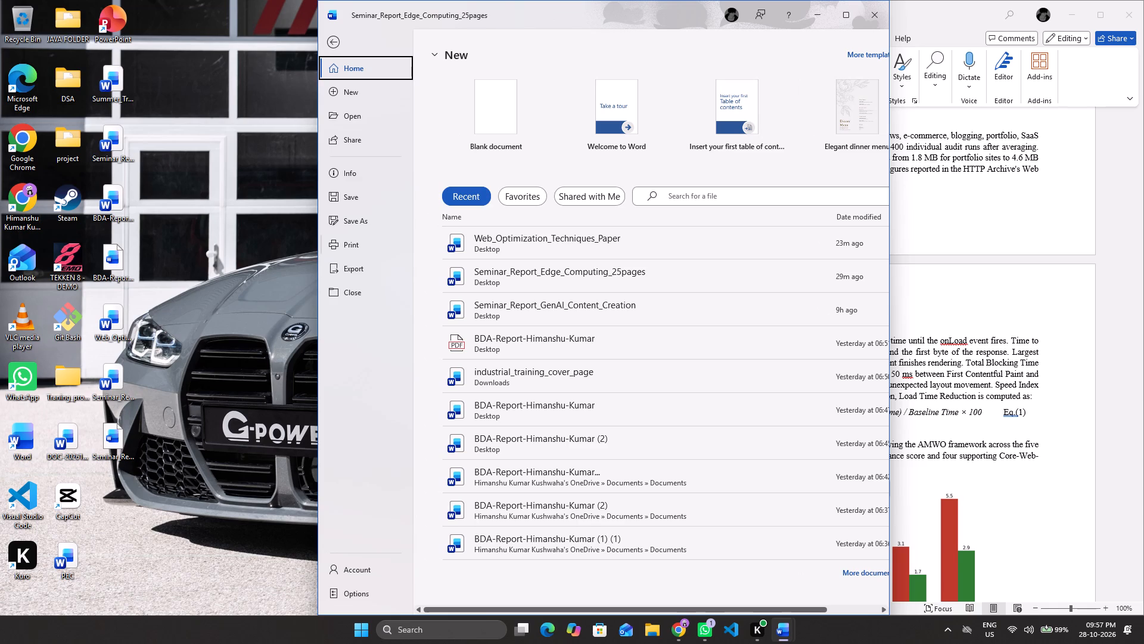
{"action": "left_click", "coordinate": [214, 283]}
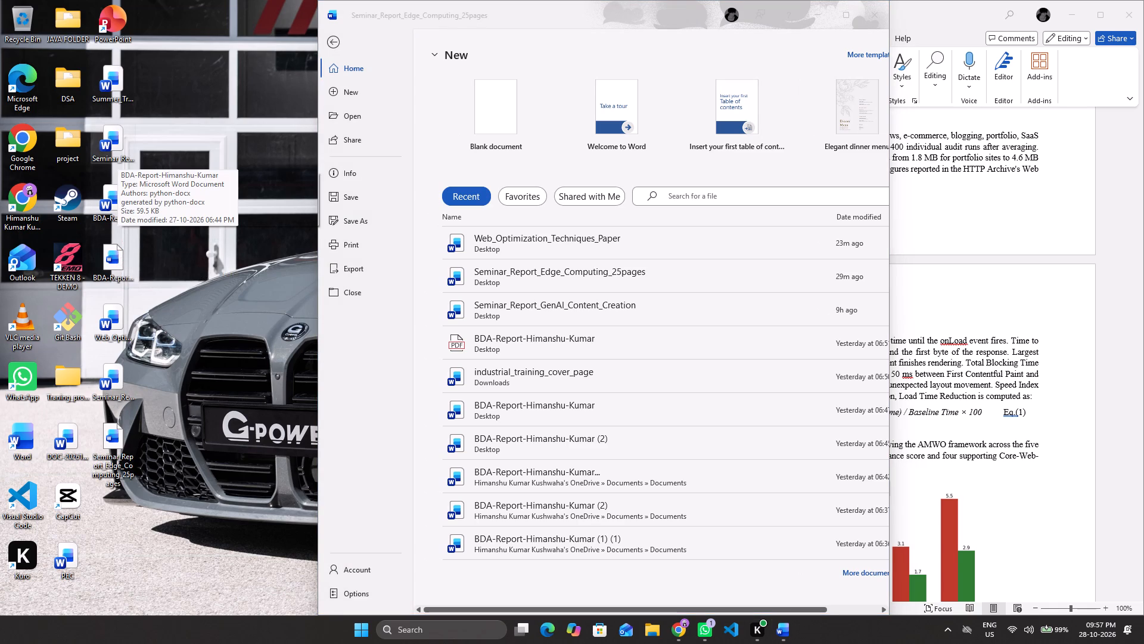
{"action": "left_click", "coordinate": [122, 380]}
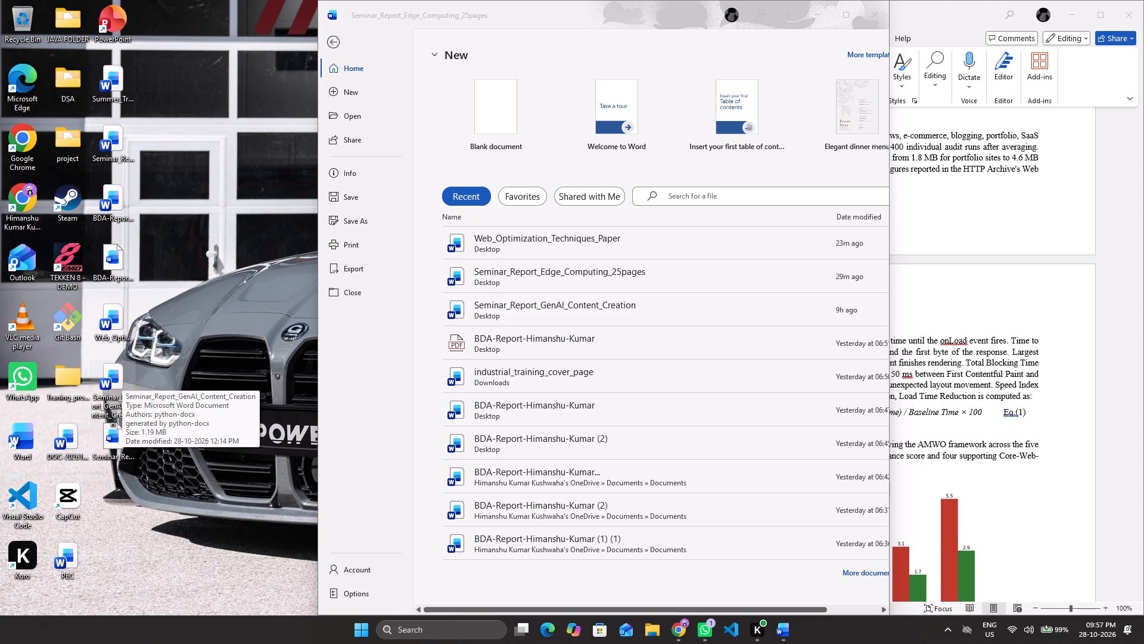
{"action": "key", "text": "Delete"}
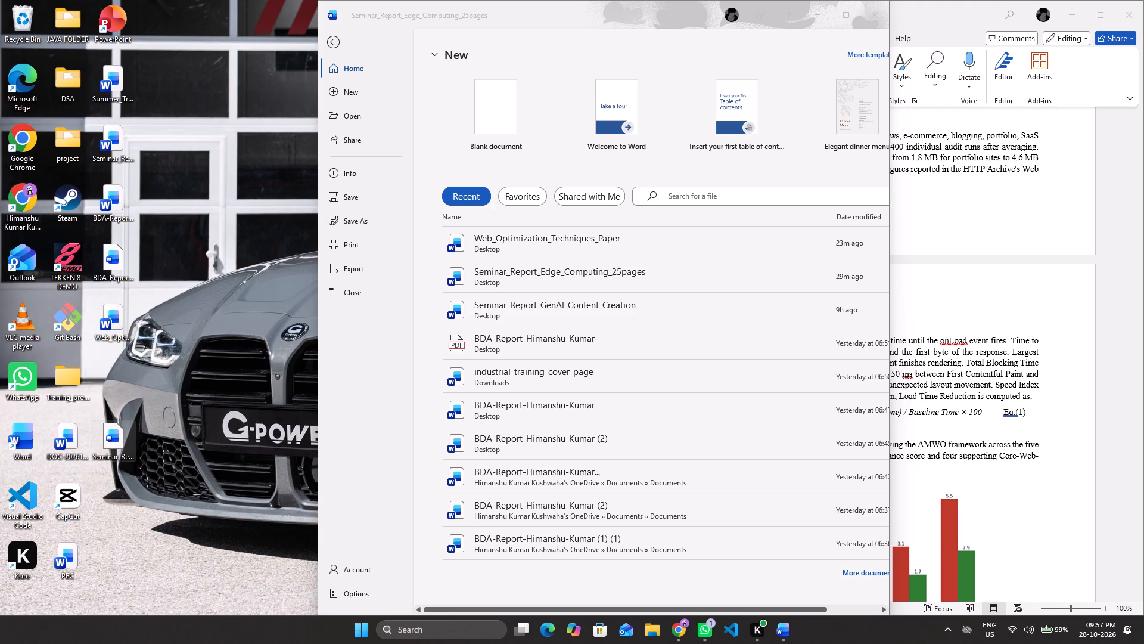
Open the exported Seminar_Report_Edge_Computing_25pages PDF from the desktop, look through its pages and close it.
{"action": "left_click_drag", "start_coordinate": [116, 440], "coordinate": [119, 372]}
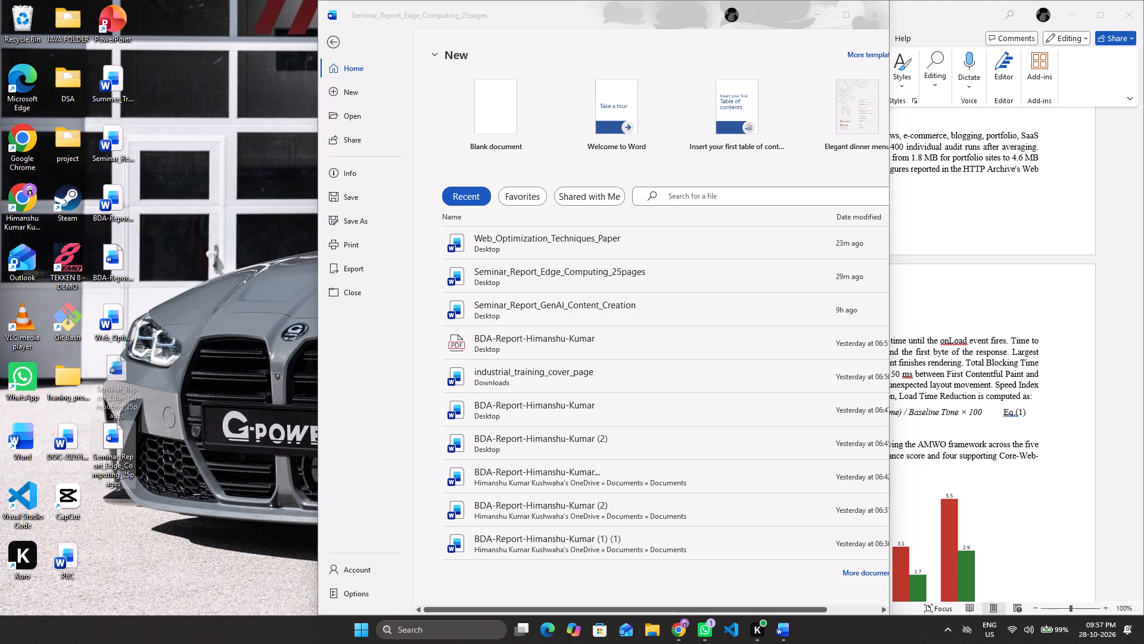
{"action": "left_click_drag", "start_coordinate": [119, 372], "coordinate": [117, 383]}
{"action": "double_click", "coordinate": [113, 380]}
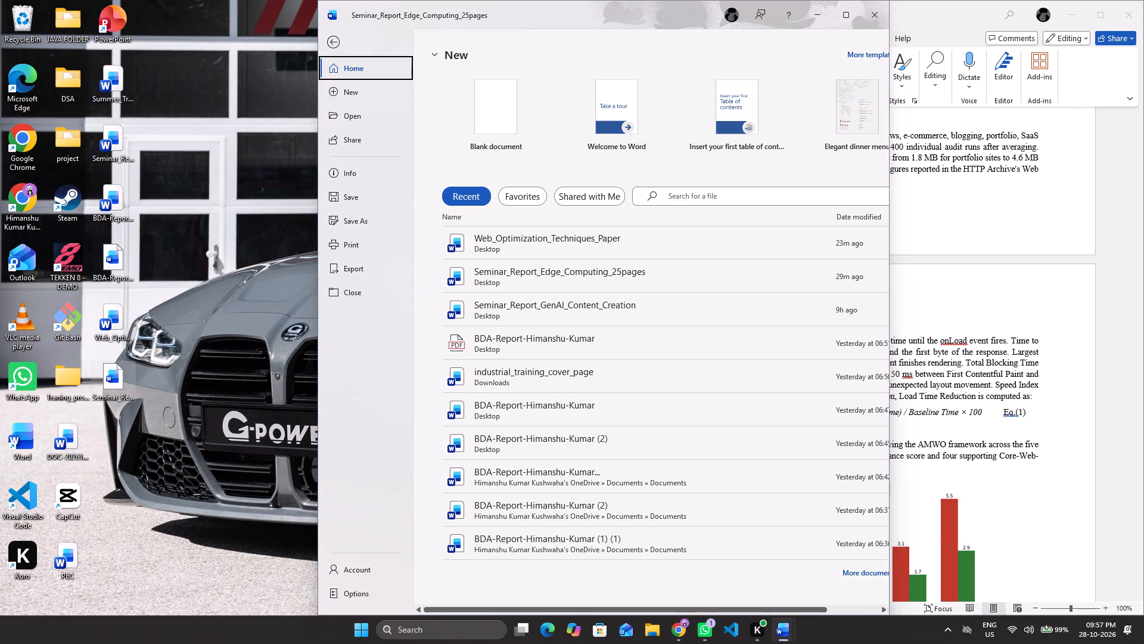
{"action": "scroll", "coordinate": [585, 324], "scroll_direction": "down", "scroll_amount": 6}
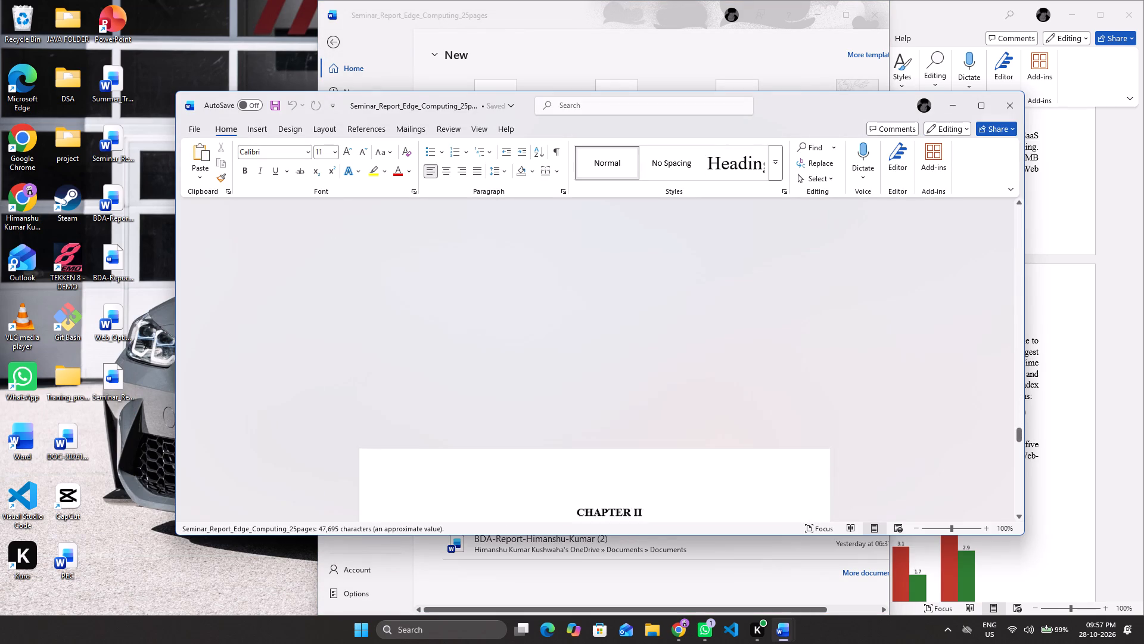
{"action": "scroll", "coordinate": [585, 324], "scroll_direction": "down", "scroll_amount": 7}
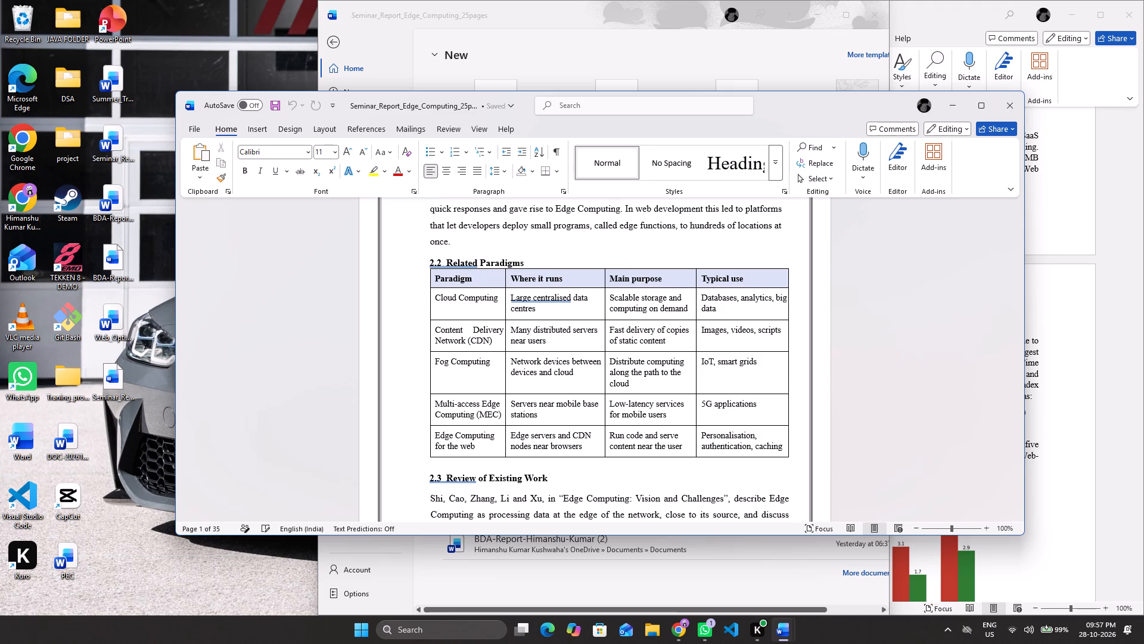
{"action": "left_click", "coordinate": [1010, 105]}
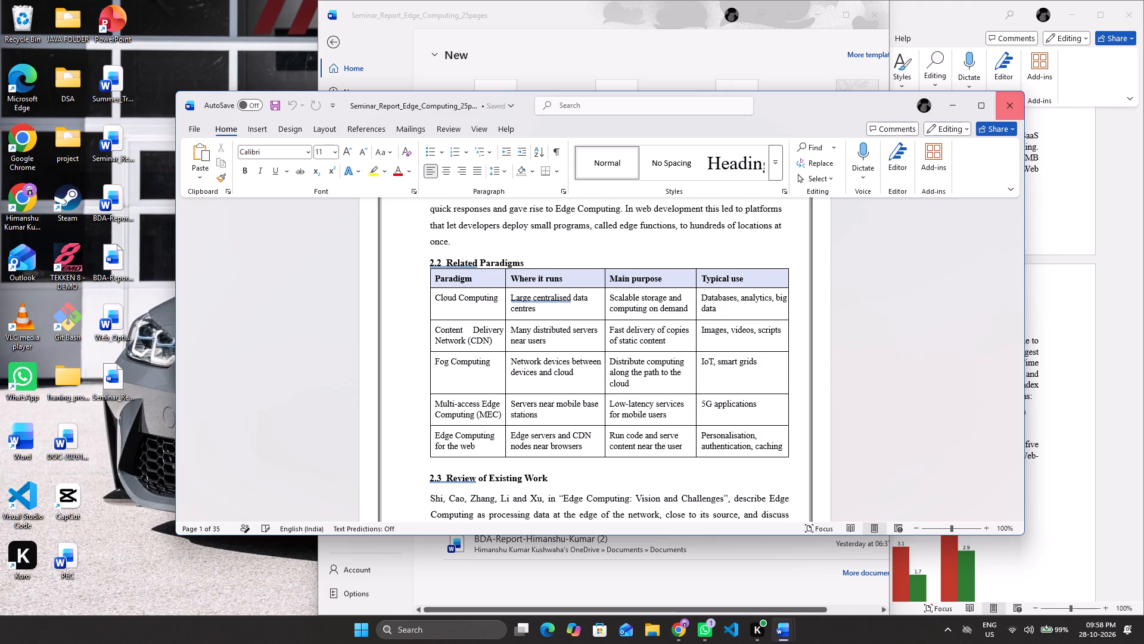
Delete the exported Seminar_Report_Edge_Computing_25pages PDF from the desktop.
{"action": "left_click", "coordinate": [117, 385]}
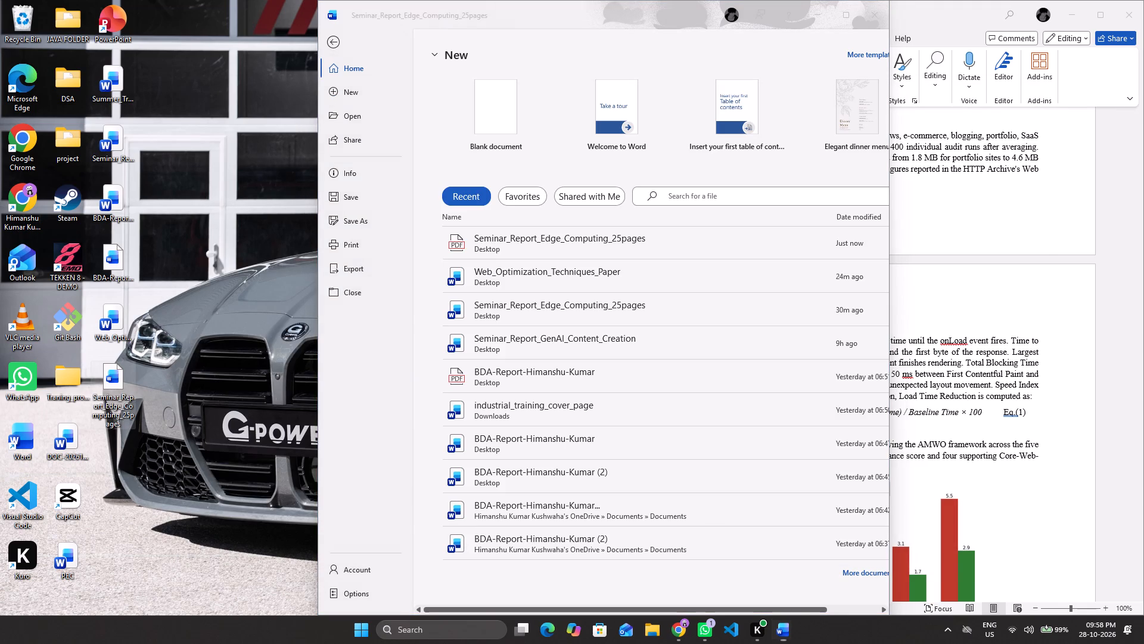
{"action": "key", "text": "Delete"}
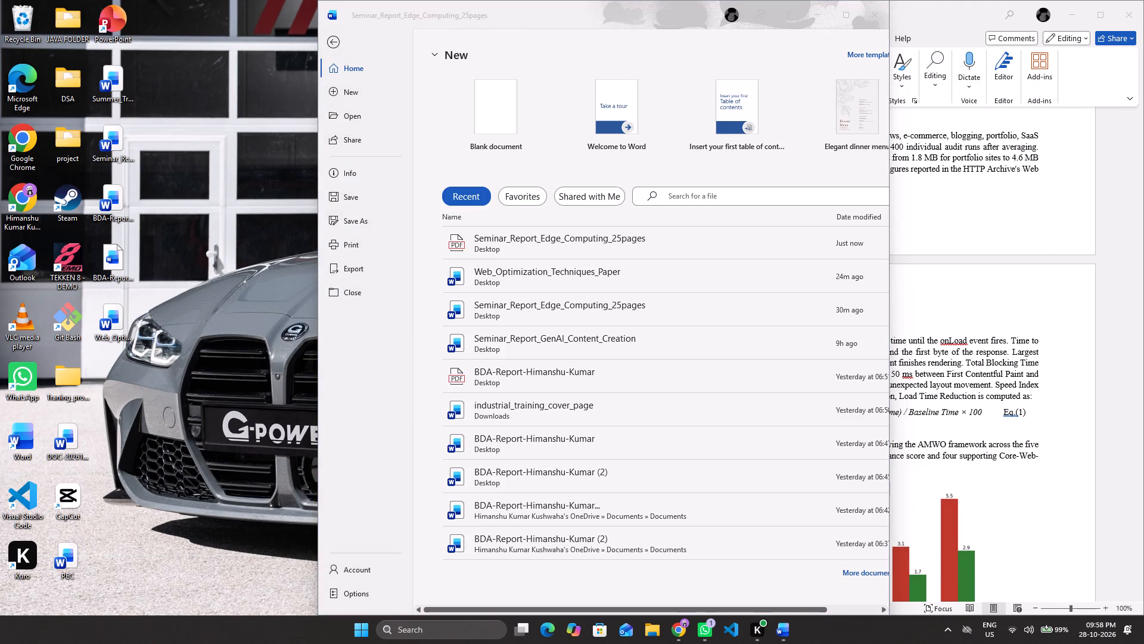
Delete the BDA report Word document directly below the remaining seminar report file on the desktop.
{"action": "left_click", "coordinate": [116, 206]}
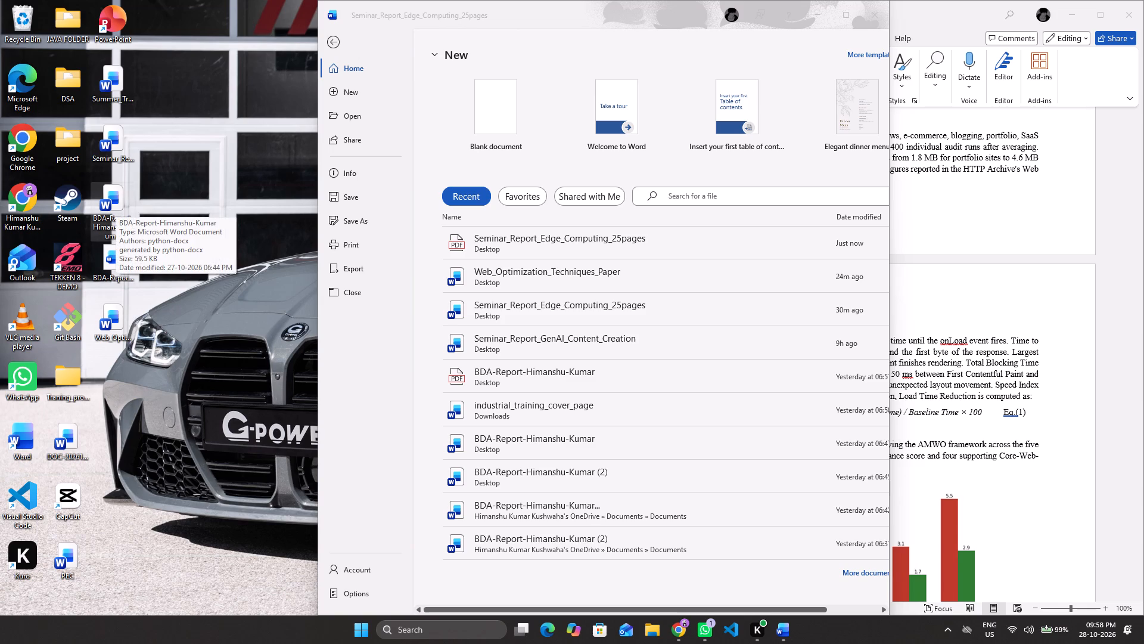
{"action": "left_click", "coordinate": [116, 206]}
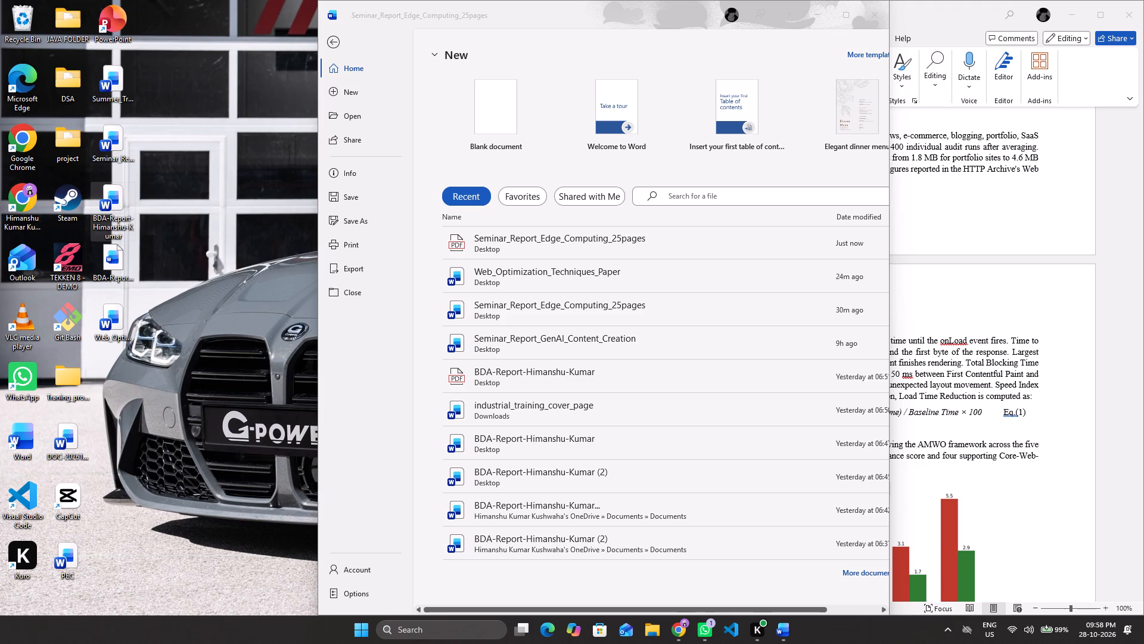
{"action": "key", "text": "Delete"}
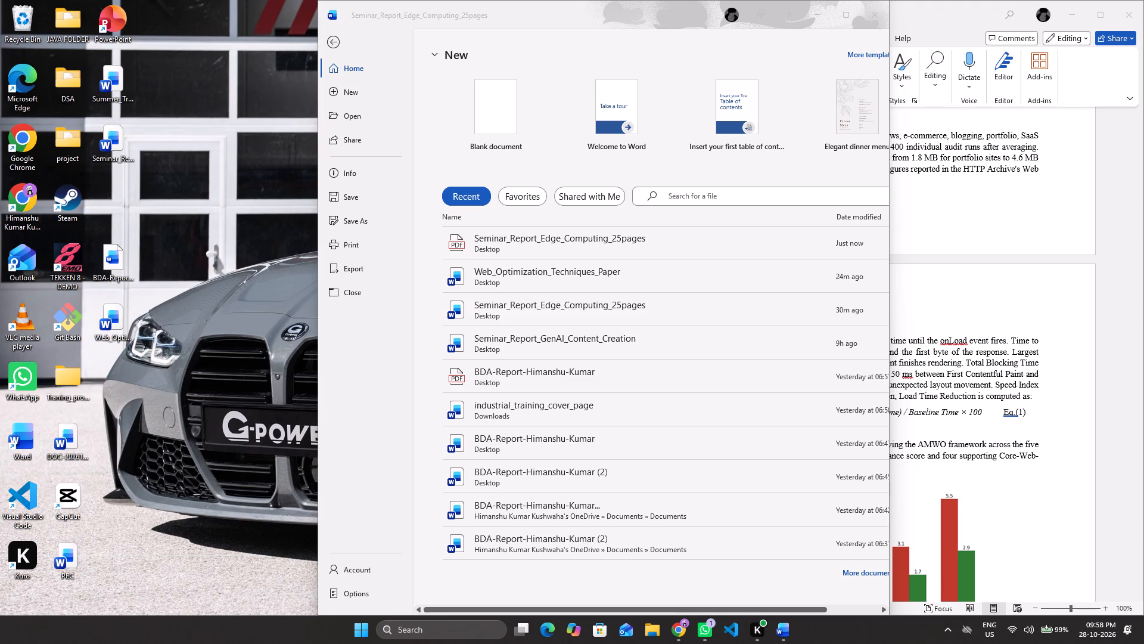
Return to the open seminar report and examine its closing pages with the conclusion and references.
{"action": "scroll", "coordinate": [464, 259], "scroll_direction": "up", "scroll_amount": 4}
{"action": "left_click", "coordinate": [536, 271]}
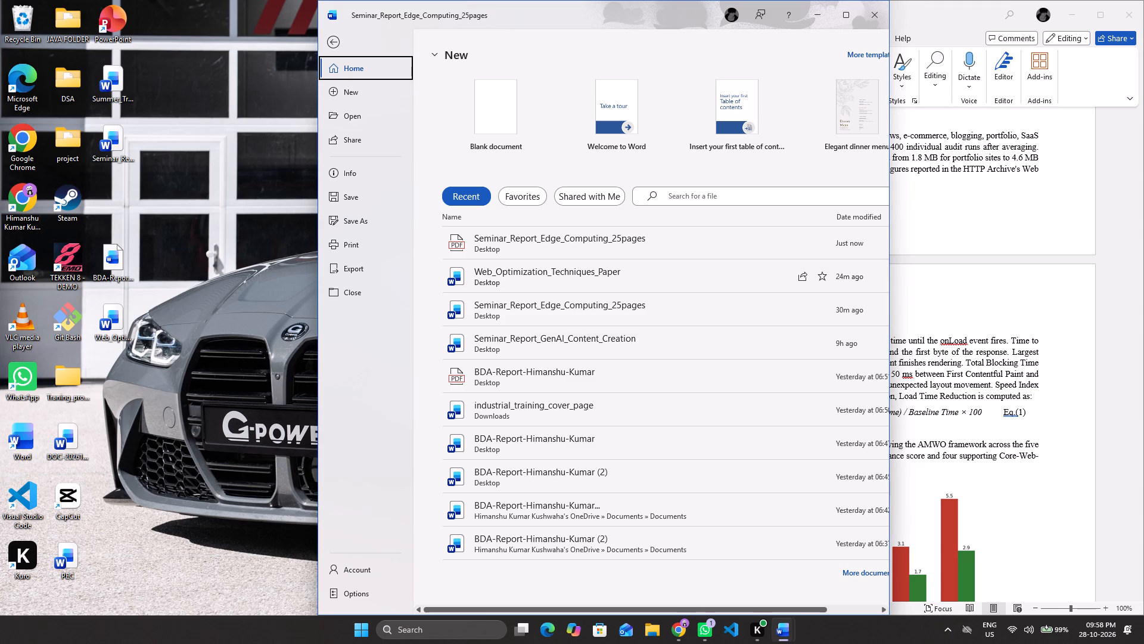
{"action": "scroll", "coordinate": [527, 250], "scroll_direction": "up", "scroll_amount": 4}
{"action": "double_click", "coordinate": [540, 275]}
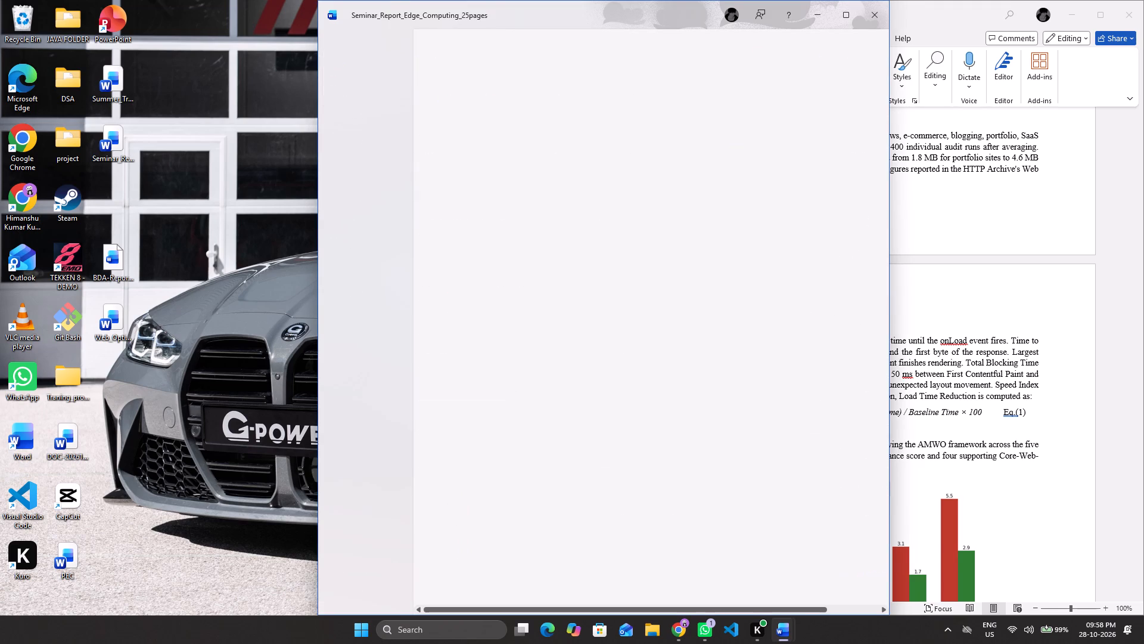
{"action": "scroll", "coordinate": [540, 275], "scroll_direction": "down", "scroll_amount": 20}
{"action": "scroll", "coordinate": [540, 275], "scroll_direction": "down", "scroll_amount": 20}
{"action": "scroll", "coordinate": [540, 275], "scroll_direction": "down", "scroll_amount": 8}
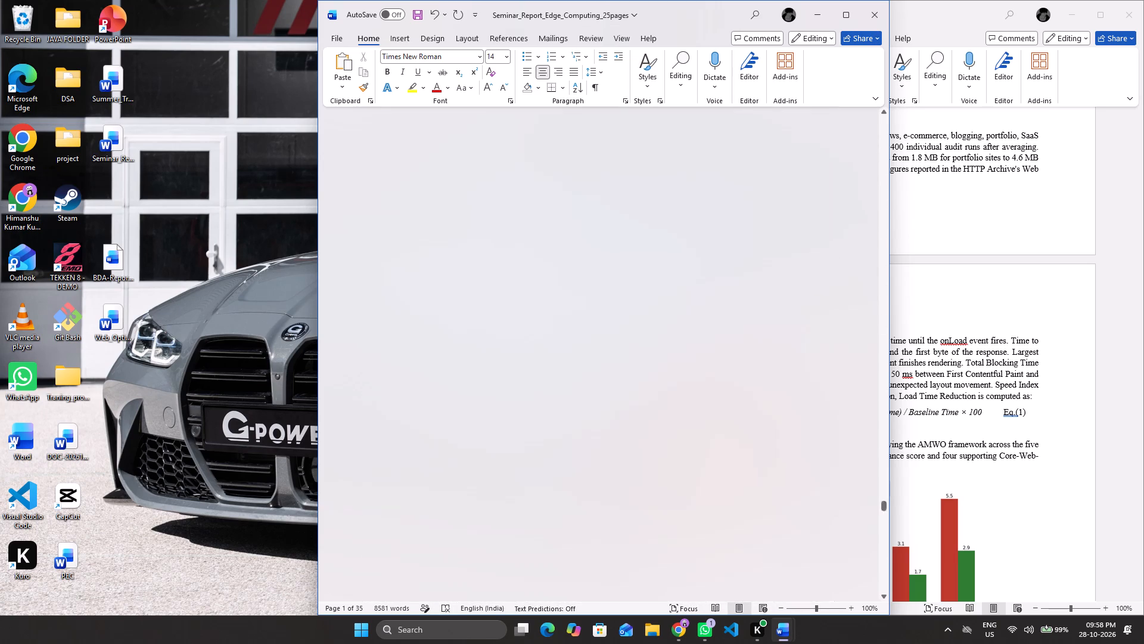
{"action": "scroll", "coordinate": [540, 275], "scroll_direction": "down", "scroll_amount": 16}
{"action": "scroll", "coordinate": [540, 275], "scroll_direction": "up", "scroll_amount": 12}
{"action": "scroll", "coordinate": [540, 275], "scroll_direction": "down", "scroll_amount": 2}
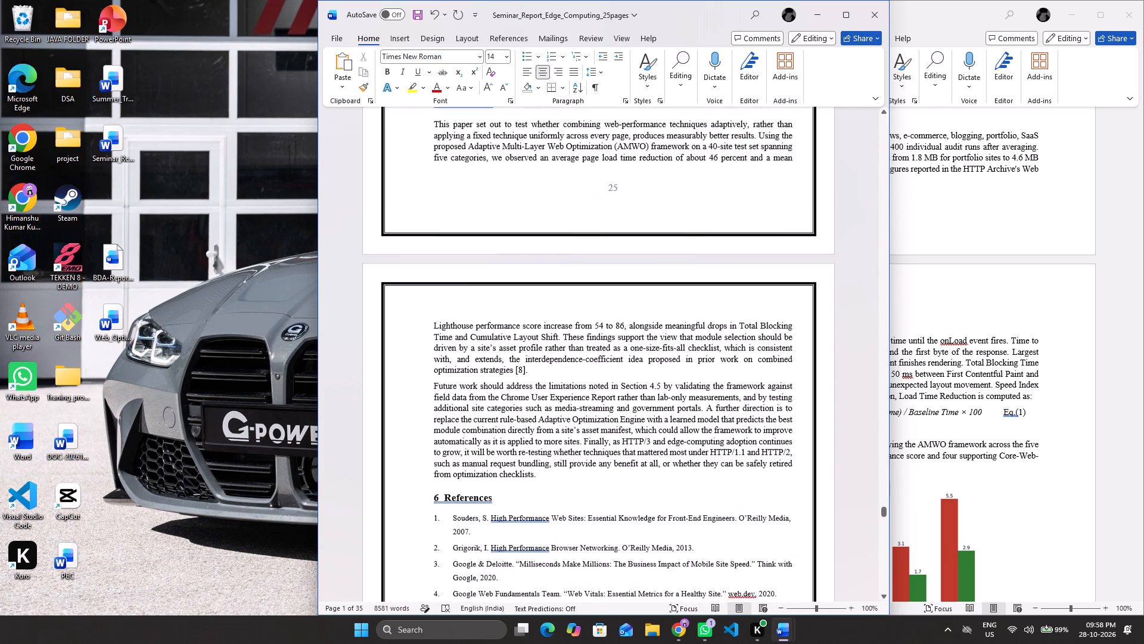
{"action": "scroll", "coordinate": [540, 275], "scroll_direction": "up", "scroll_amount": 20}
{"action": "scroll", "coordinate": [540, 275], "scroll_direction": "up", "scroll_amount": 17}
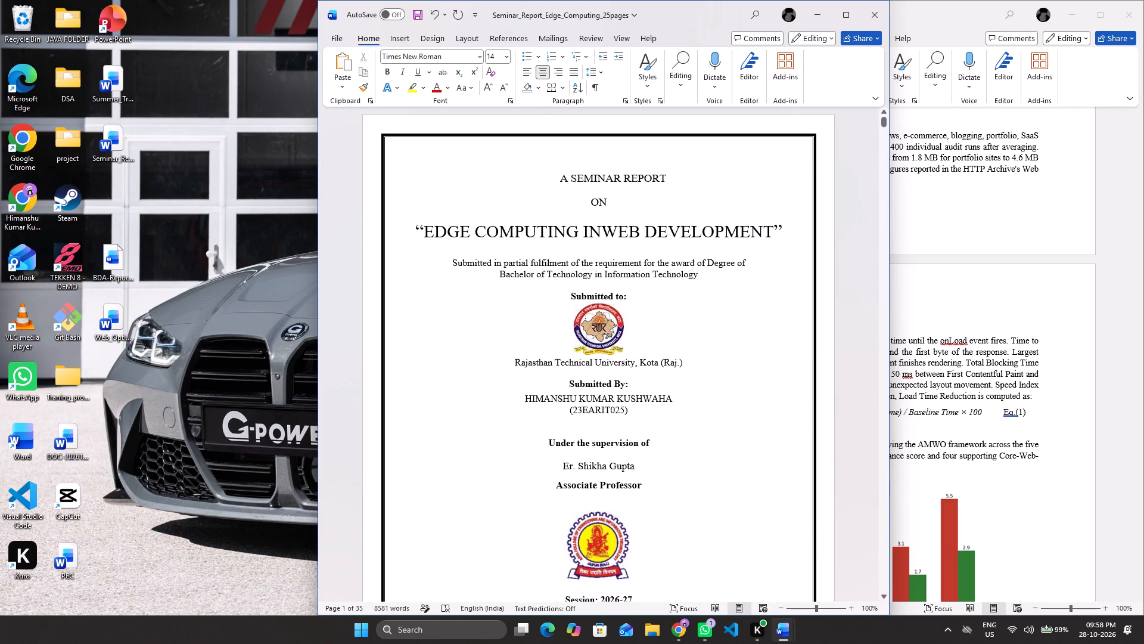
{"action": "scroll", "coordinate": [540, 275], "scroll_direction": "up", "scroll_amount": 19}
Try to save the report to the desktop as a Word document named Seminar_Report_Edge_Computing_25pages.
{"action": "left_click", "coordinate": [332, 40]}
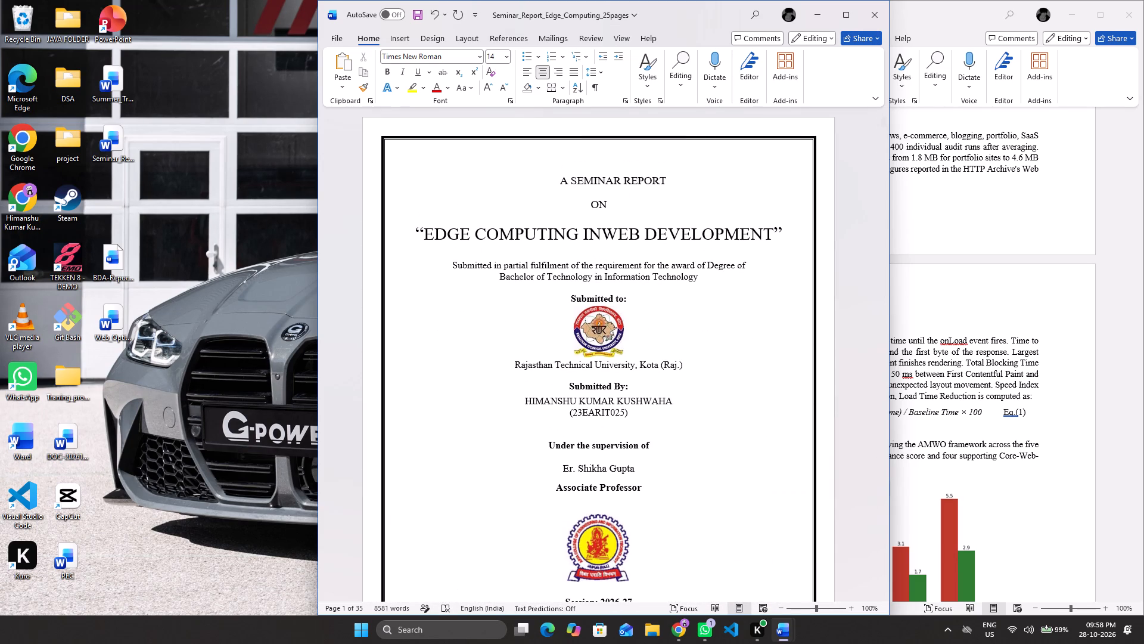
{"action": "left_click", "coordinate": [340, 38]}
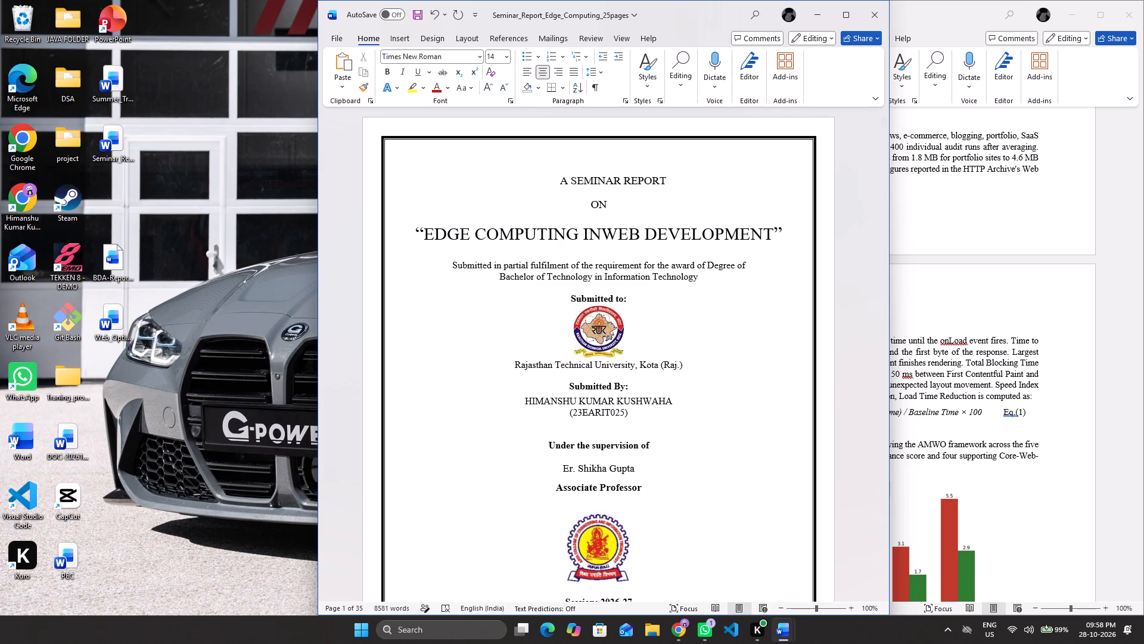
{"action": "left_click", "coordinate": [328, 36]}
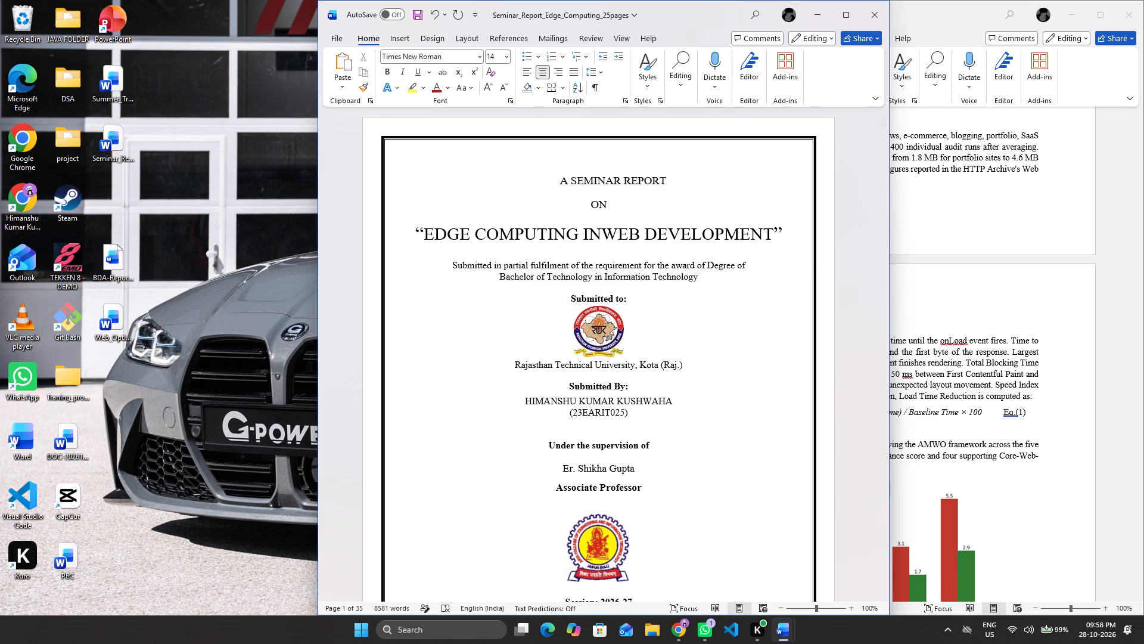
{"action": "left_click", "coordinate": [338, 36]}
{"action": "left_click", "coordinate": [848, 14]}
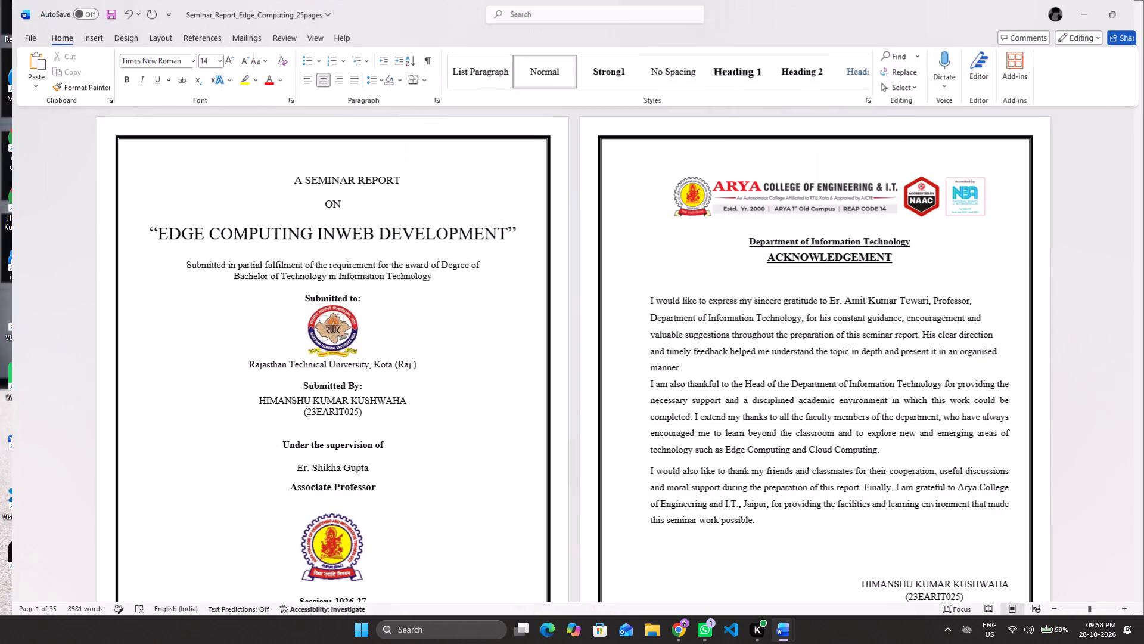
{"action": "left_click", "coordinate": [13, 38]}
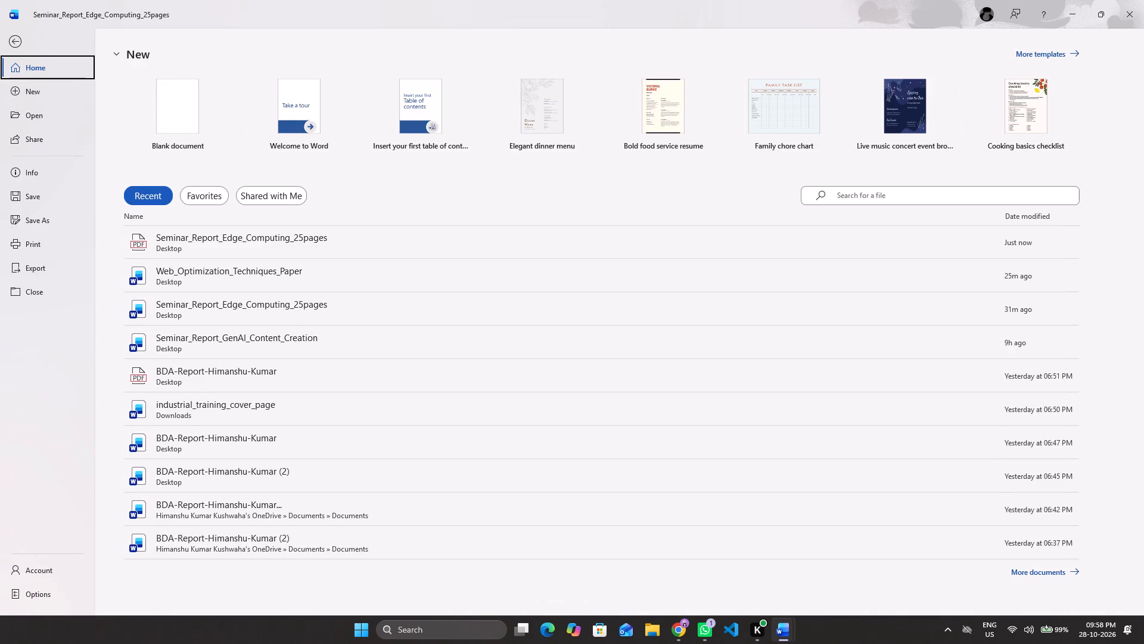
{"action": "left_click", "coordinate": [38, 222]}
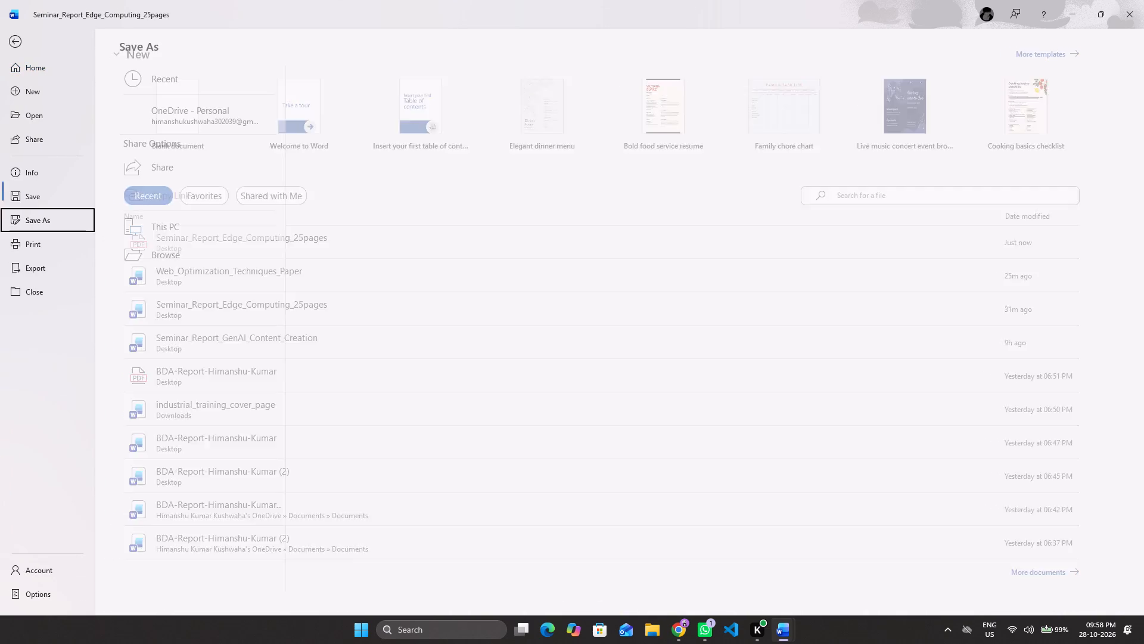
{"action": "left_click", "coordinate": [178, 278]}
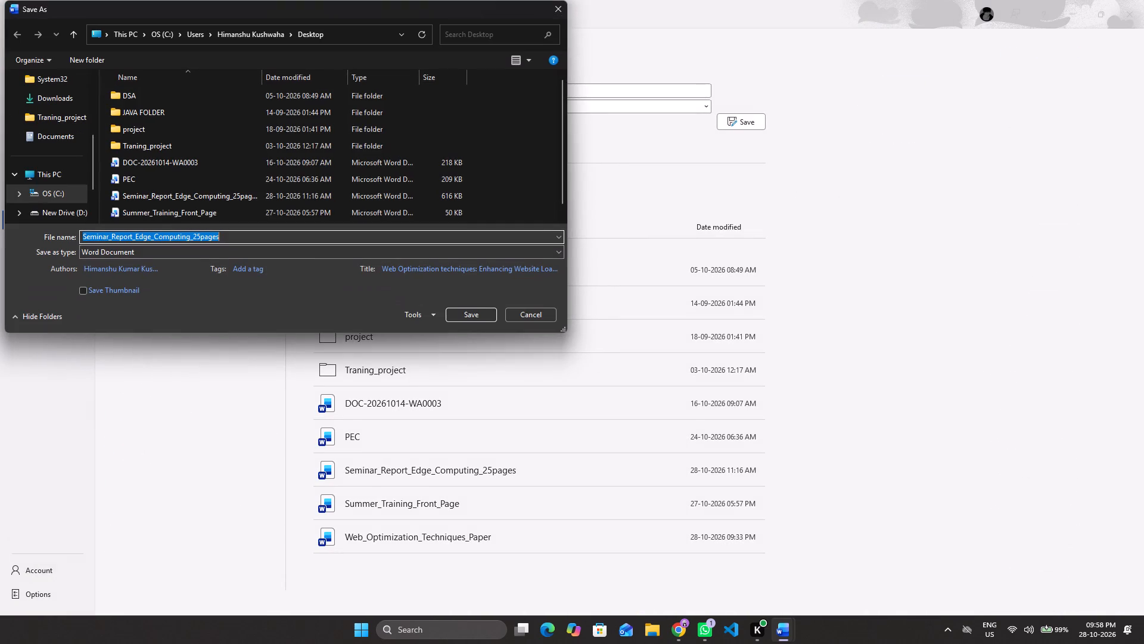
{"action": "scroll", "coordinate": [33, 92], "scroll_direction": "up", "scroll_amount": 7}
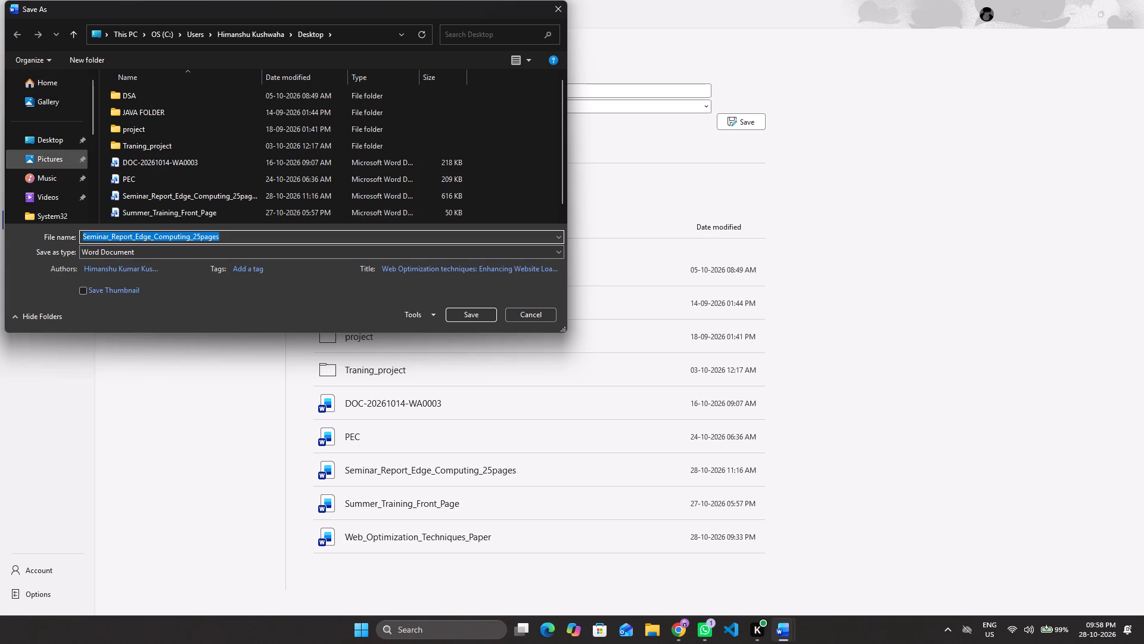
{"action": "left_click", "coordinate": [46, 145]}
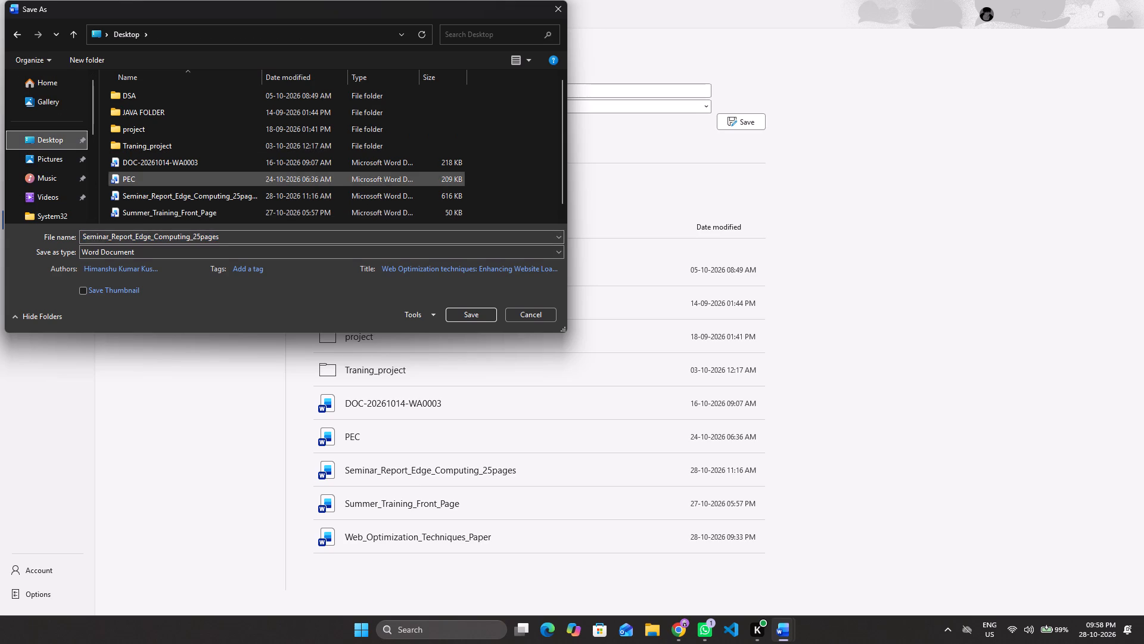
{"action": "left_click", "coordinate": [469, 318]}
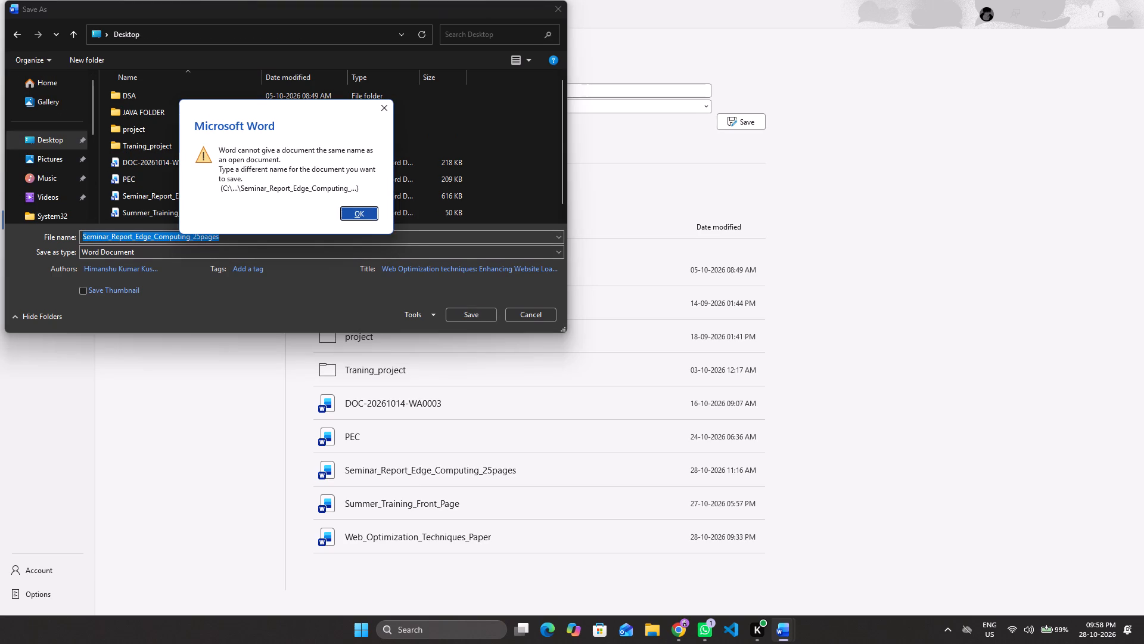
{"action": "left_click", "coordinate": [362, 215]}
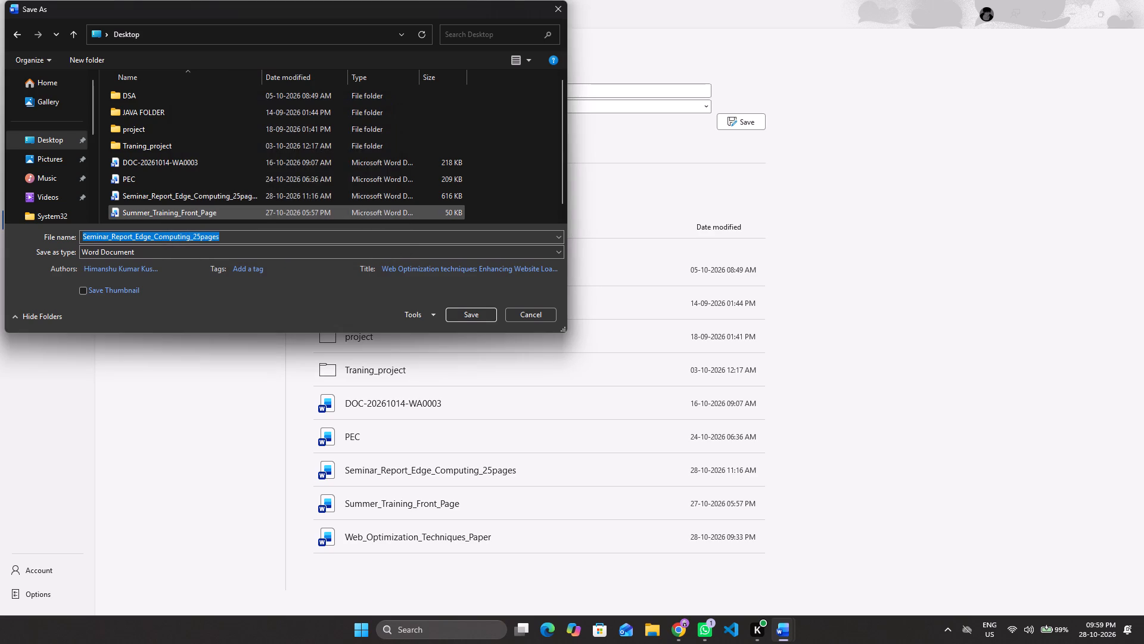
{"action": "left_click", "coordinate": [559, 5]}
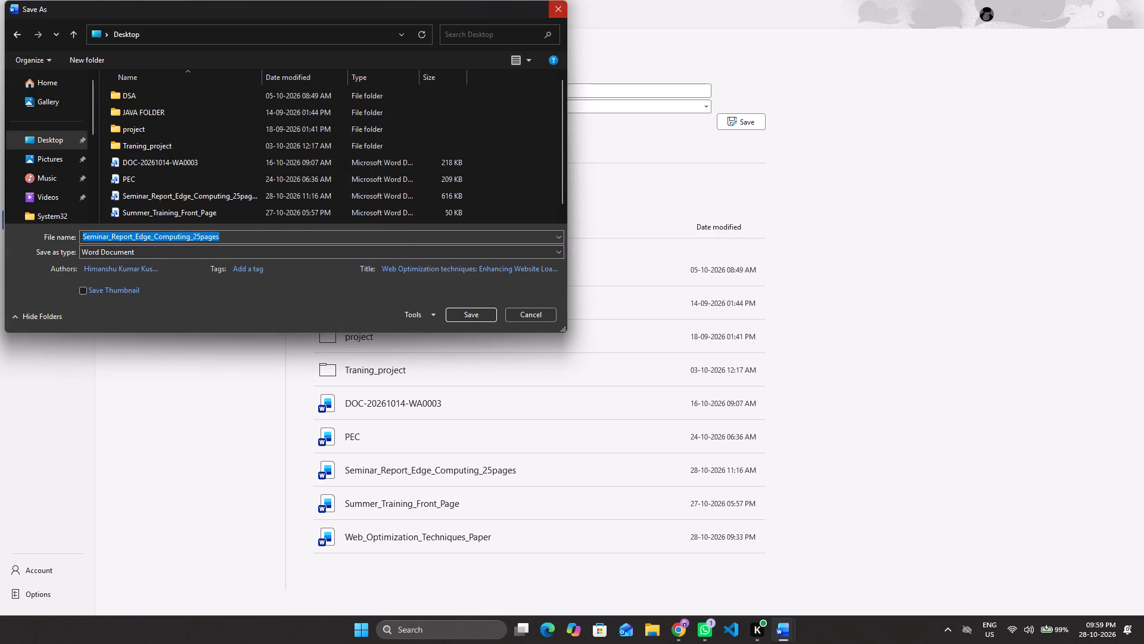
Restore the deleted Seminar_Report_Edge_Computing_25pages PDF from the Recycle Bin to the desktop.
{"action": "left_click", "coordinate": [1098, 13]}
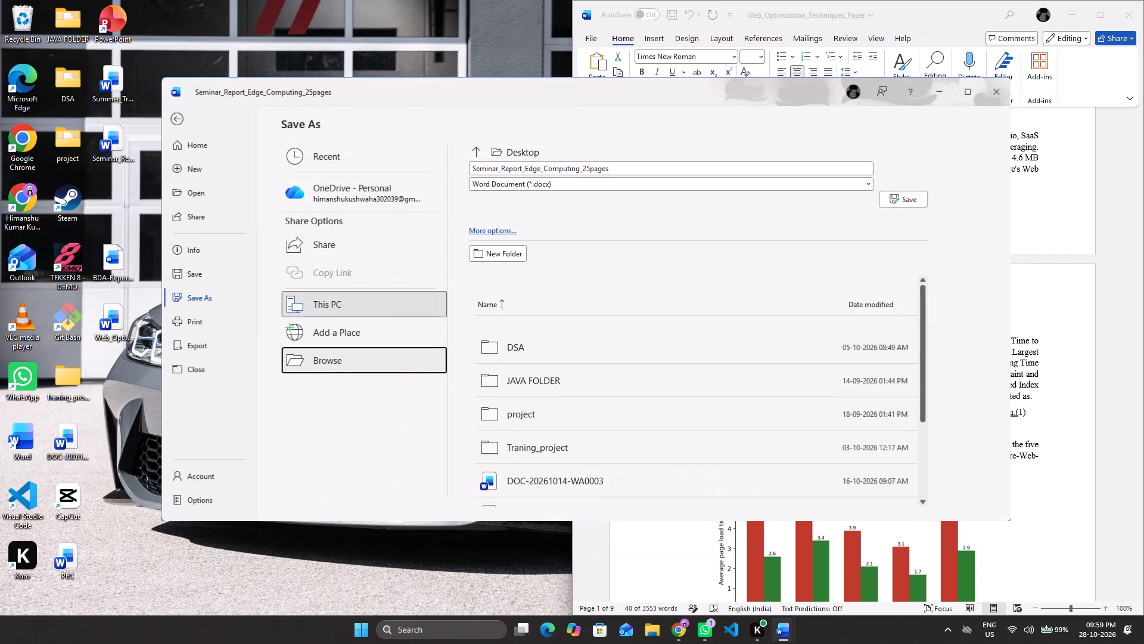
{"action": "double_click", "coordinate": [22, 13]}
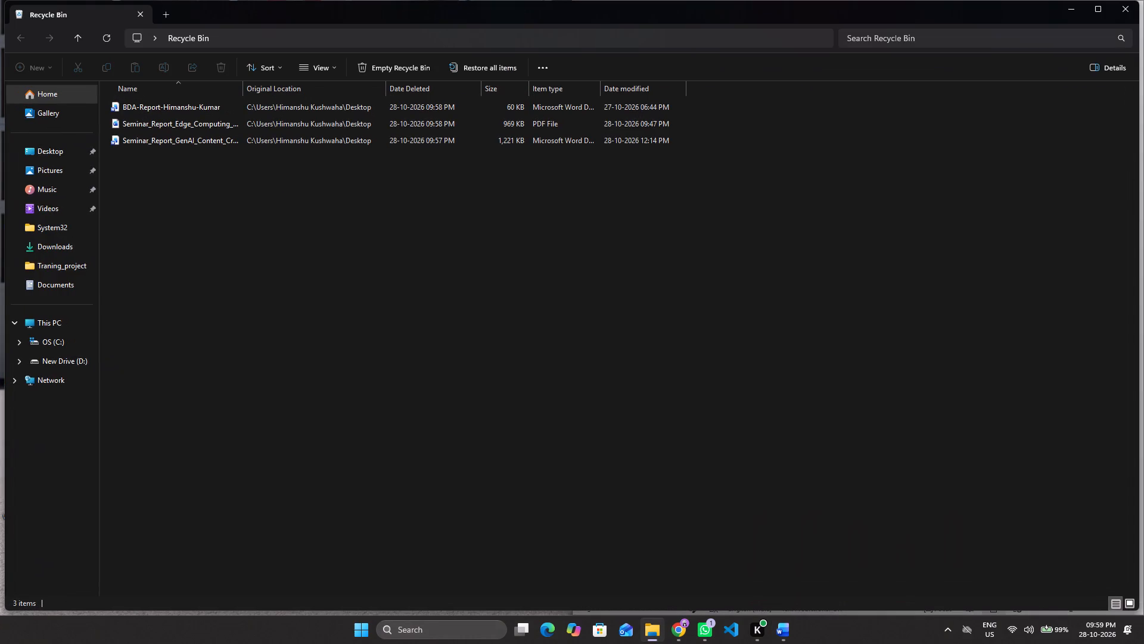
{"action": "left_click", "coordinate": [161, 126]}
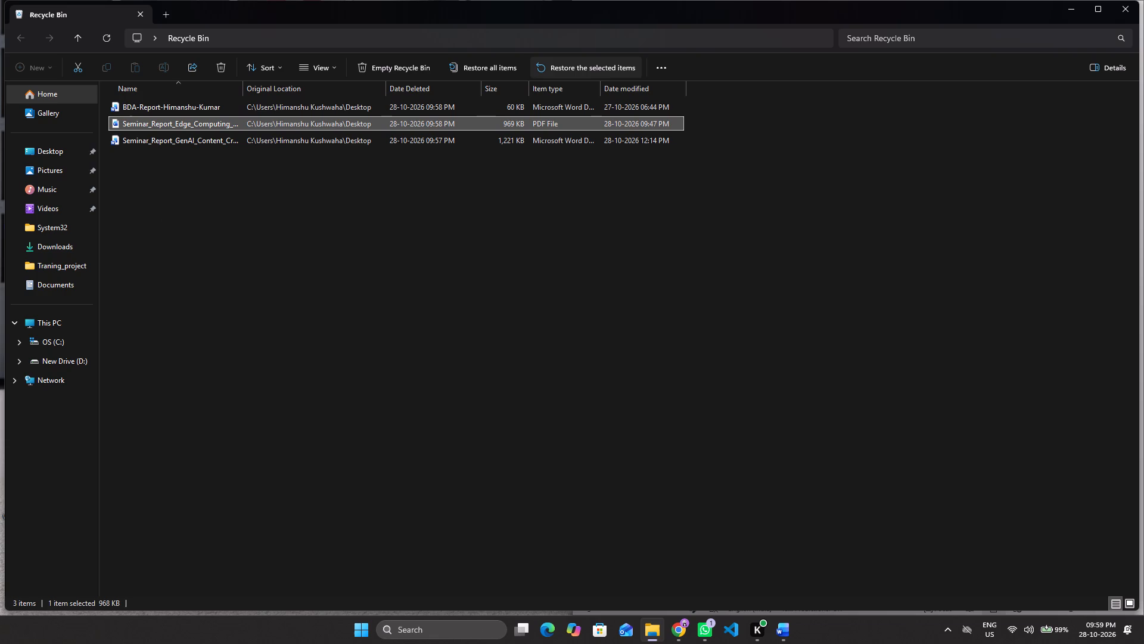
{"action": "left_click", "coordinate": [569, 66]}
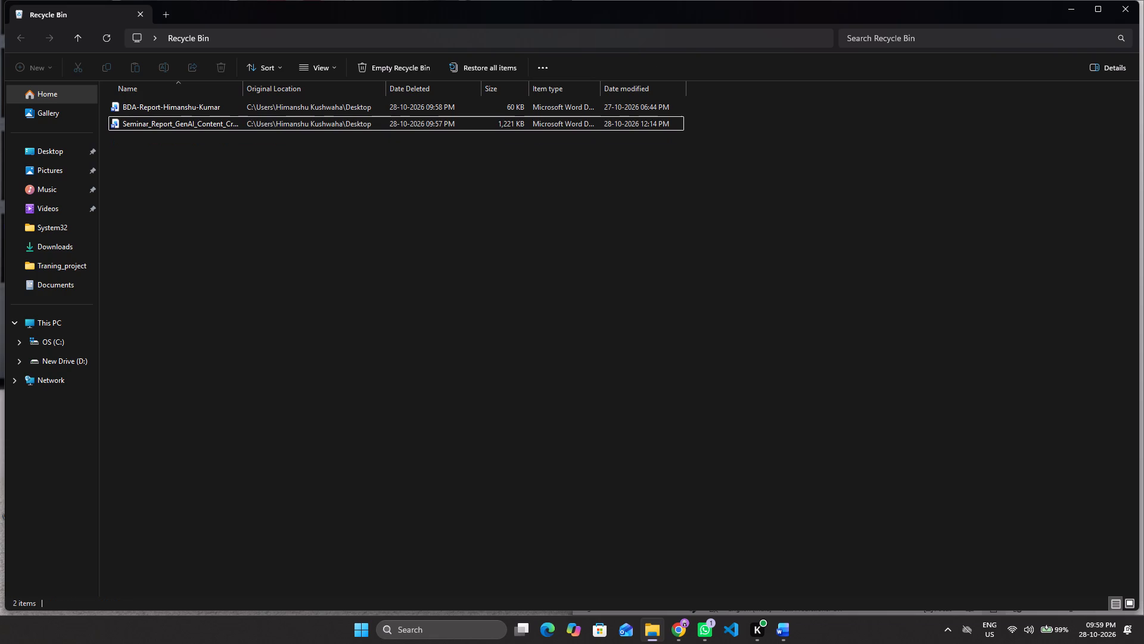
{"action": "left_click", "coordinate": [1075, 7]}
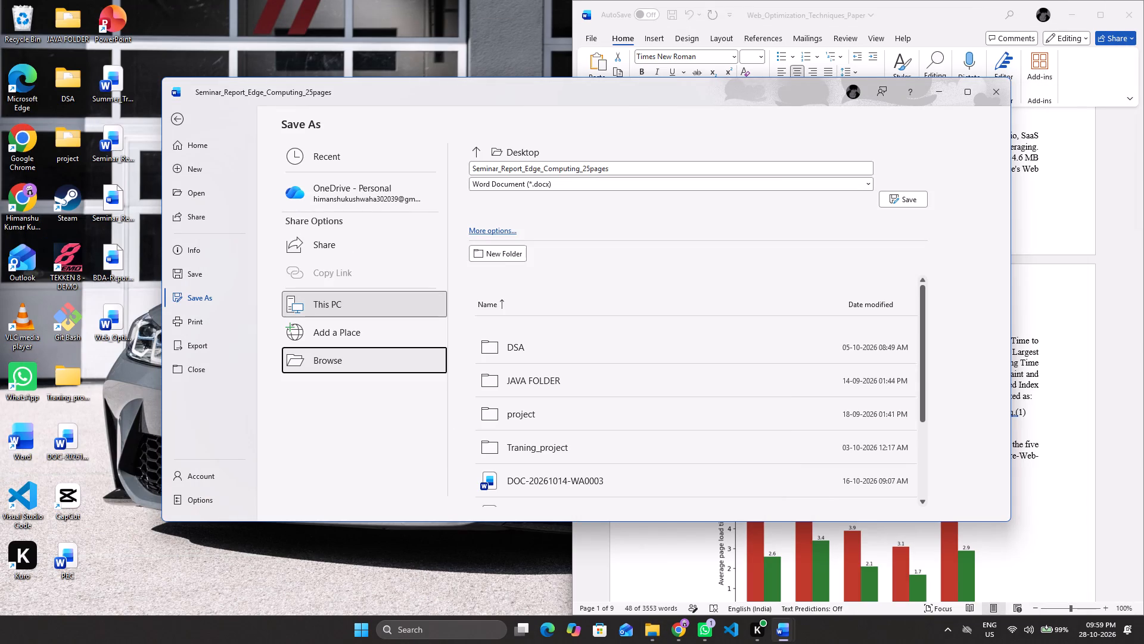
Close the open seminar report without saving its changes.
{"action": "scroll", "coordinate": [496, 212], "scroll_direction": "up", "scroll_amount": 5}
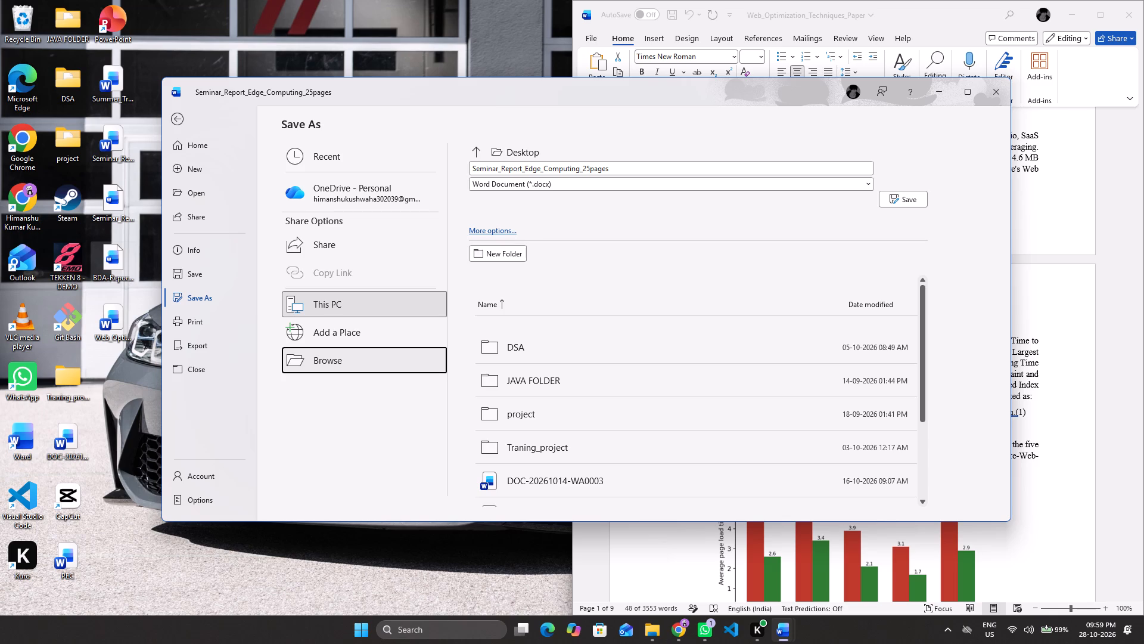
{"action": "double_click", "coordinate": [111, 131]}
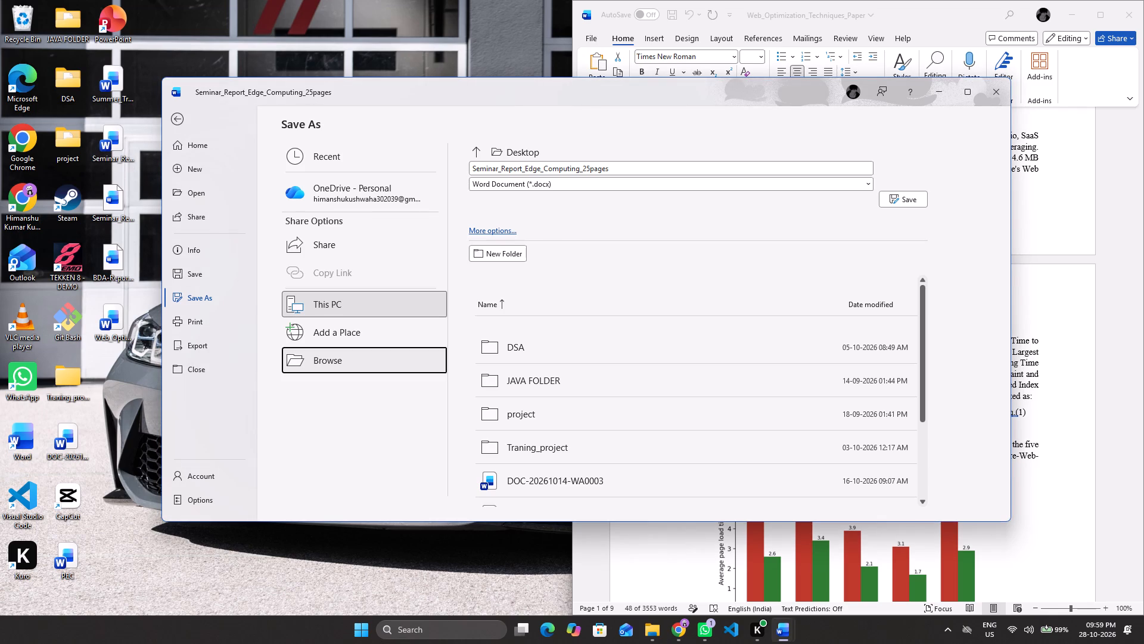
{"action": "left_click", "coordinate": [145, 144]}
{"action": "double_click", "coordinate": [116, 148]}
{"action": "left_click", "coordinate": [993, 91]}
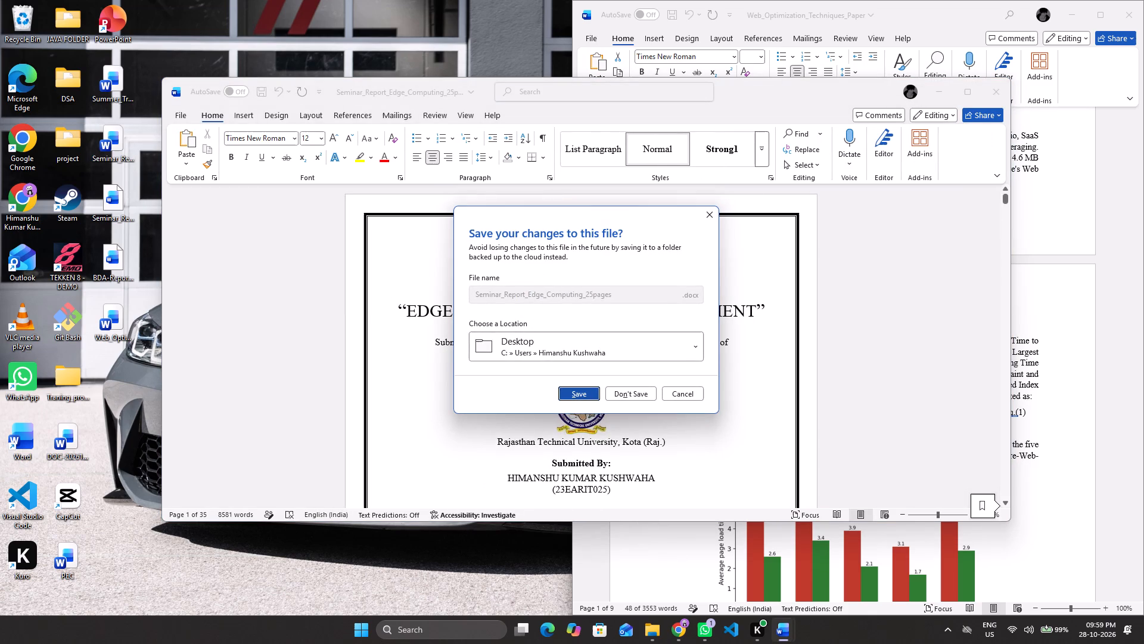
{"action": "left_click", "coordinate": [627, 391]}
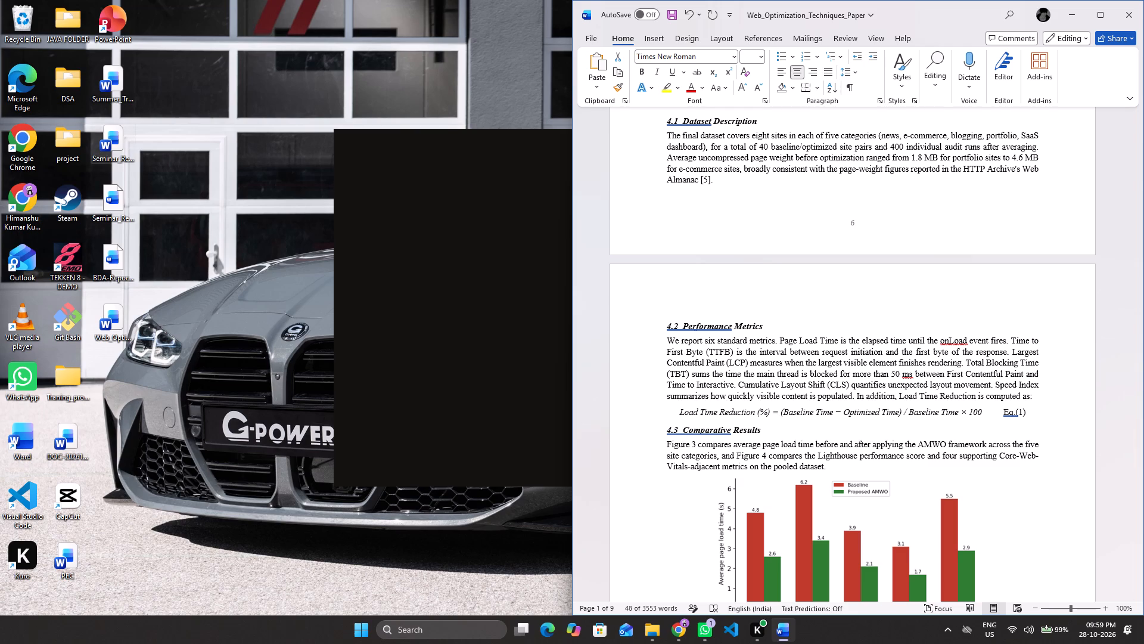
Reopen the Seminar_Report_Edge_Computing_25pages Word document from the desktop and look over its cover page.
{"action": "double_click", "coordinate": [101, 142]}
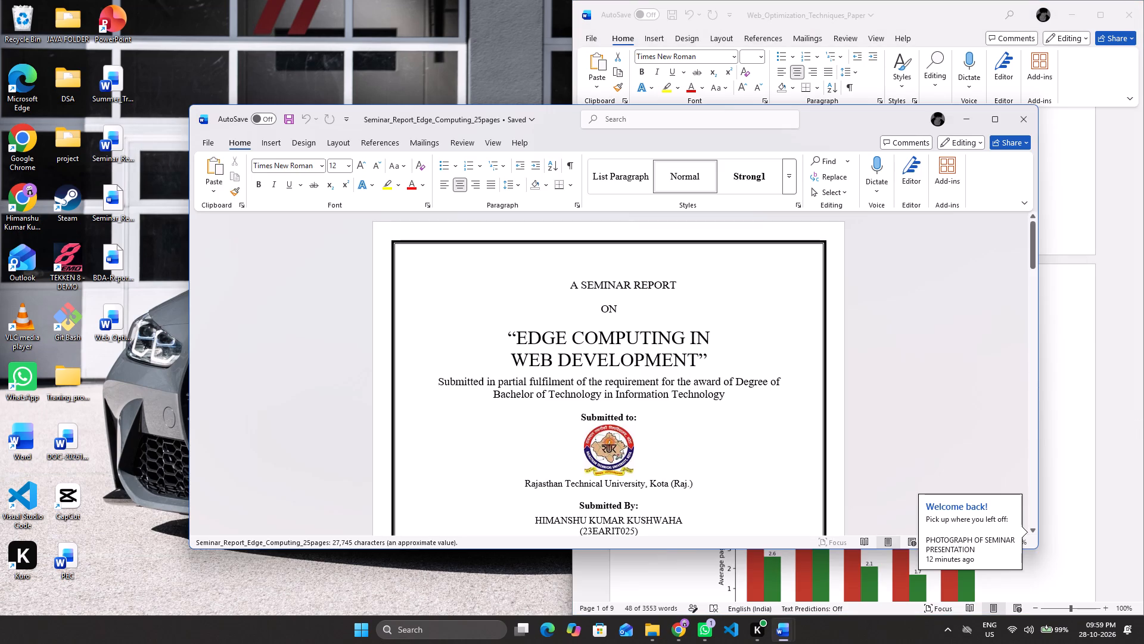
{"action": "scroll", "coordinate": [586, 411], "scroll_direction": "down", "scroll_amount": 2}
{"action": "scroll", "coordinate": [586, 411], "scroll_direction": "up", "scroll_amount": 1}
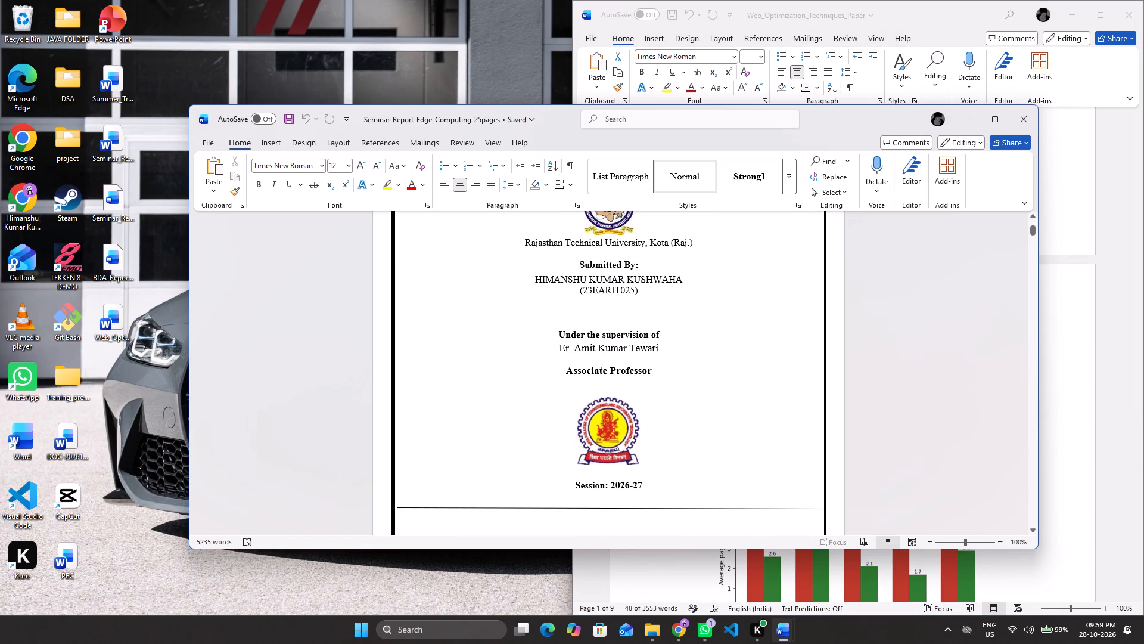
{"action": "scroll", "coordinate": [586, 411], "scroll_direction": "up", "scroll_amount": 1}
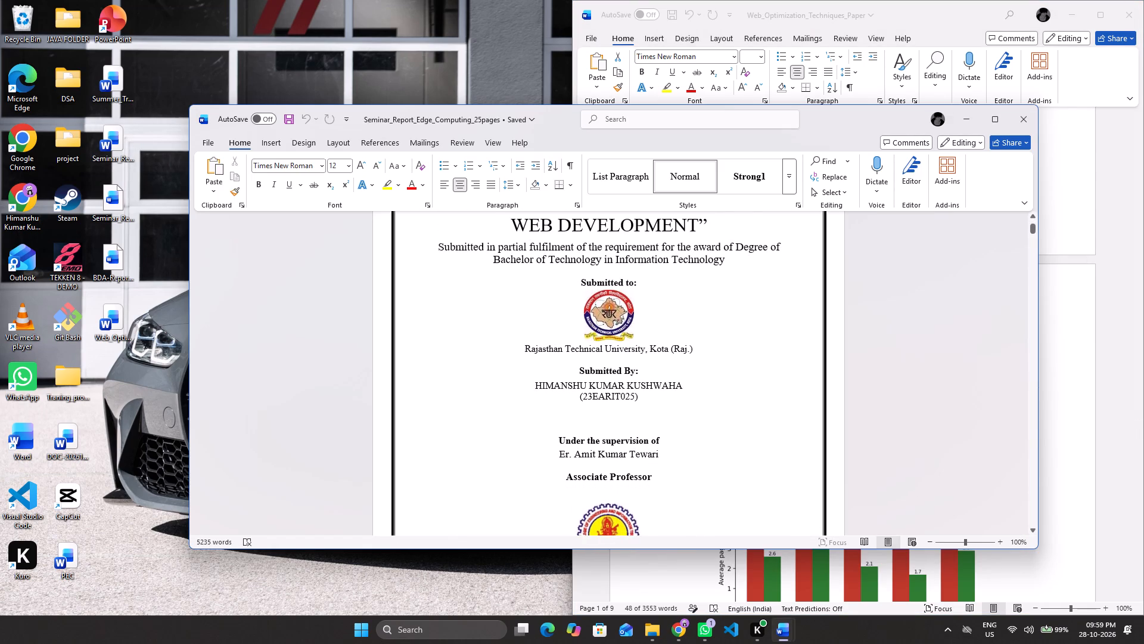
{"action": "scroll", "coordinate": [586, 411], "scroll_direction": "down", "scroll_amount": 1}
Delete the supervisor's name after "Er." under "Under the supervision of" on the report's cover page.
{"action": "left_click", "coordinate": [676, 388]}
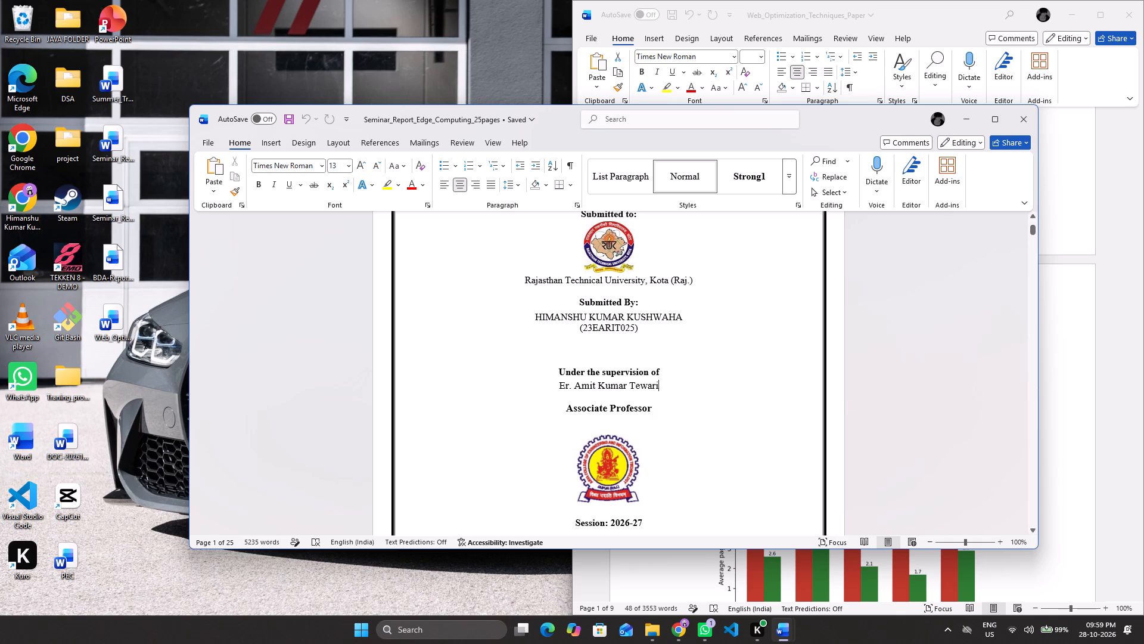
{"action": "key", "text": "BackSpace"}
{"action": "key", "text": "BackSpace"}
{"action": "key", "text": "BackSpace"}
{"action": "key", "text": "BackSpace"}
{"action": "key", "text": "BackSpace"}
{"action": "key", "text": "BackSpace"}
{"action": "key", "text": "BackSpace"}
{"action": "key", "text": "BackSpace"}
{"action": "key", "text": "BackSpace"}
{"action": "key", "text": "BackSpace"}
{"action": "key", "text": "BackSpace"}
{"action": "key", "text": "BackSpace"}
{"action": "key", "text": "BackSpace"}
{"action": "key", "text": "BackSpace"}
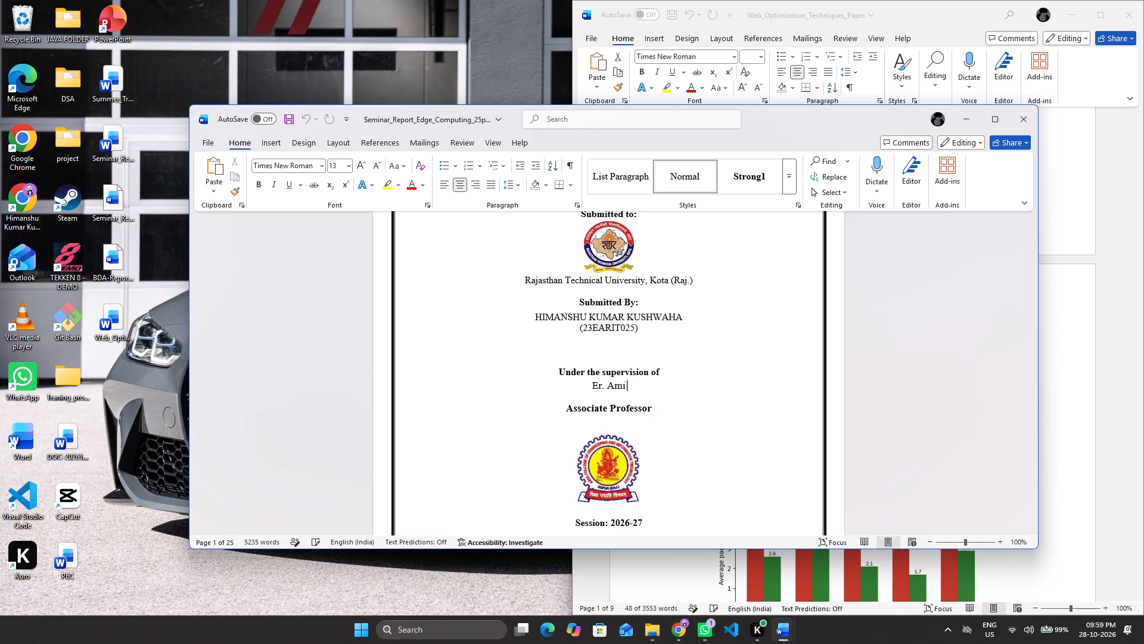
{"action": "key", "text": "BackSpace"}
{"action": "key", "text": "BackSpace"}
{"action": "key", "text": "BackSpace"}
Place the seminar report beside Web_Optimization_Techniques_Paper and go back to the paper's title and author list.
{"action": "left_click", "coordinate": [919, 157]}
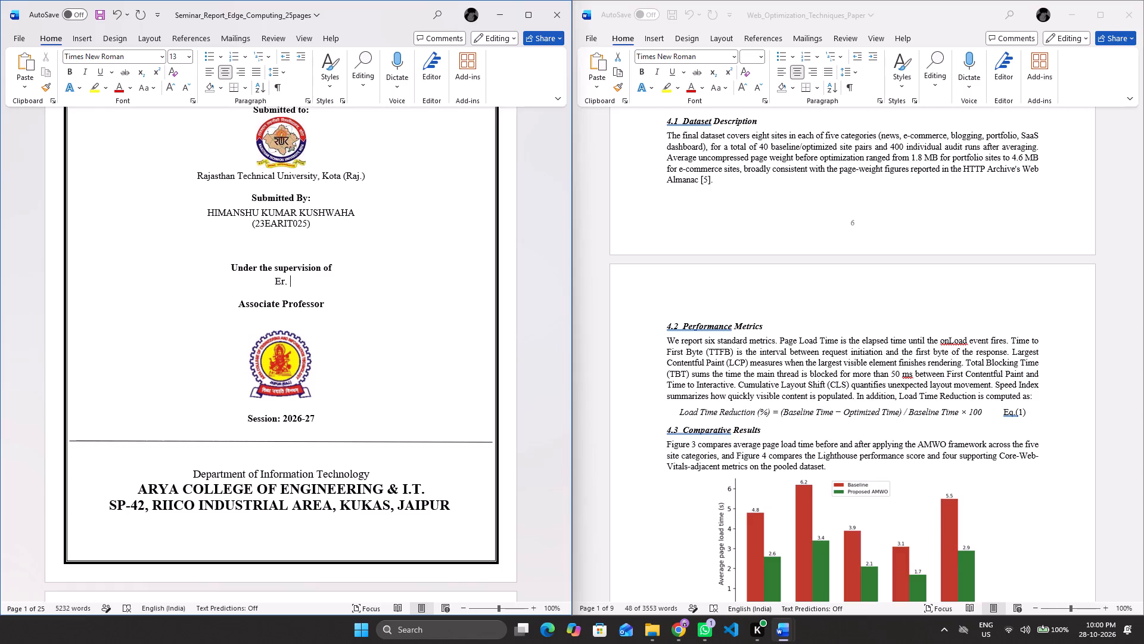
{"action": "scroll", "coordinate": [779, 185], "scroll_direction": "up", "scroll_amount": 8}
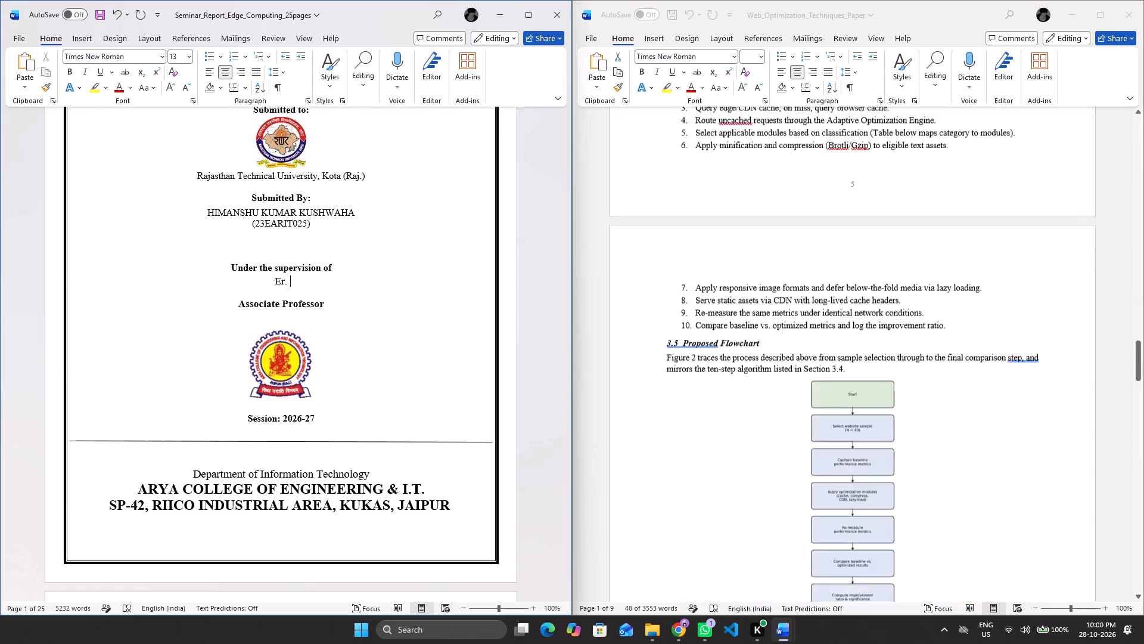
{"action": "scroll", "coordinate": [779, 185], "scroll_direction": "up", "scroll_amount": 20}
{"action": "scroll", "coordinate": [779, 185], "scroll_direction": "up", "scroll_amount": 14}
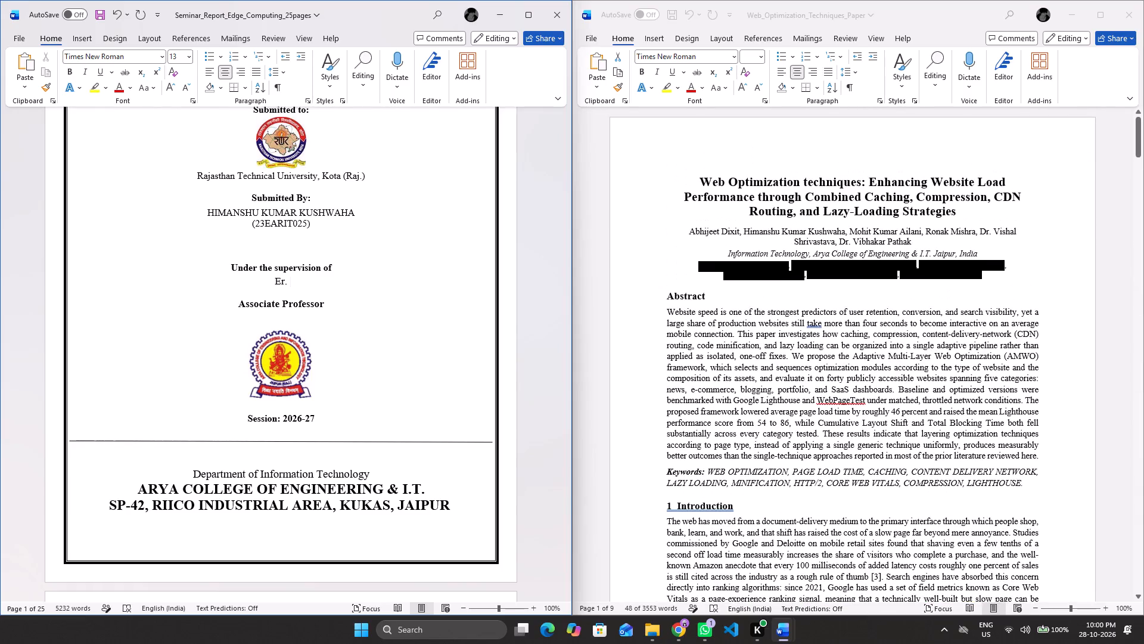
Close the open Web_Optimization_Techniques_Paper document.
{"action": "left_click", "coordinate": [781, 629]}
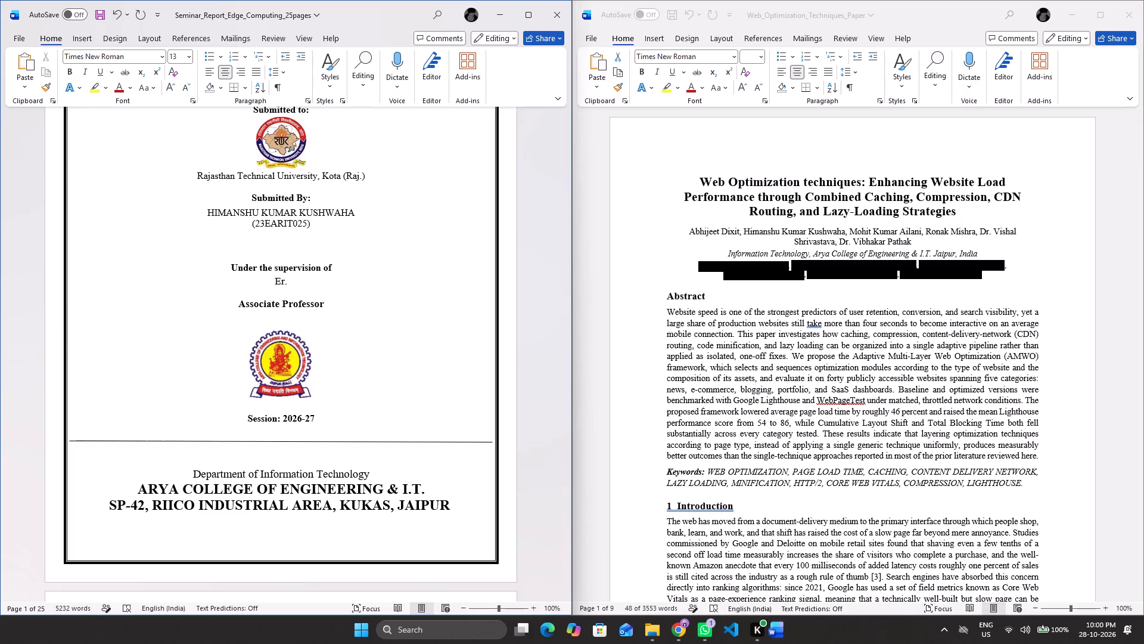
{"action": "left_click", "coordinate": [776, 625]}
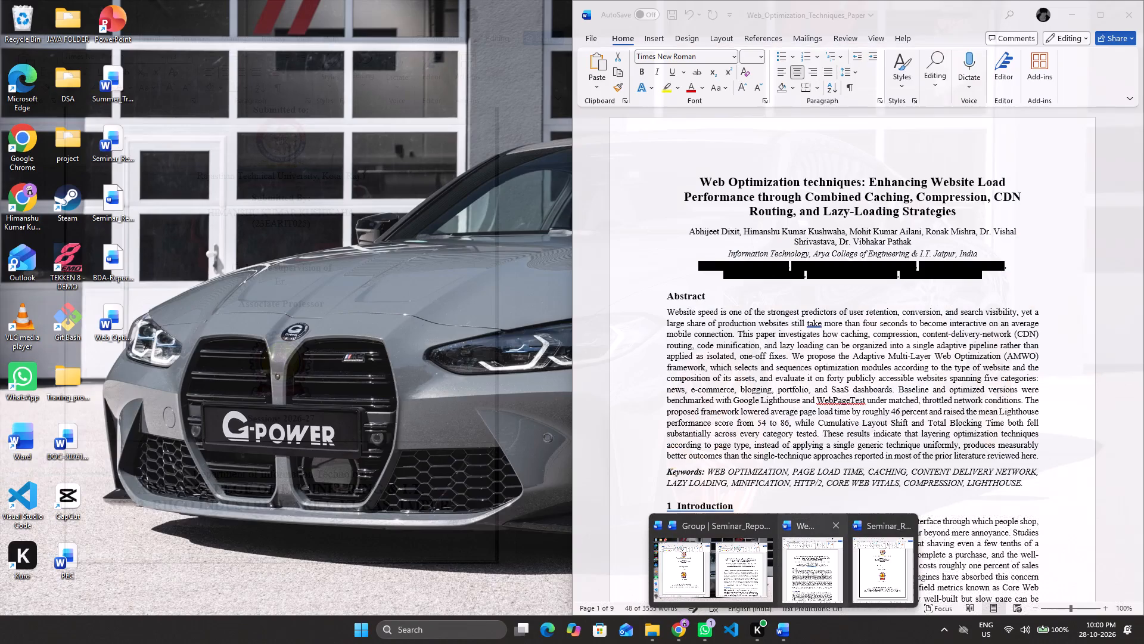
{"action": "left_click", "coordinate": [834, 525]}
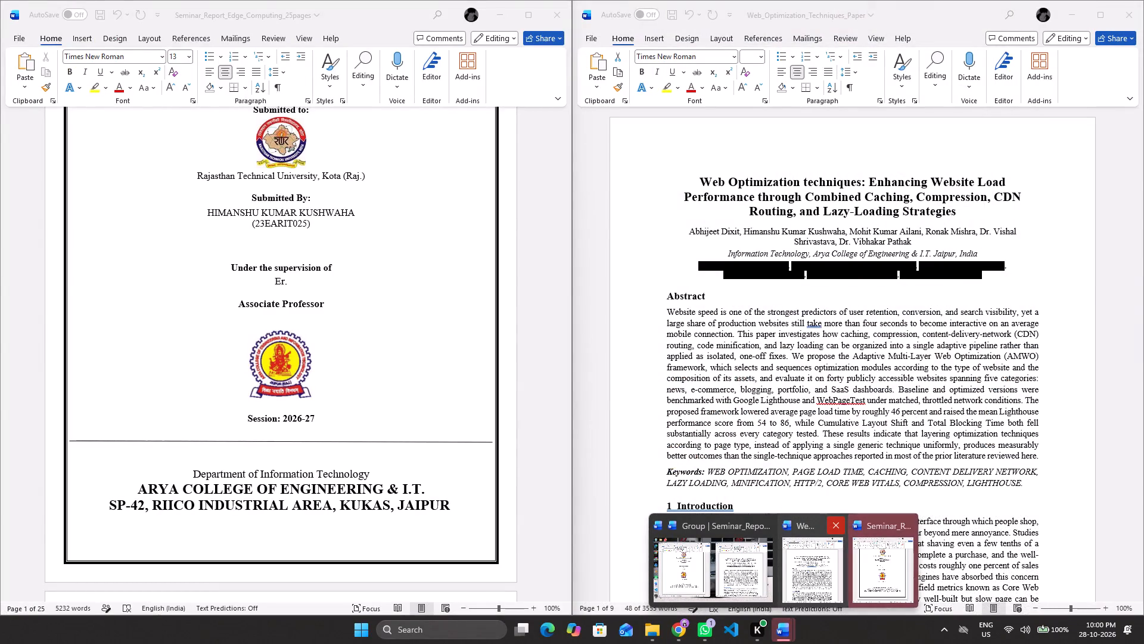
{"action": "left_click", "coordinate": [834, 525]}
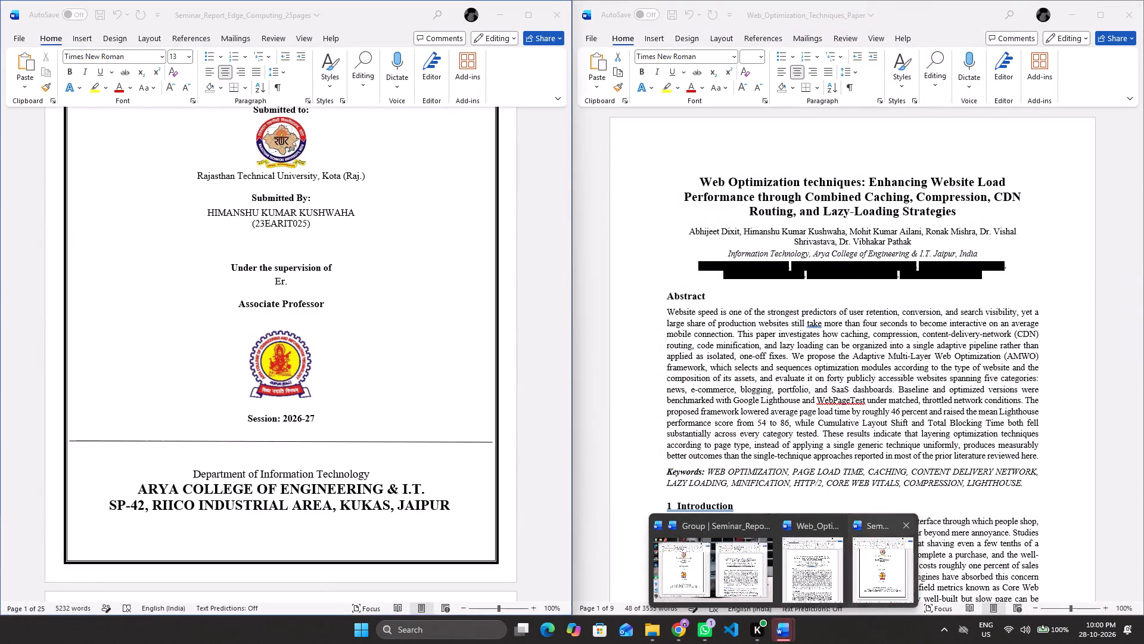
Close Web_Optimization_Techniques_Paper without saving its changes, leaving the seminar report open beside the reference PDF.
{"action": "left_click", "coordinate": [889, 538]}
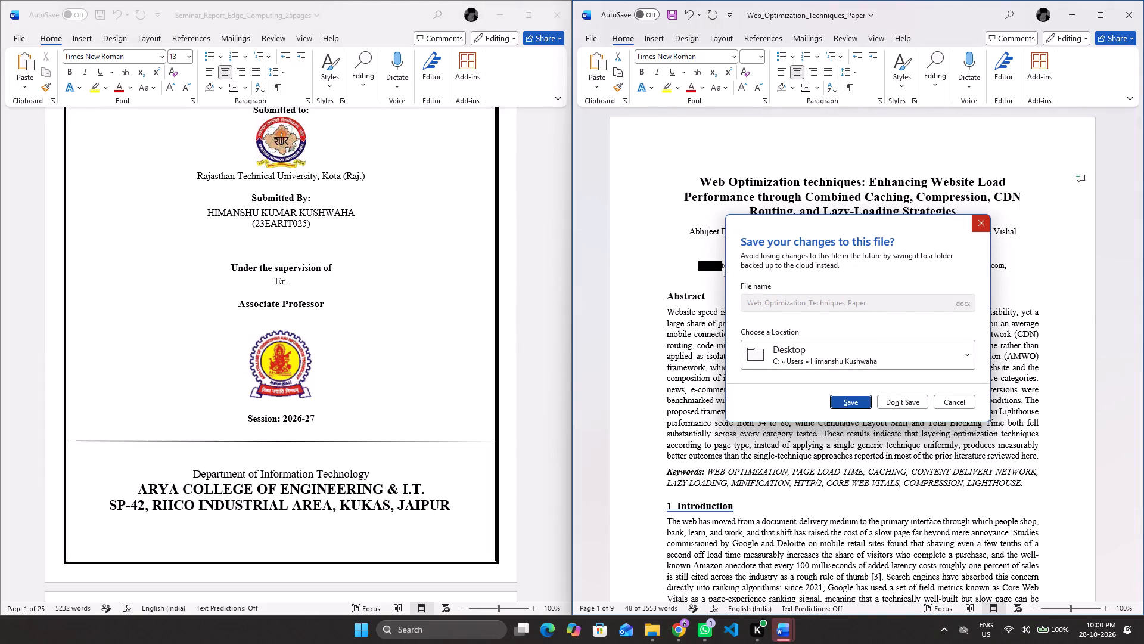
{"action": "left_click", "coordinate": [976, 223]}
{"action": "left_click", "coordinate": [1133, 10]}
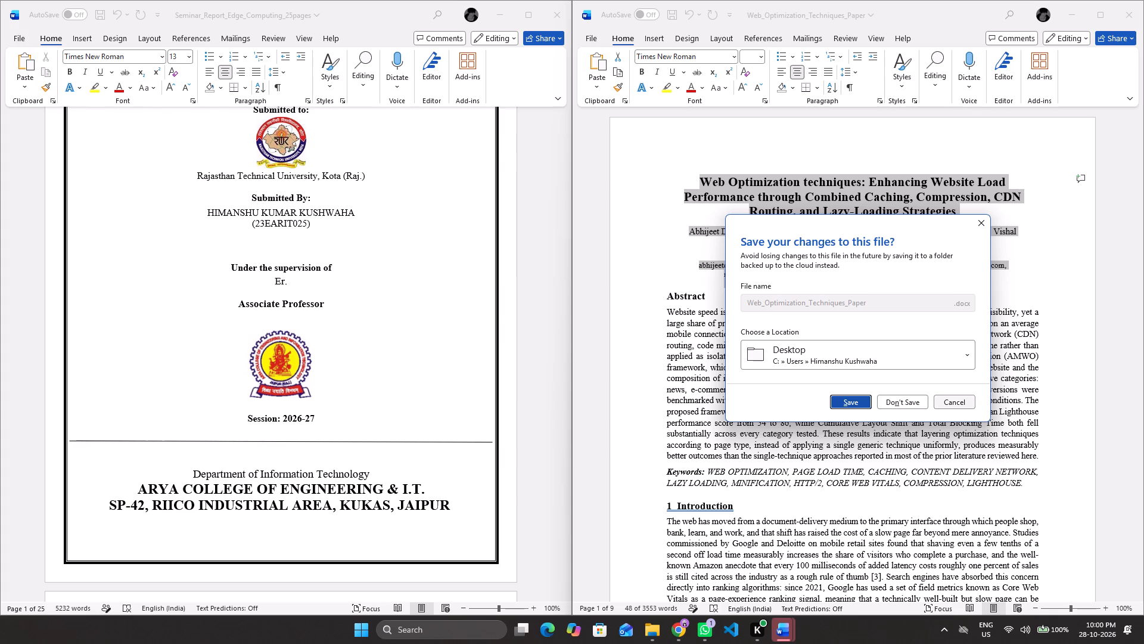
{"action": "left_click", "coordinate": [895, 406]}
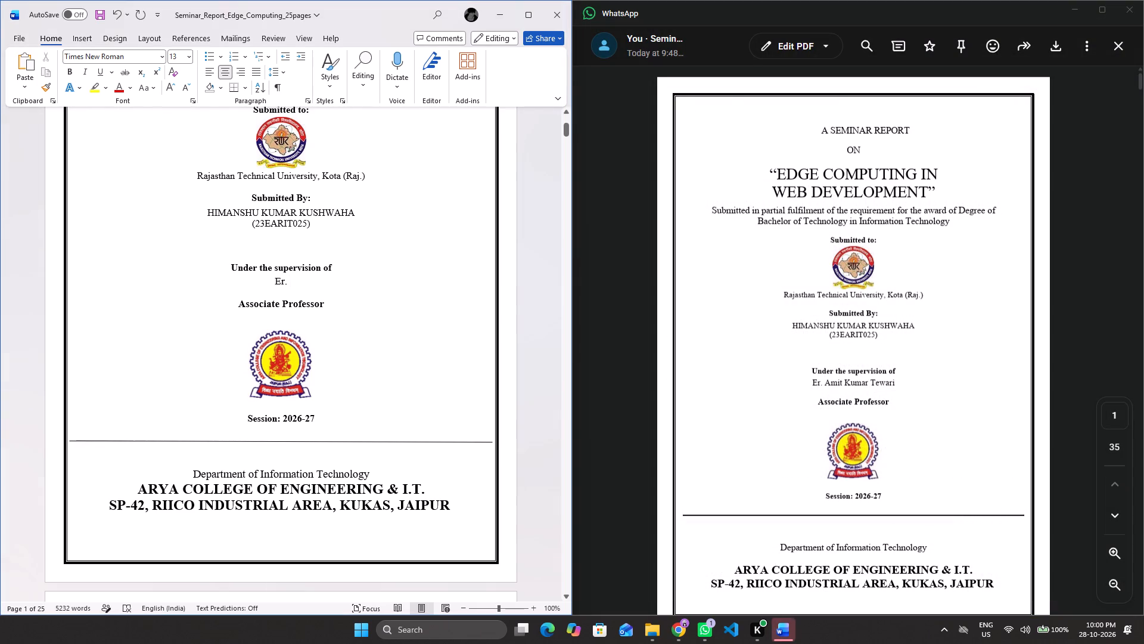
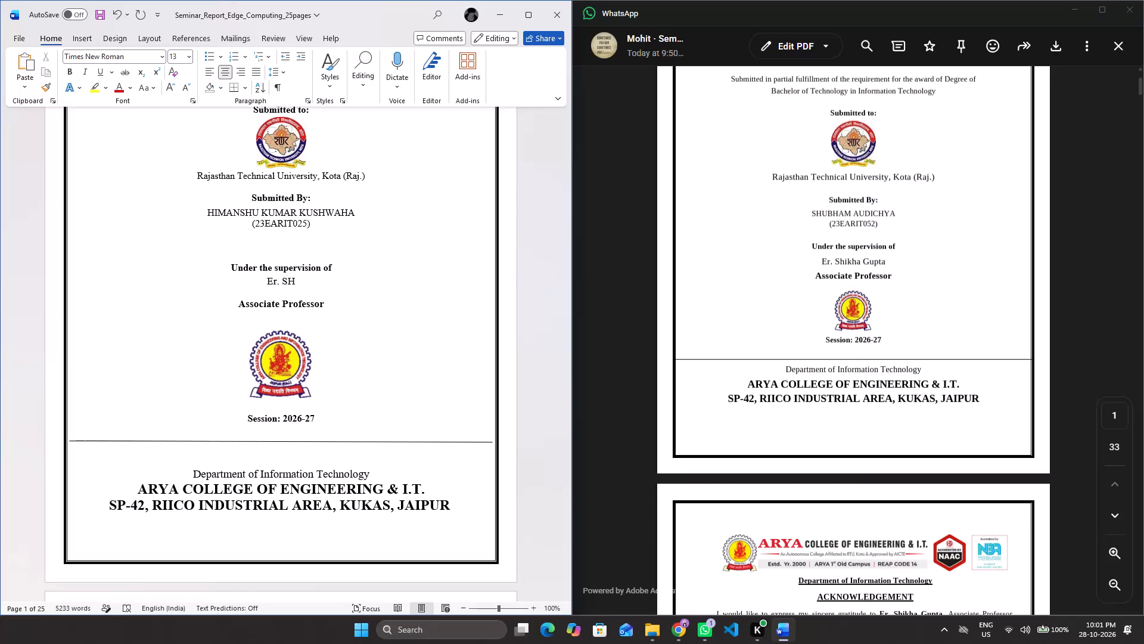
Enter the supervisor's name after "Er." under "Under the supervision of" on the cover page, matching the reference PDF.
{"action": "key", "text": "BackSpace"}
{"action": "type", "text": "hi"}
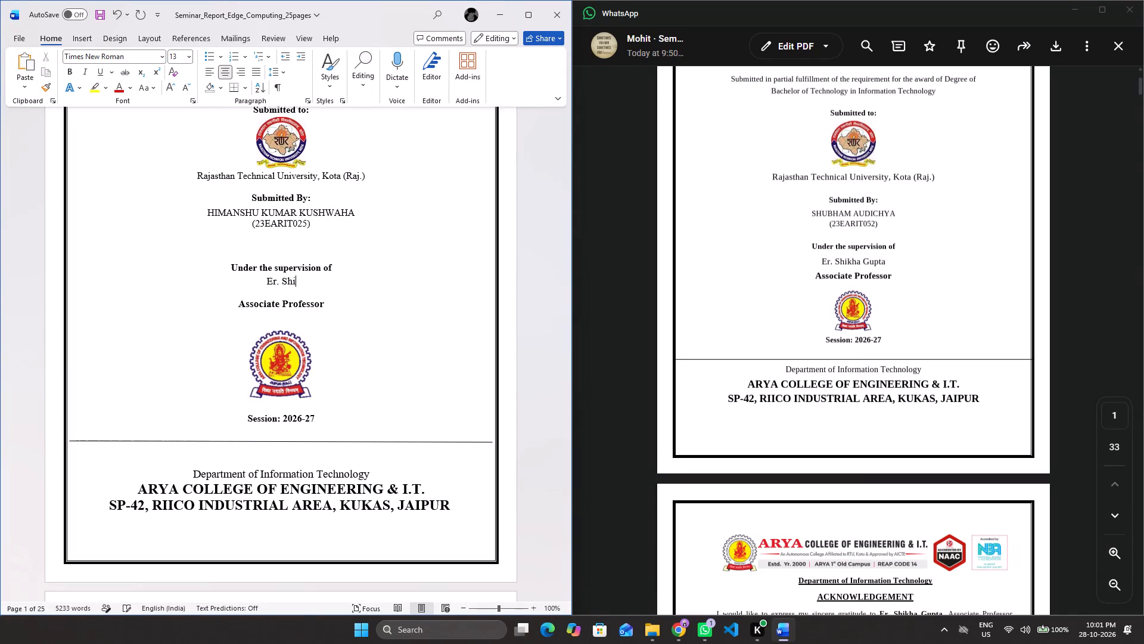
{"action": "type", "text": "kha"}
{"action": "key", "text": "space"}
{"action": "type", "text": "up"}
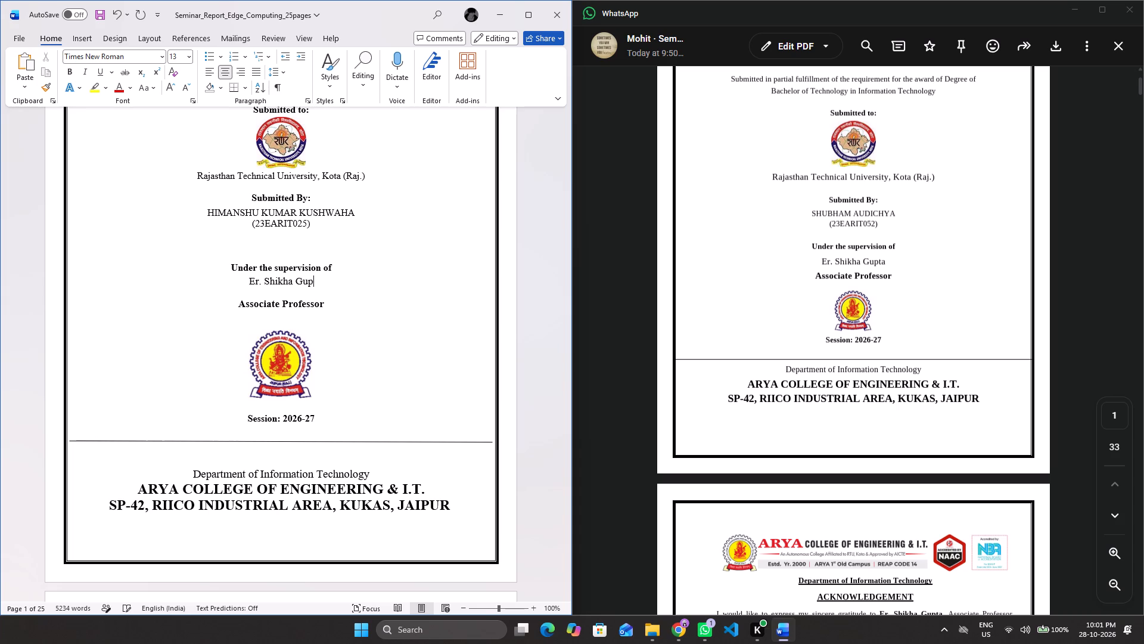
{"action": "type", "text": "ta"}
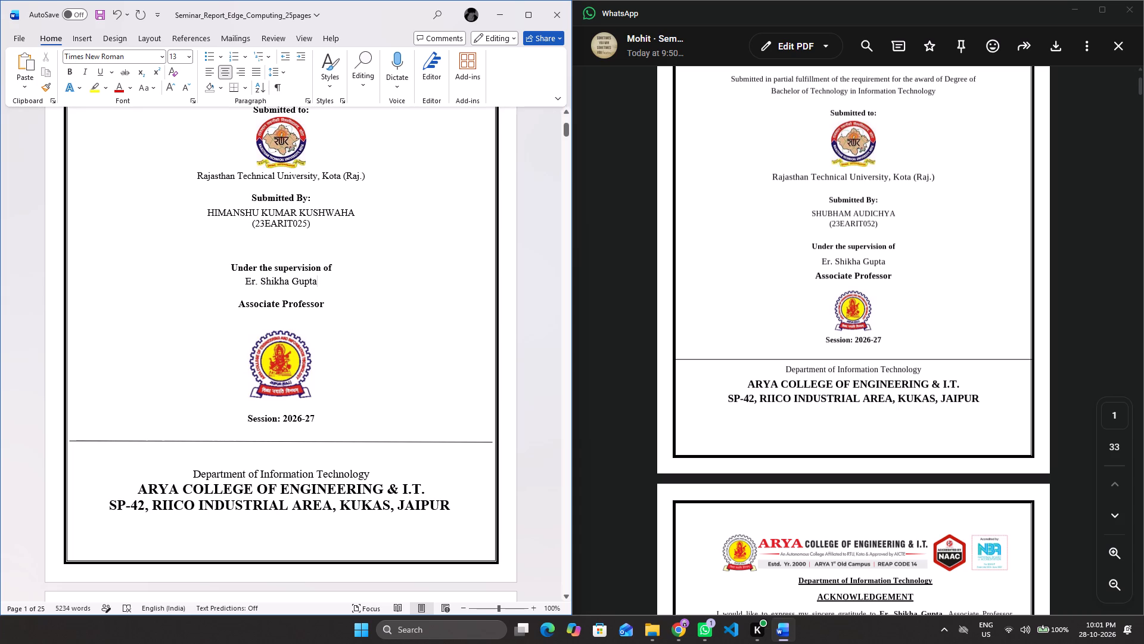
Review the seminar report from the acknowledgement and contents through the chapters to the presentation photograph, and go back to Chapter VI Research Papers.
{"action": "scroll", "coordinate": [324, 320], "scroll_direction": "down", "scroll_amount": 2}
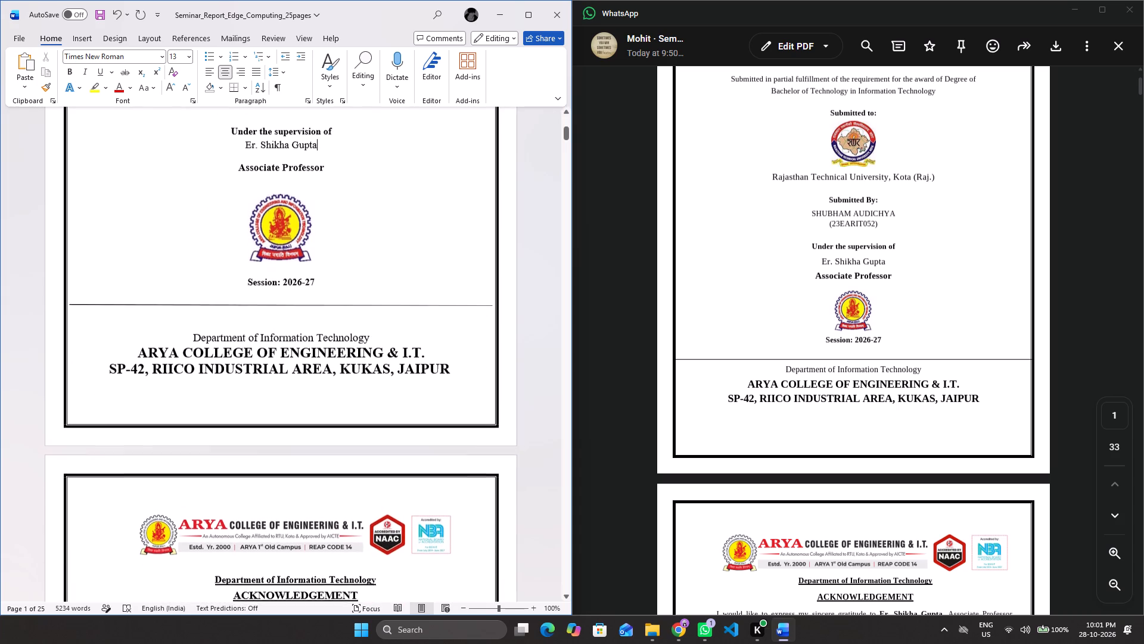
{"action": "scroll", "coordinate": [324, 320], "scroll_direction": "down", "scroll_amount": 3}
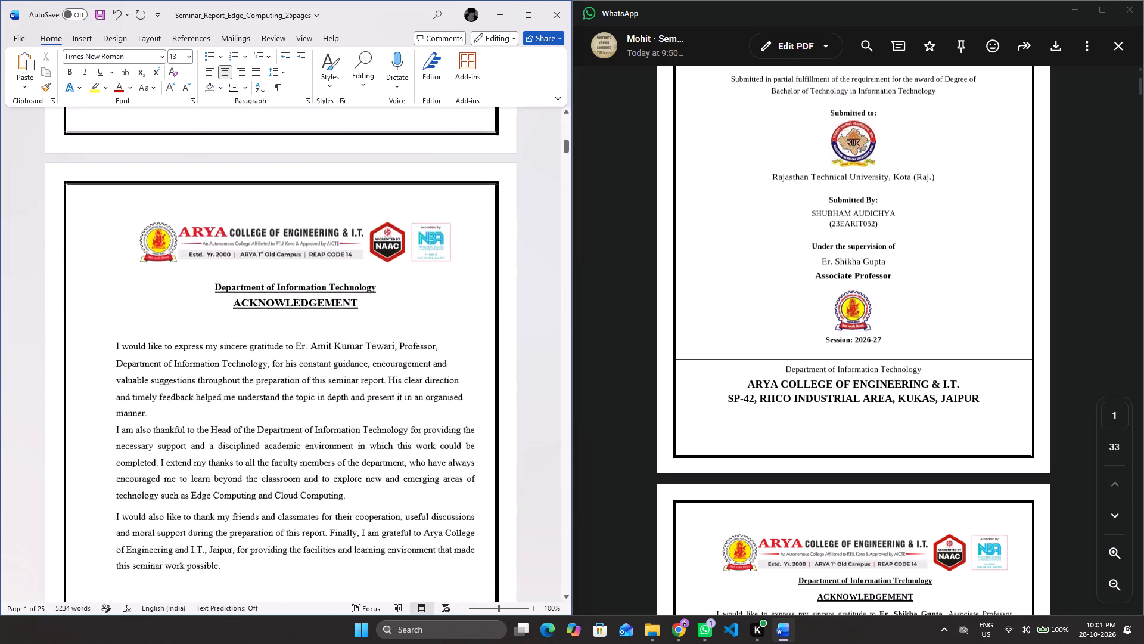
{"action": "scroll", "coordinate": [324, 320], "scroll_direction": "down", "scroll_amount": 4}
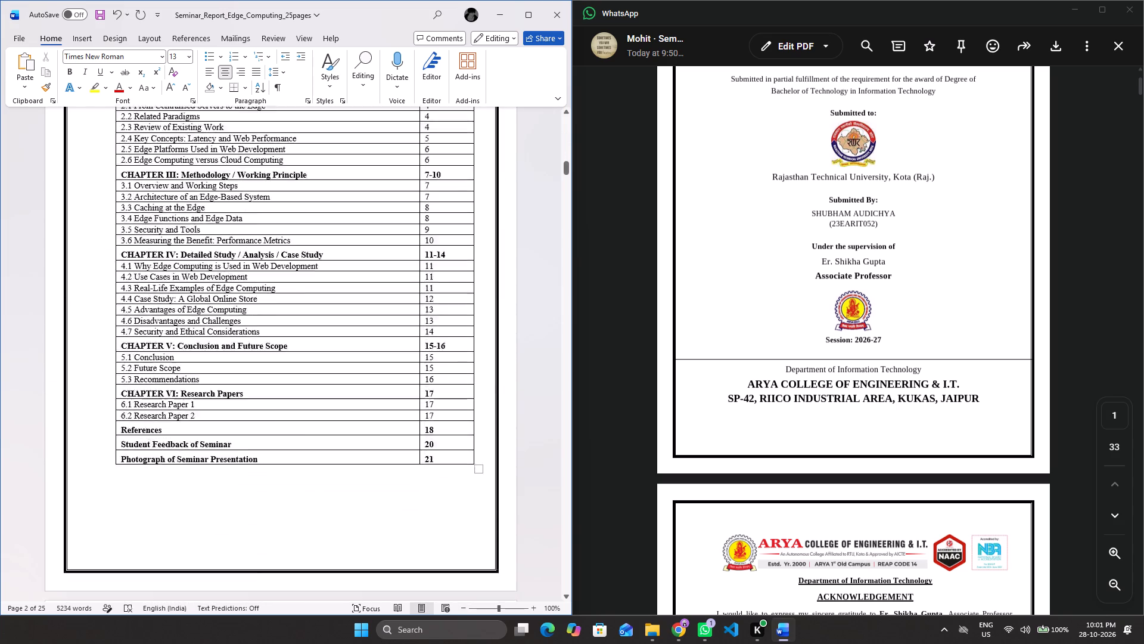
{"action": "scroll", "coordinate": [324, 320], "scroll_direction": "down", "scroll_amount": 6}
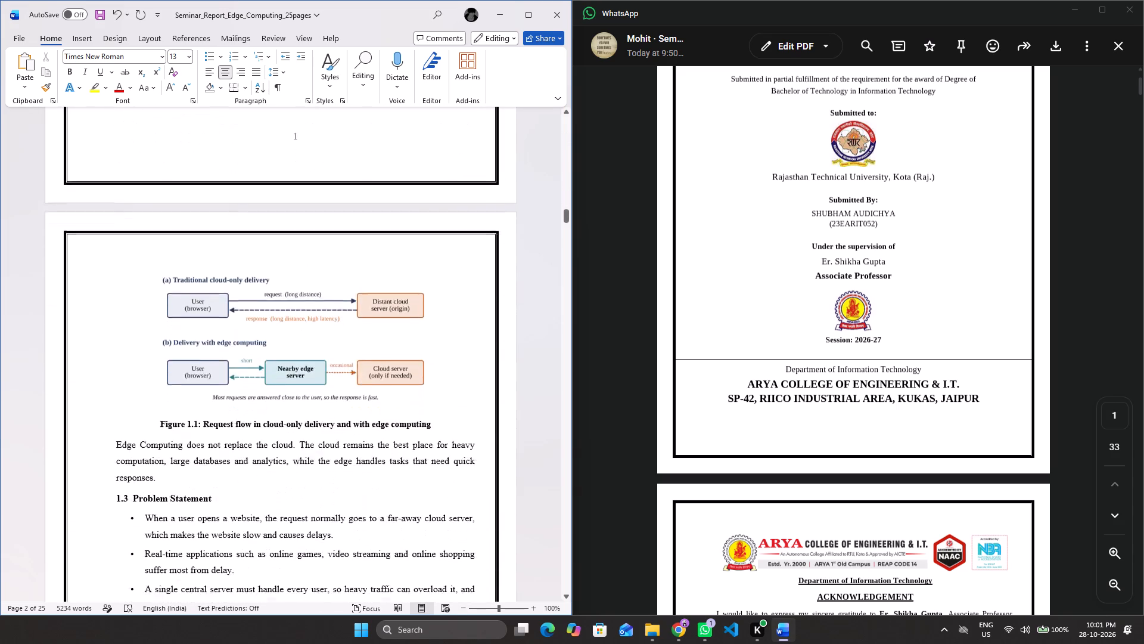
{"action": "scroll", "coordinate": [324, 320], "scroll_direction": "down", "scroll_amount": 4}
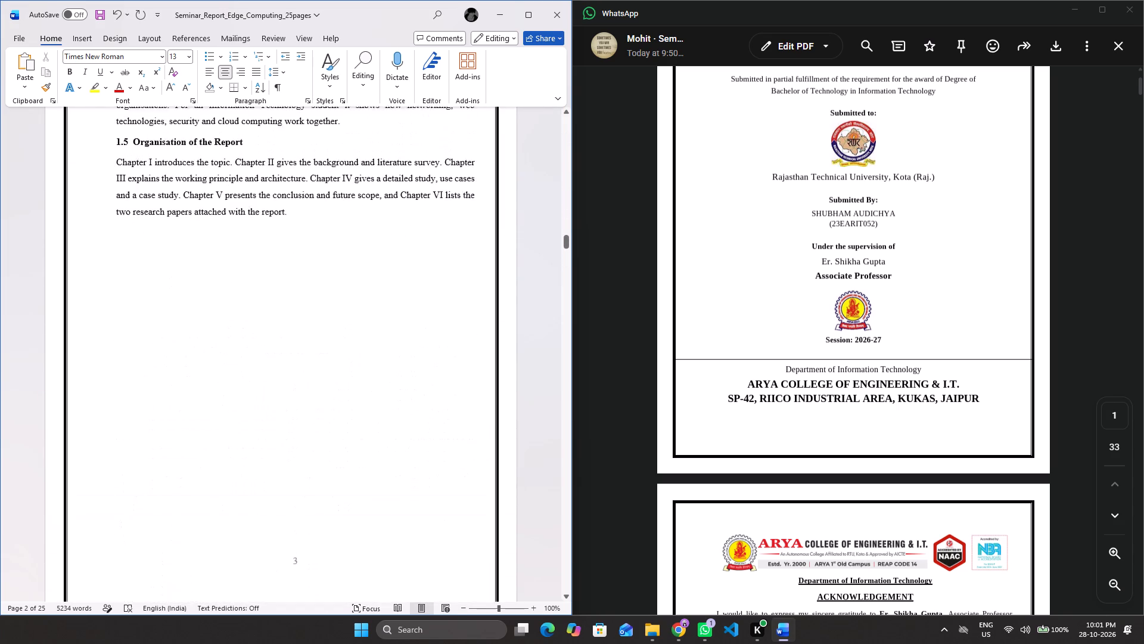
{"action": "scroll", "coordinate": [324, 320], "scroll_direction": "down", "scroll_amount": 2}
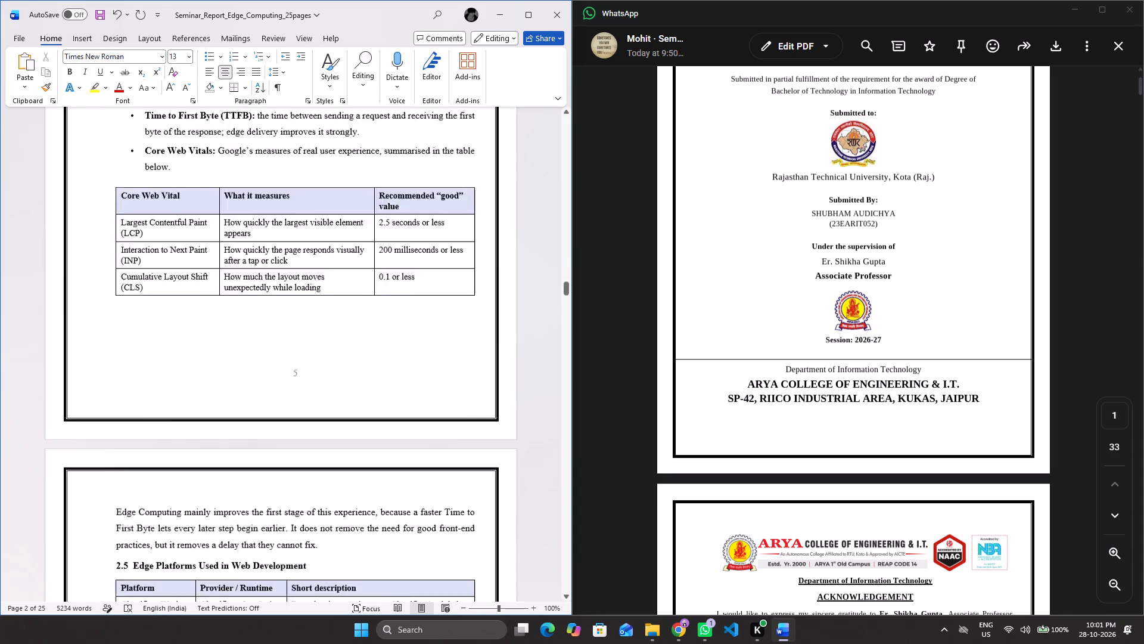
{"action": "scroll", "coordinate": [324, 320], "scroll_direction": "down", "scroll_amount": 3}
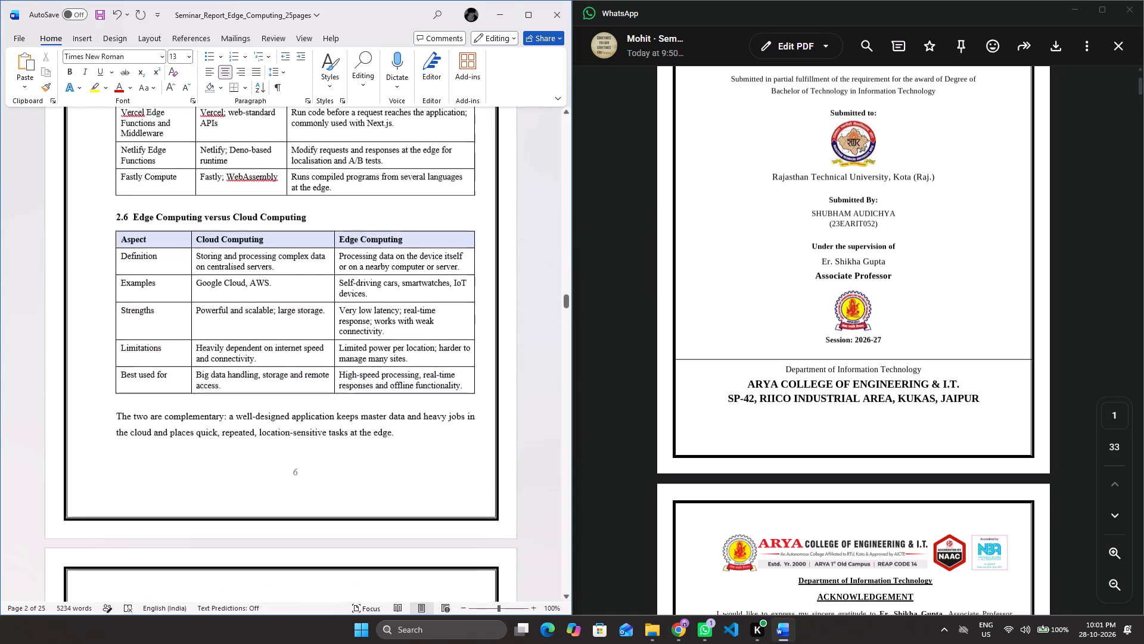
{"action": "scroll", "coordinate": [324, 320], "scroll_direction": "up", "scroll_amount": 2}
{"action": "scroll", "coordinate": [324, 320], "scroll_direction": "down", "scroll_amount": 6}
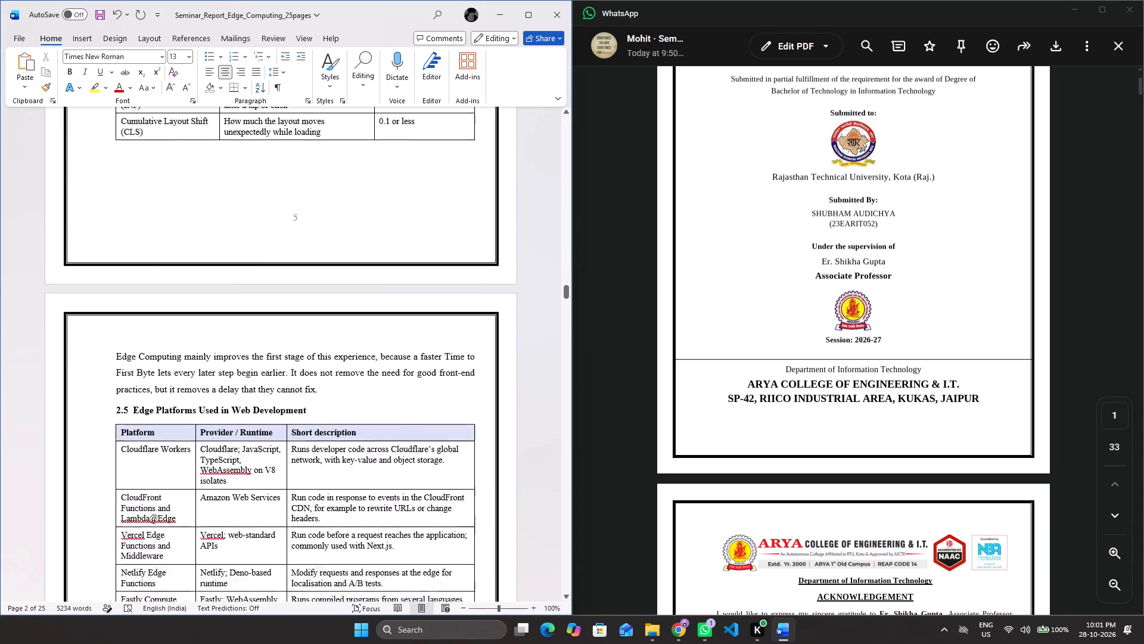
{"action": "scroll", "coordinate": [324, 320], "scroll_direction": "down", "scroll_amount": 20}
{"action": "scroll", "coordinate": [324, 320], "scroll_direction": "down", "scroll_amount": 4}
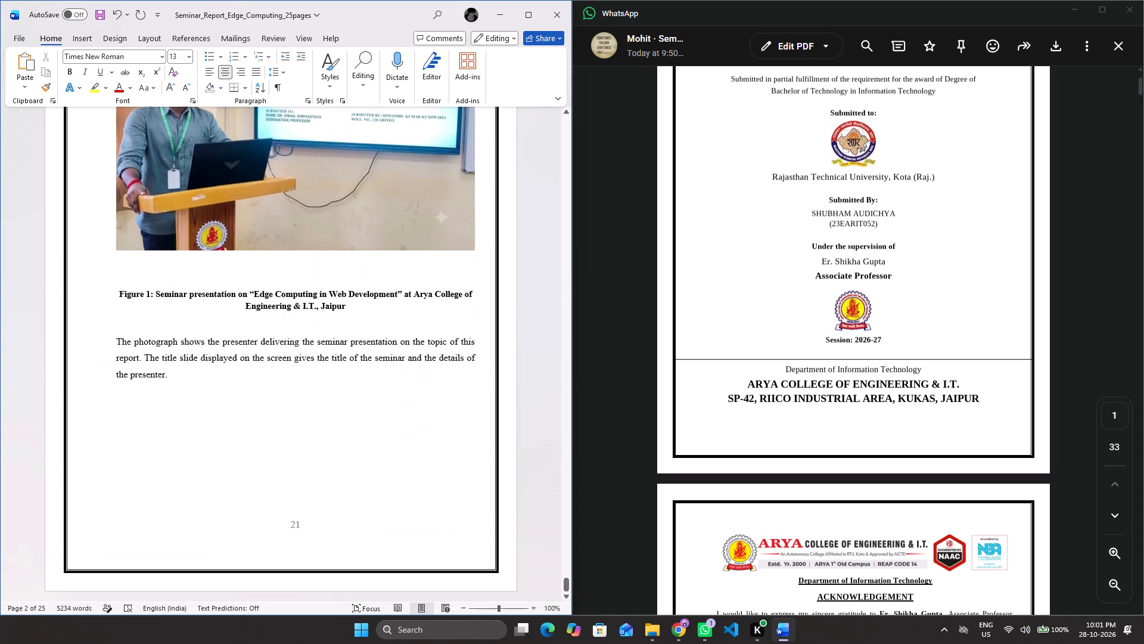
{"action": "scroll", "coordinate": [324, 320], "scroll_direction": "up", "scroll_amount": 5}
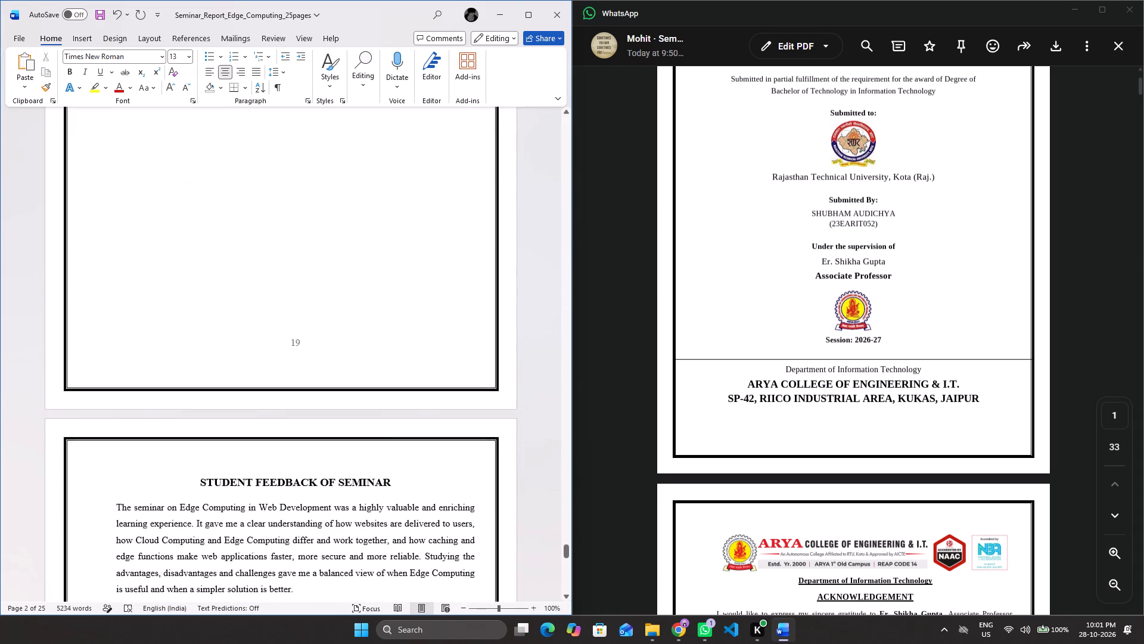
{"action": "scroll", "coordinate": [324, 320], "scroll_direction": "up", "scroll_amount": 5}
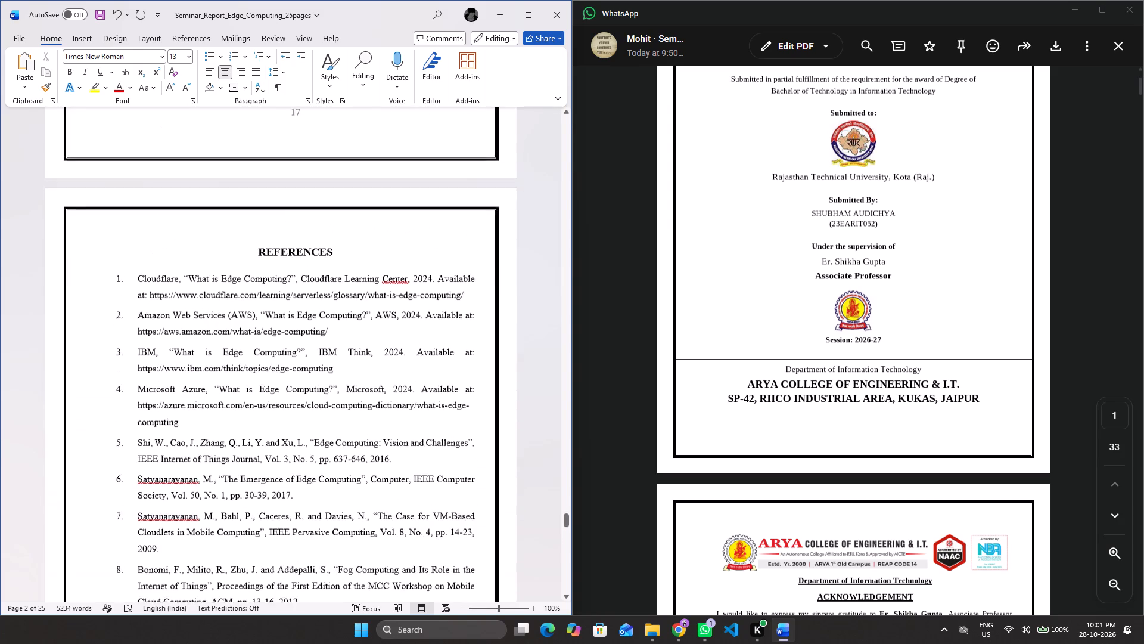
{"action": "scroll", "coordinate": [324, 320], "scroll_direction": "up", "scroll_amount": 2}
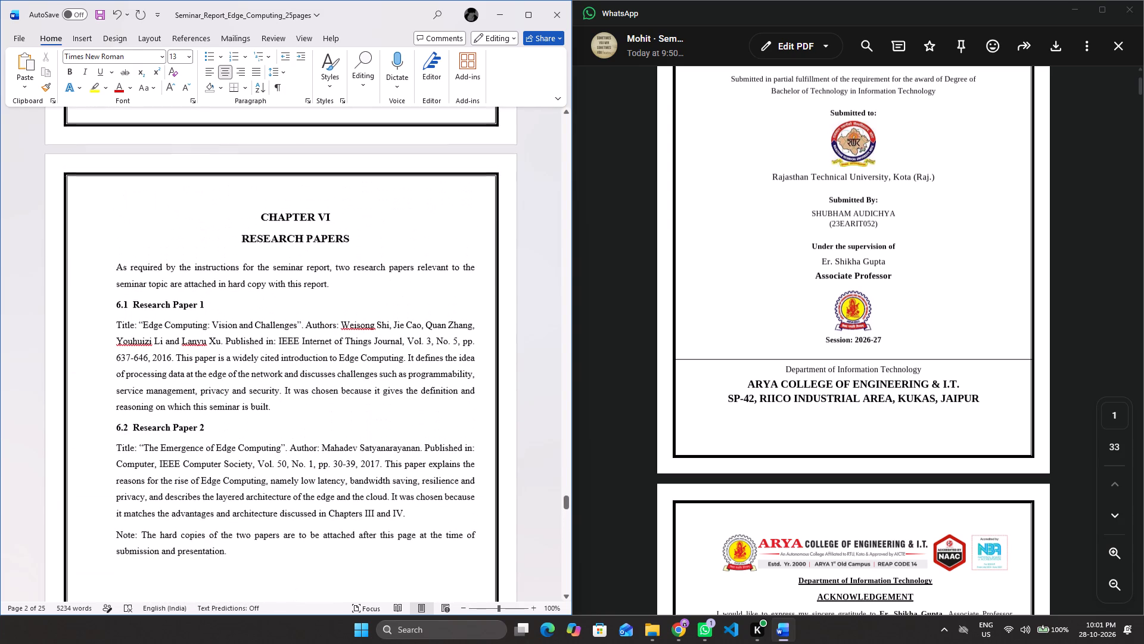
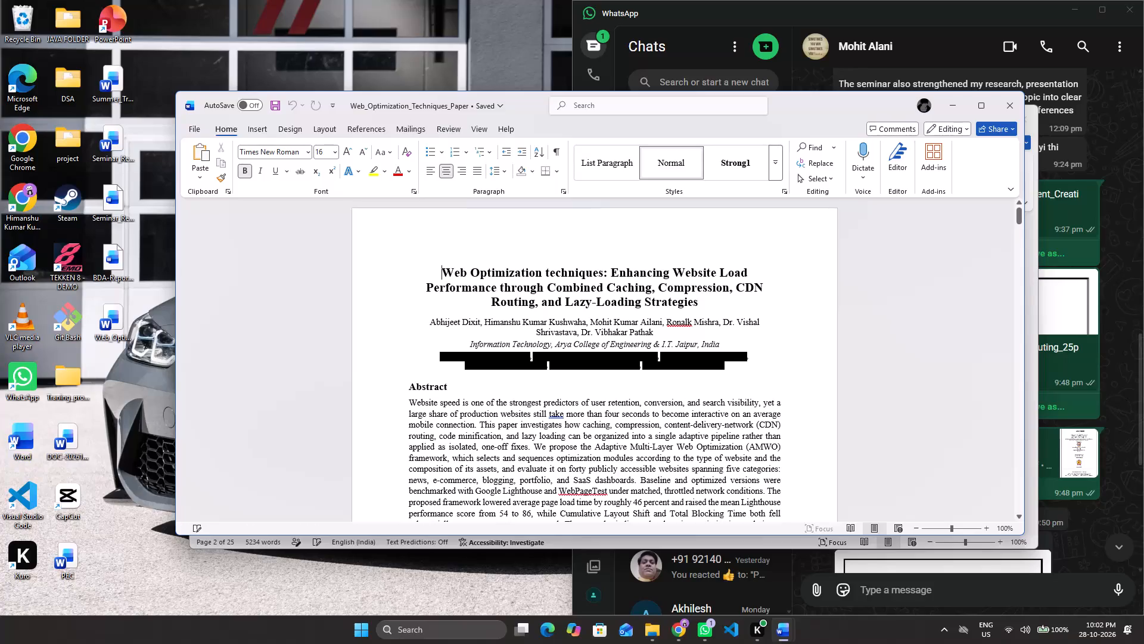
Copy the entire text of Web_Optimization_Techniques_Paper and return to Chapter VI, Research Papers, in the seminar report.
{"action": "key", "text": "ctrl+a"}
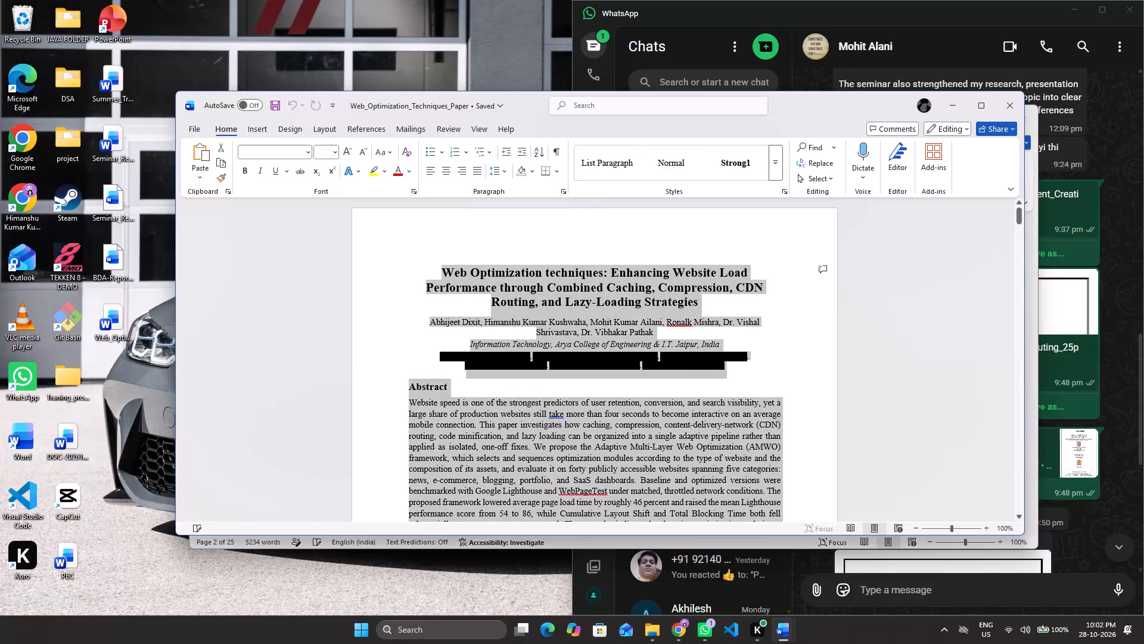
{"action": "key", "text": "ctrl+c"}
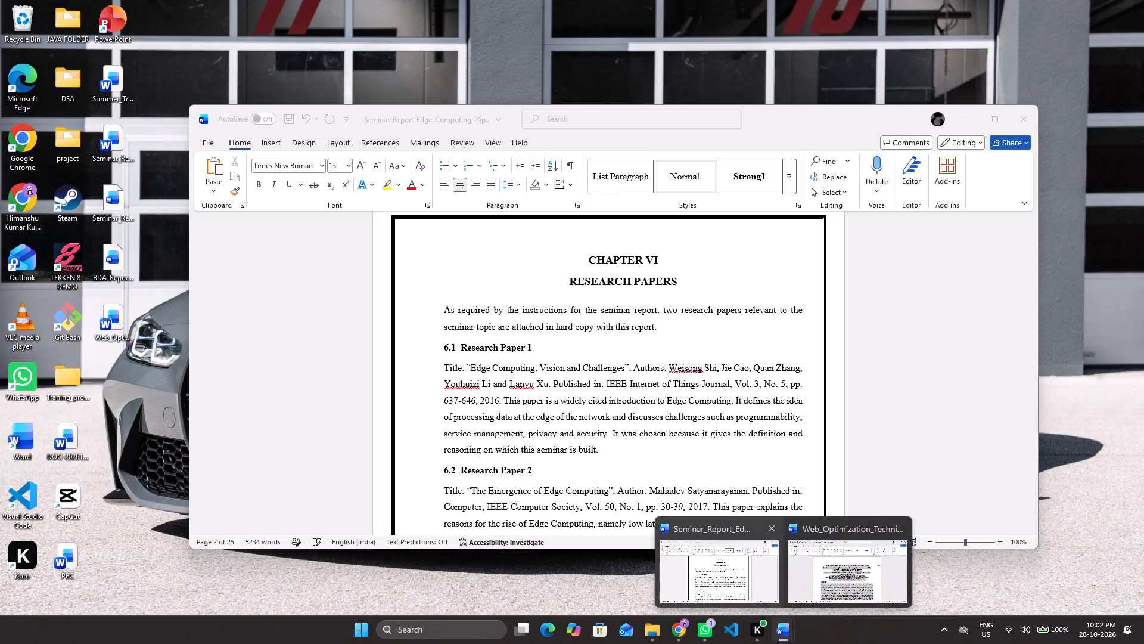
{"action": "left_click", "coordinate": [736, 586]}
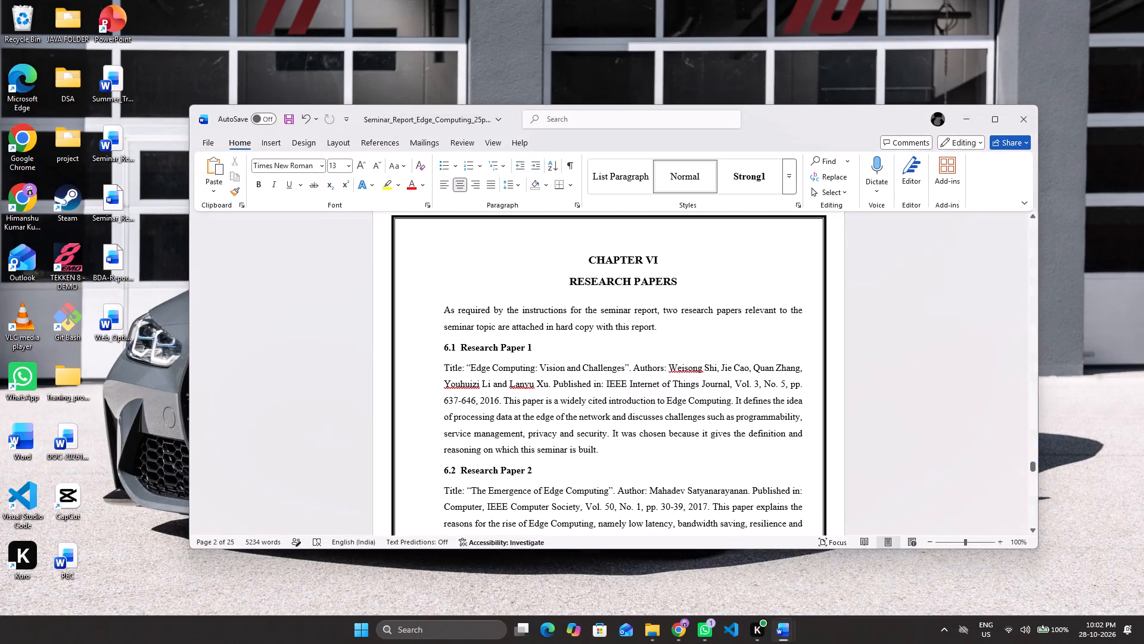
Replace everything below the RESEARCH PAPERS heading in Chapter VI with the copied Web Optimization Techniques paper.
{"action": "left_click", "coordinate": [995, 116]}
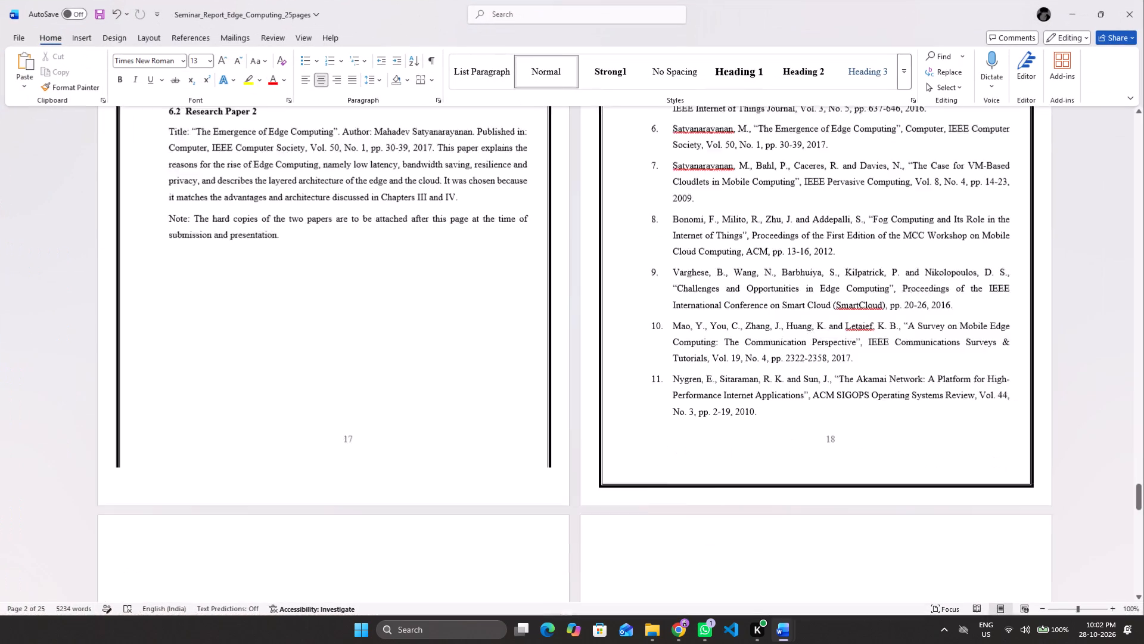
{"action": "left_click_drag", "start_coordinate": [157, 202], "coordinate": [179, 234]}
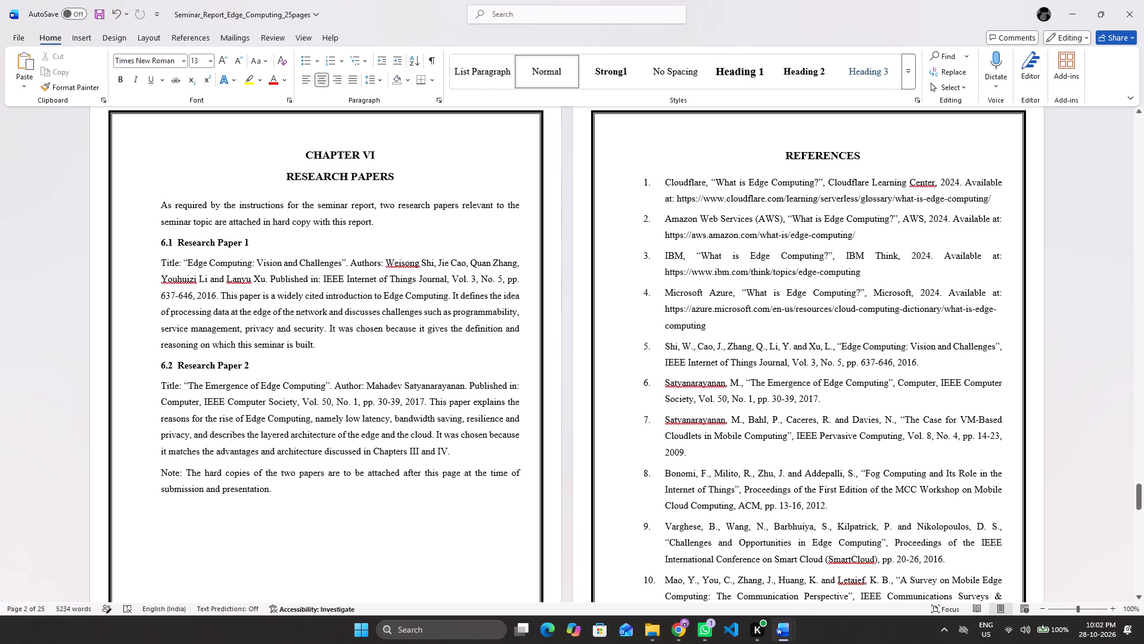
{"action": "left_click_drag", "start_coordinate": [179, 234], "coordinate": [304, 503]}
{"action": "key", "text": "BackSpace"}
{"action": "key", "text": "ctrl+v"}
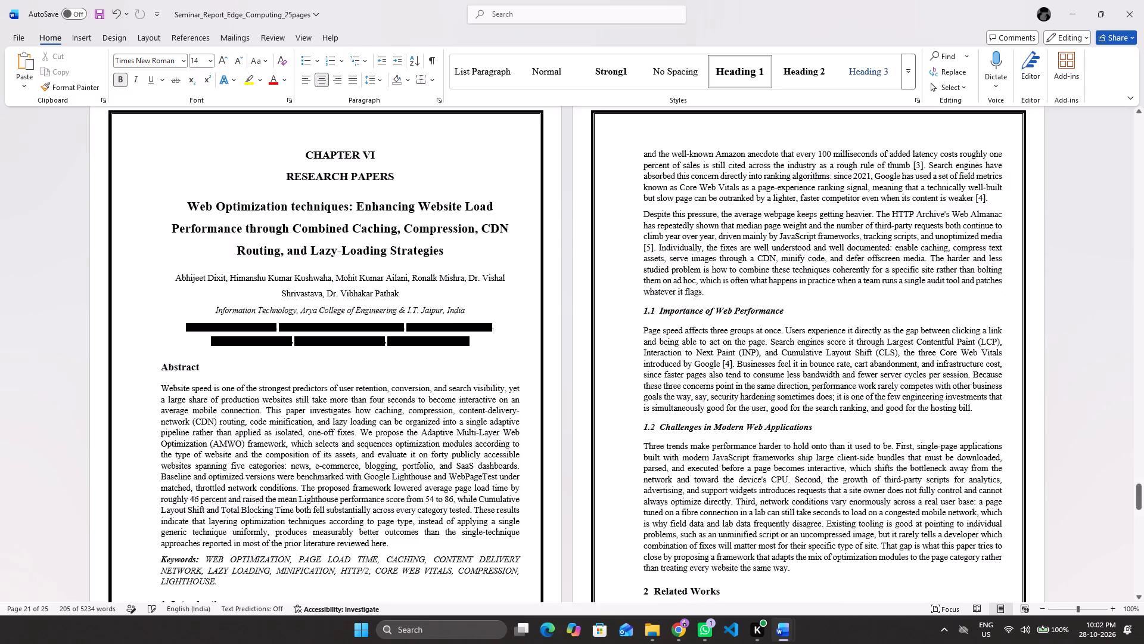
Delete the paragraph break after "Section 3.4." under 3.5 Proposed Flowchart to pull the flowchart up into that paragraph.
{"action": "scroll", "coordinate": [573, 419], "scroll_direction": "up", "scroll_amount": 2}
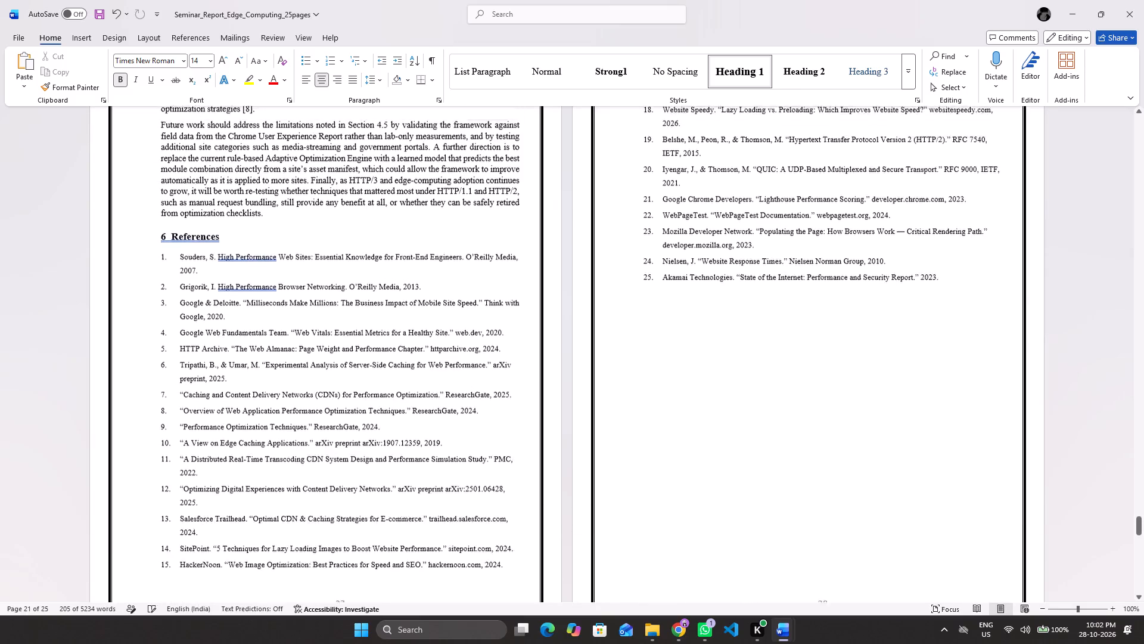
{"action": "scroll", "coordinate": [573, 419], "scroll_direction": "up", "scroll_amount": 3}
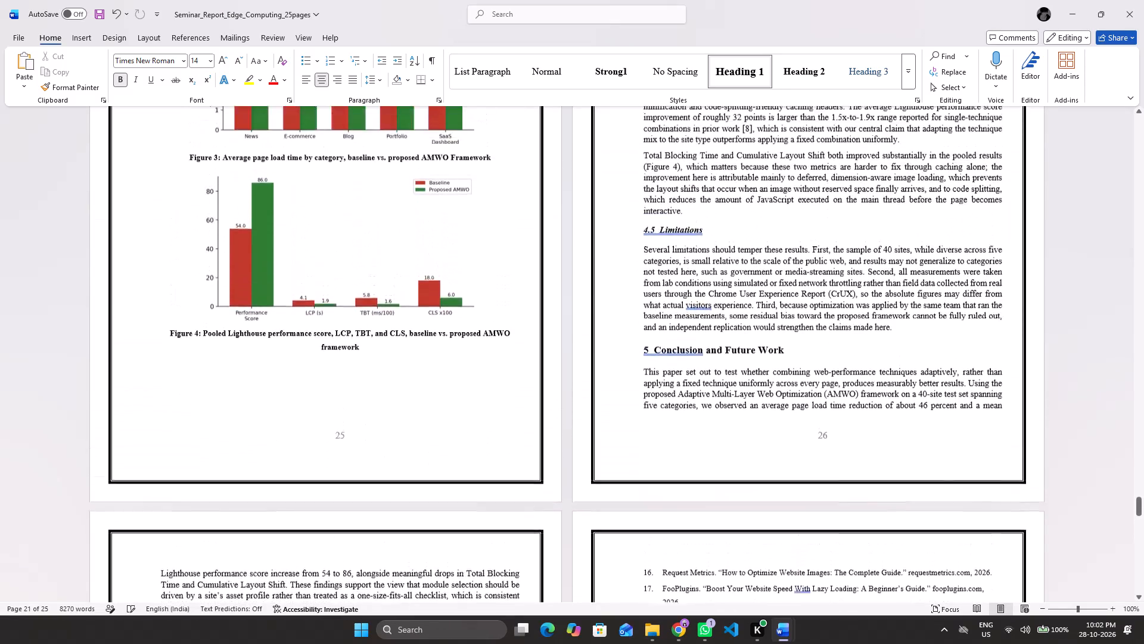
{"action": "scroll", "coordinate": [573, 419], "scroll_direction": "up", "scroll_amount": 3}
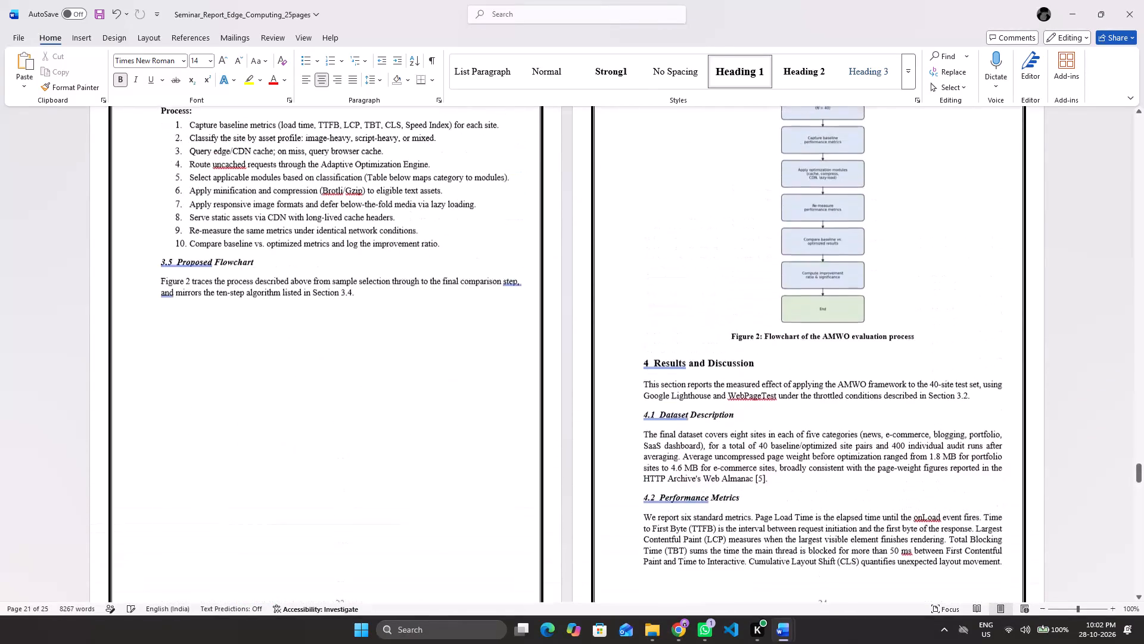
{"action": "scroll", "coordinate": [573, 419], "scroll_direction": "up", "scroll_amount": 2}
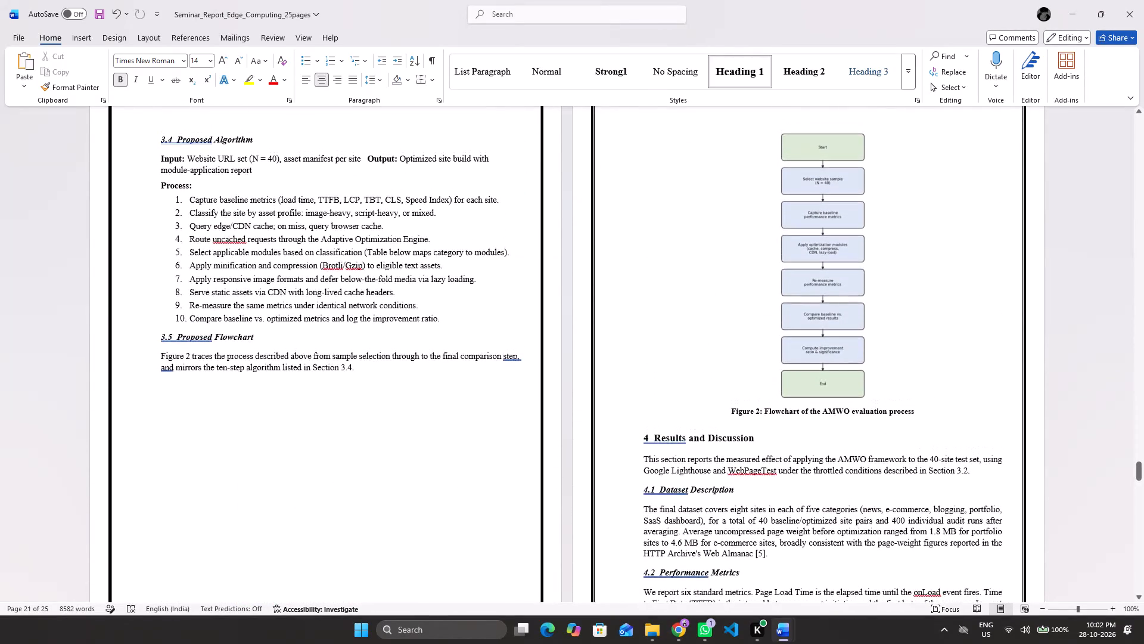
{"action": "left_click", "coordinate": [409, 367]}
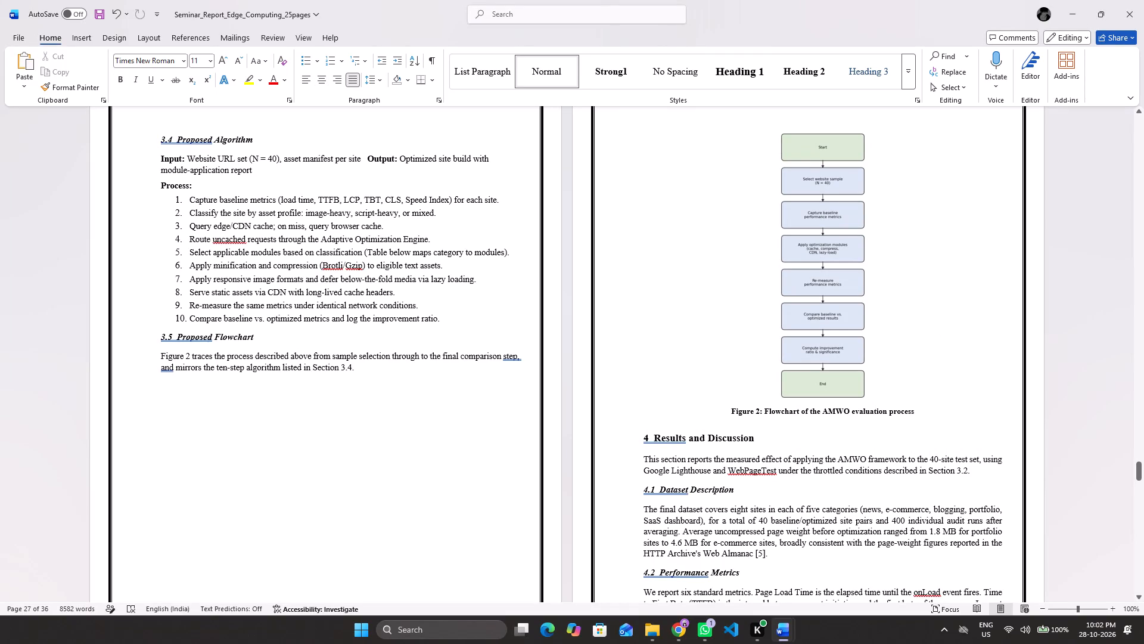
{"action": "key", "text": "Delete"}
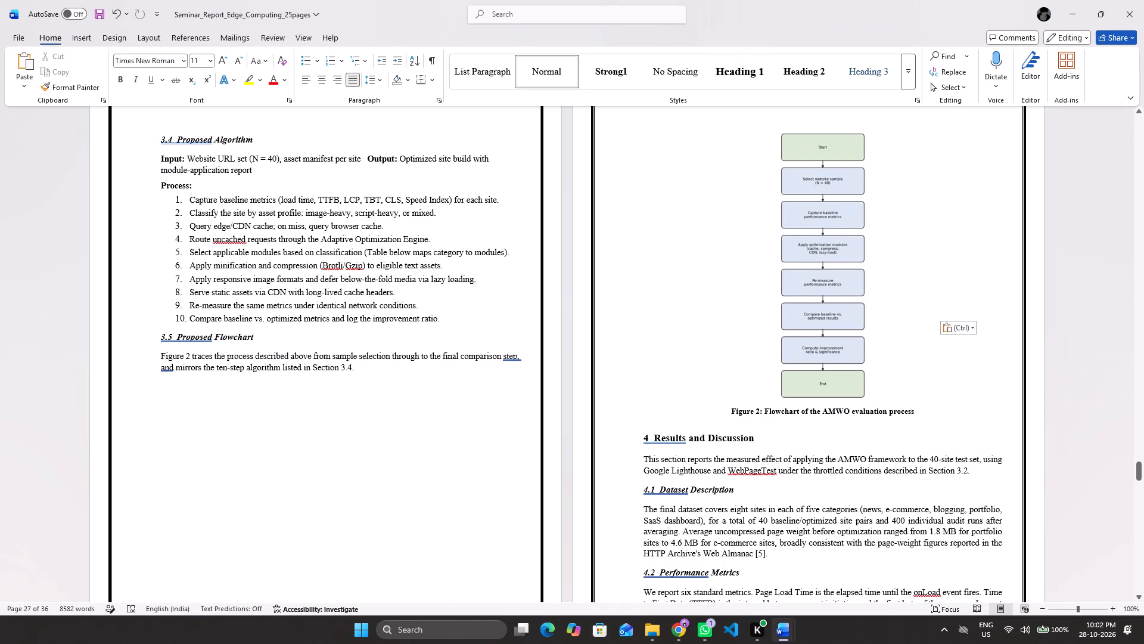
Insert a paragraph break before the caption "Figure 2: Flowchart of the AMWO evaluation process".
{"action": "scroll", "coordinate": [445, 424], "scroll_direction": "down", "scroll_amount": 1}
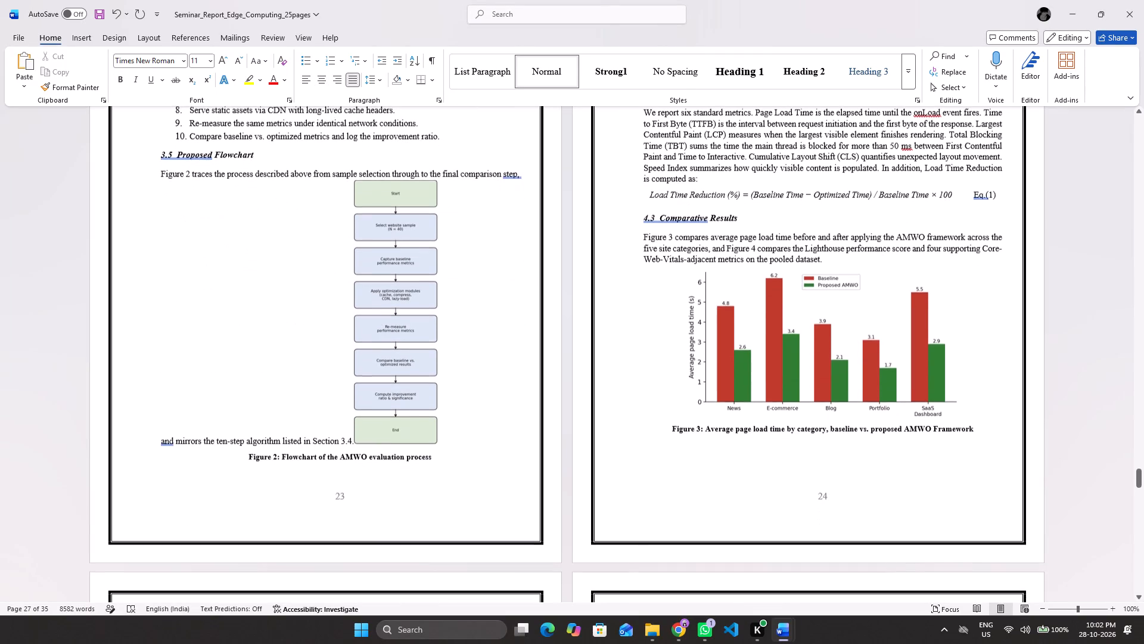
{"action": "left_click", "coordinate": [244, 461]}
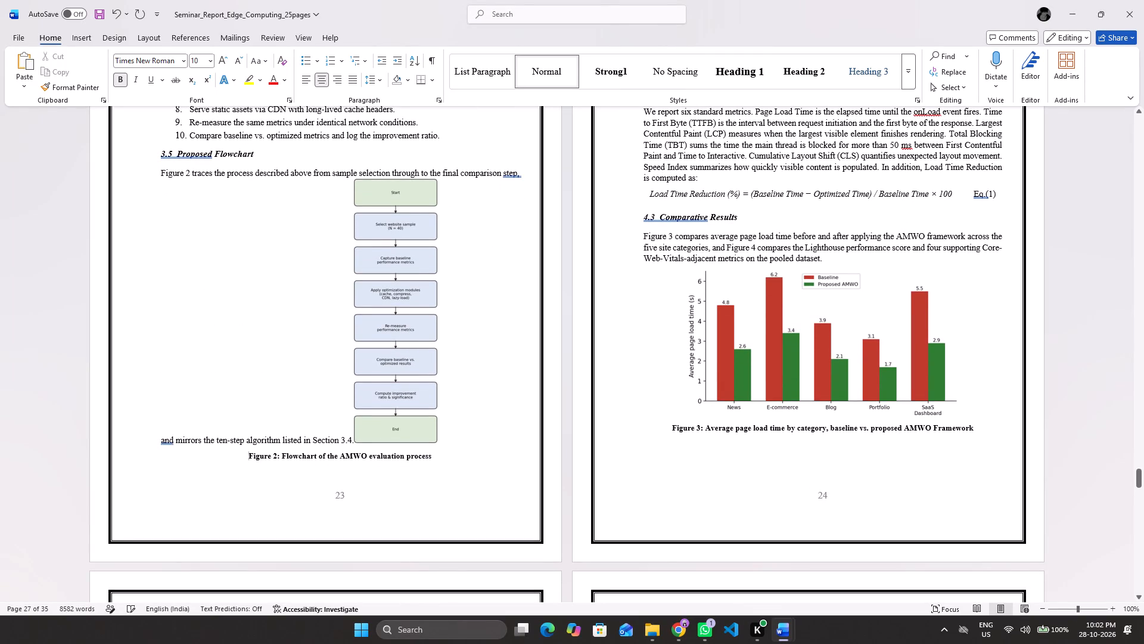
{"action": "key", "text": "Return"}
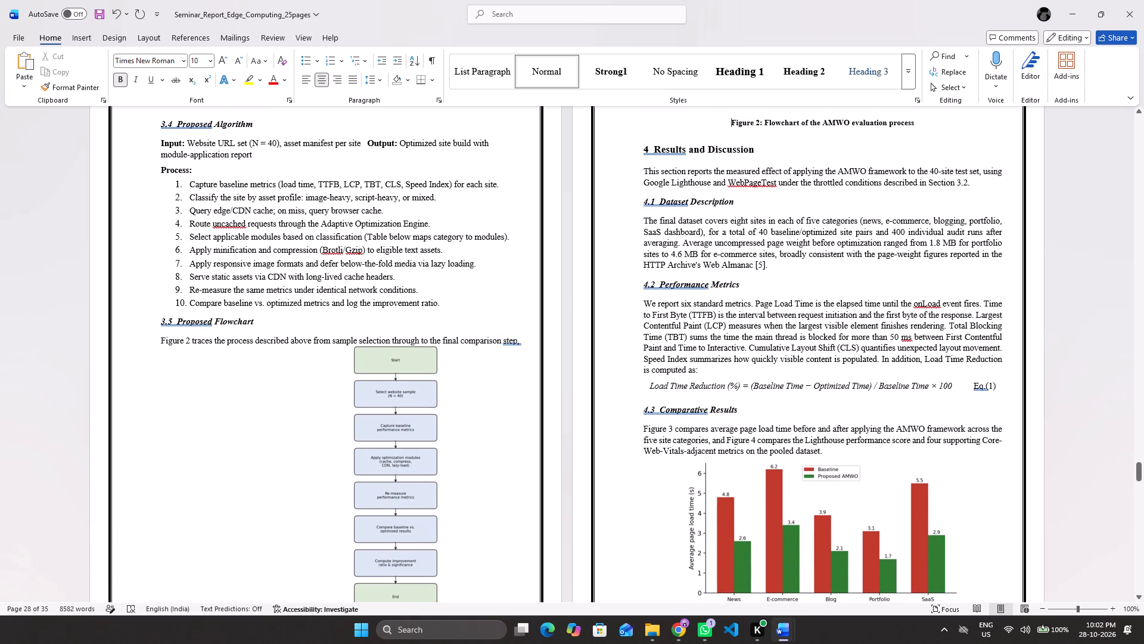
Put the AMWO flowchart on its own line directly below the 3.5 Proposed Flowchart paragraph.
{"action": "scroll", "coordinate": [300, 384], "scroll_direction": "down", "scroll_amount": 1}
{"action": "left_click", "coordinate": [349, 467]}
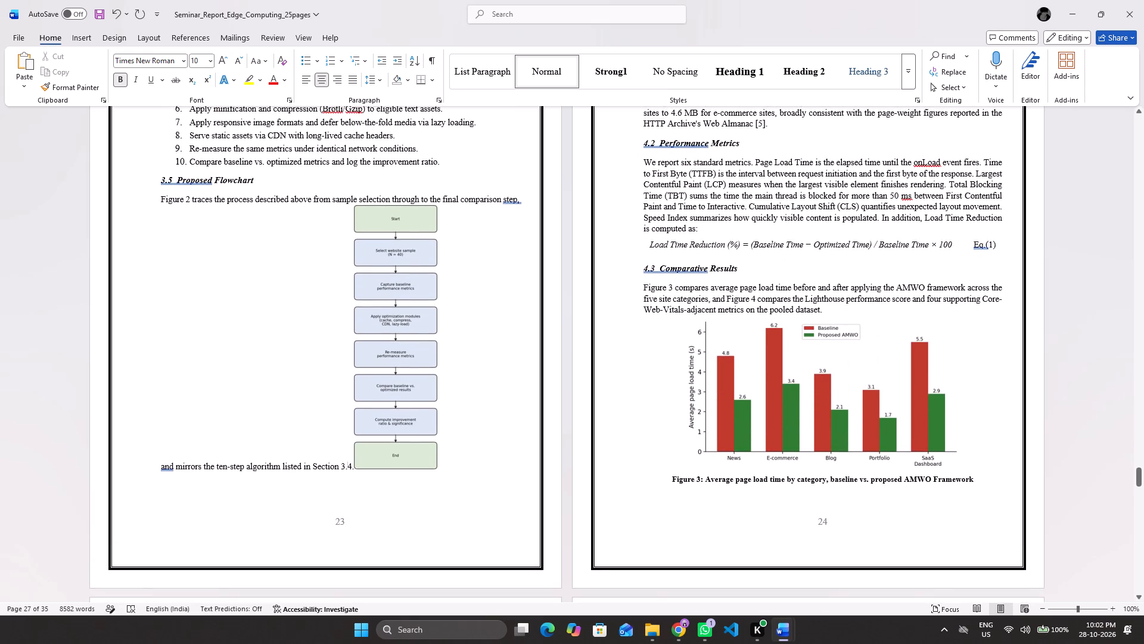
{"action": "key", "text": "Right"}
{"action": "key", "text": "Right"}
{"action": "key", "text": "Return"}
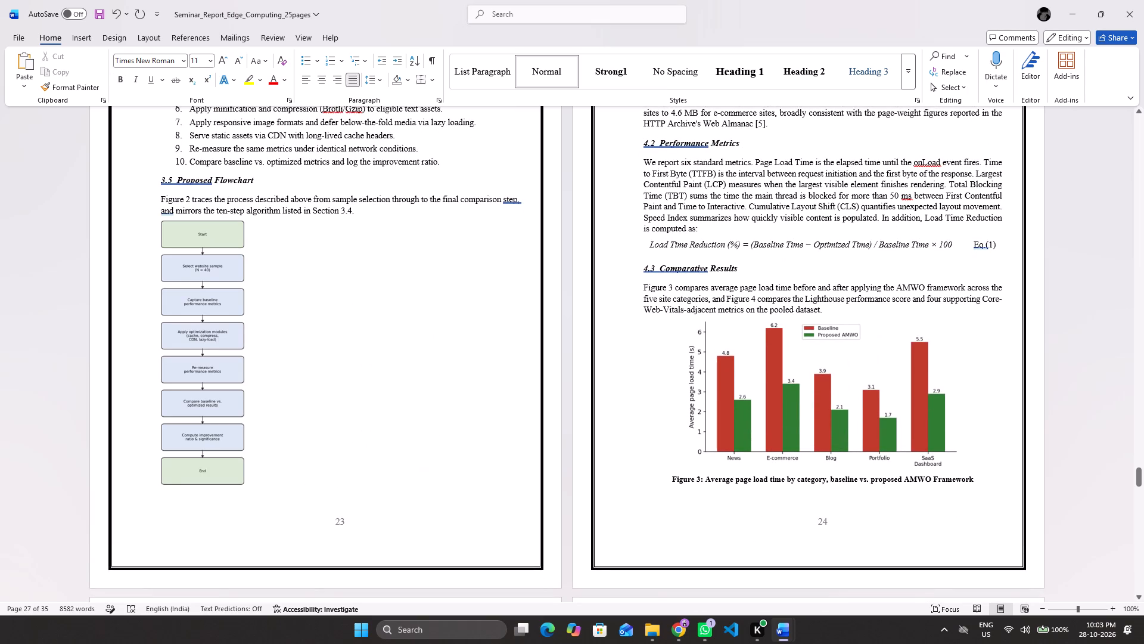
Shift the AMWO flowchart to the middle of the text column by adding spaces before it.
{"action": "left_click", "coordinate": [151, 239]}
{"action": "left_click", "coordinate": [153, 239]}
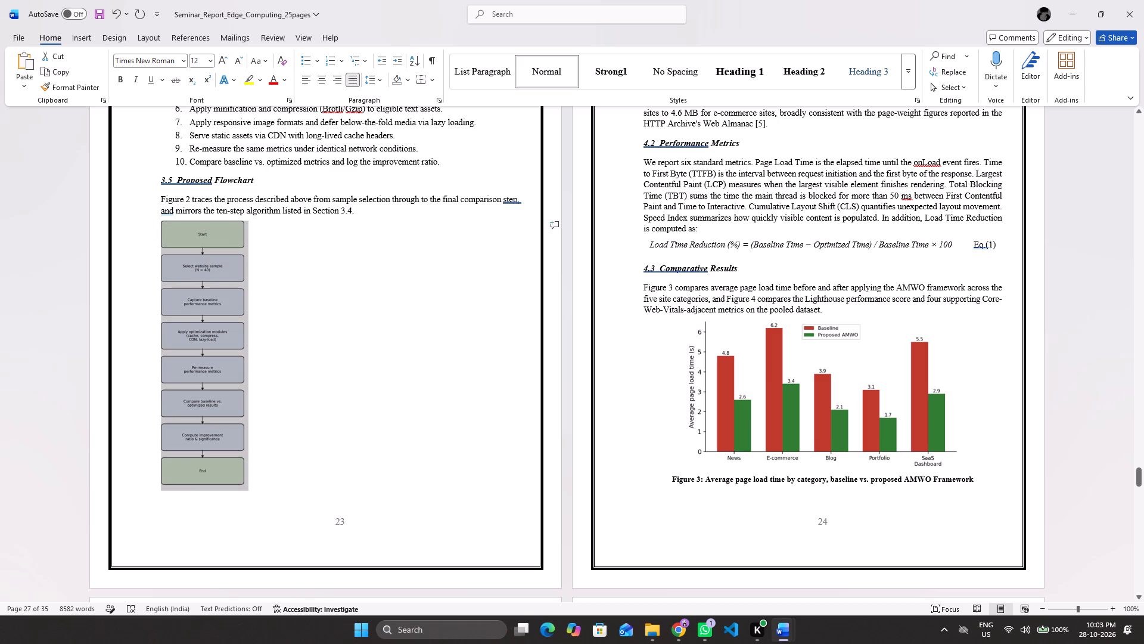
{"action": "left_click", "coordinate": [321, 242]}
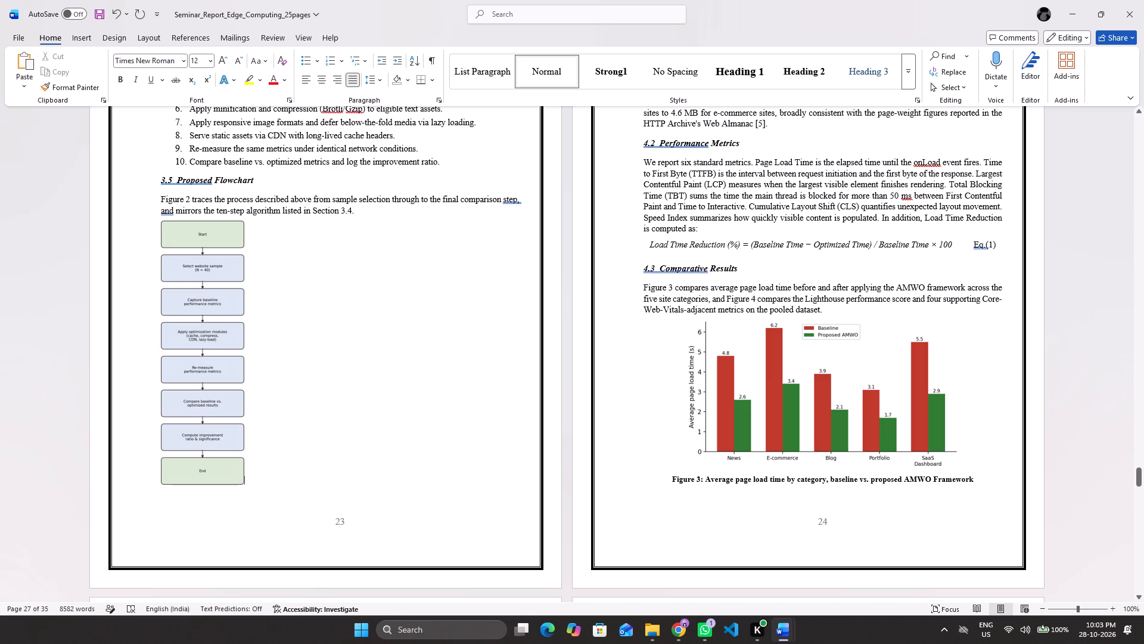
{"action": "left_click", "coordinate": [377, 212]}
{"action": "key", "text": "Down"}
{"action": "key", "text": "Left"}
{"action": "key", "text": "space"}
{"action": "key", "text": "space"}
{"action": "key", "text": "space"}
{"action": "key", "text": "space"}
{"action": "key", "text": "space"}
{"action": "key", "text": "space"}
{"action": "key", "text": "space"}
{"action": "key", "text": "space"}
{"action": "key", "text": "space"}
{"action": "key", "text": "space"}
{"action": "key", "text": "space"}
{"action": "key", "text": "space"}
{"action": "key", "text": "space"}
{"action": "key", "text": "space"}
{"action": "key", "text": "space"}
{"action": "key", "text": "space"}
{"action": "key", "text": "space"}
{"action": "key", "text": "space"}
{"action": "key", "text": "space"}
{"action": "key", "text": "space"}
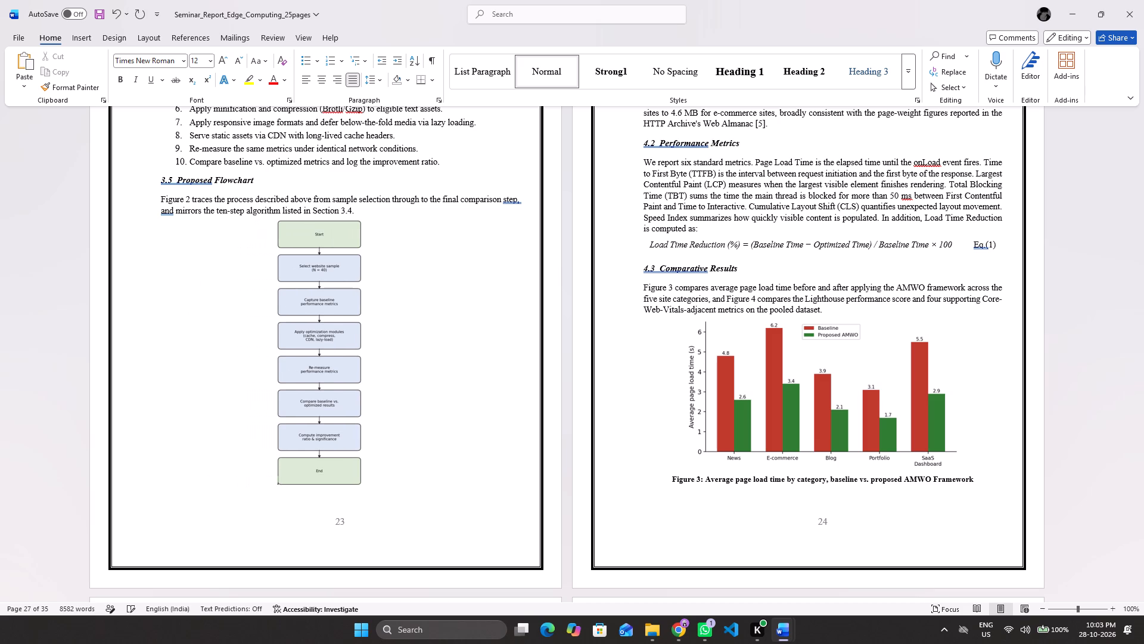
{"action": "key", "text": "space"}
Tighten the paper's title and author block with Multiple line spacing and no added space between paragraphs of the same style.
{"action": "scroll", "coordinate": [332, 229], "scroll_direction": "up", "scroll_amount": 1}
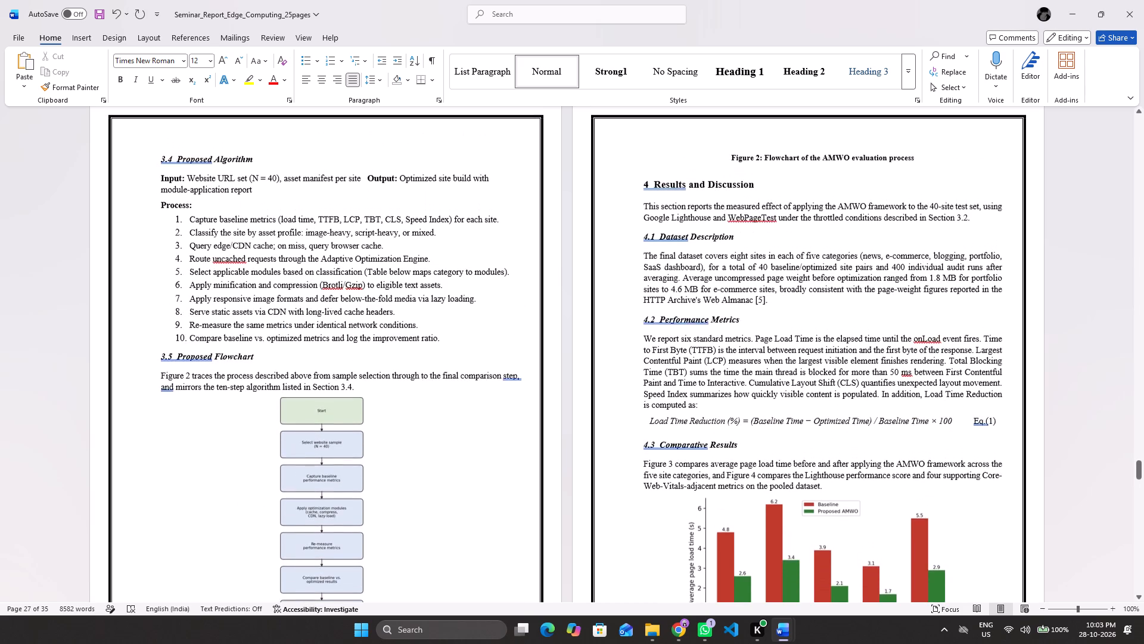
{"action": "scroll", "coordinate": [332, 229], "scroll_direction": "up", "scroll_amount": 4}
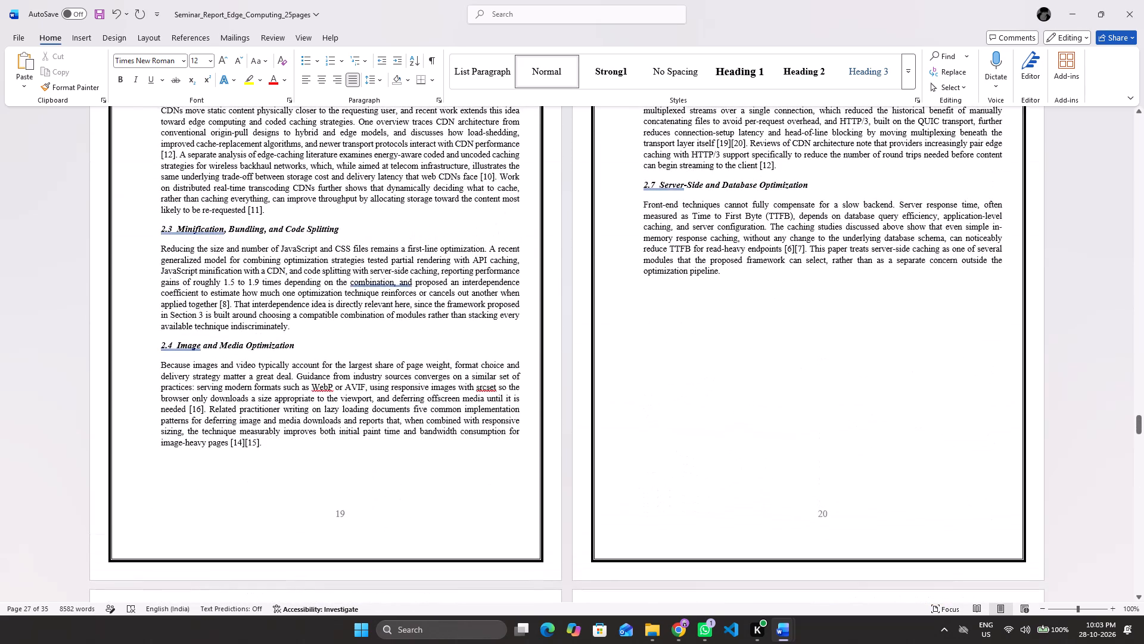
{"action": "scroll", "coordinate": [705, 272], "scroll_direction": "down", "scroll_amount": 2}
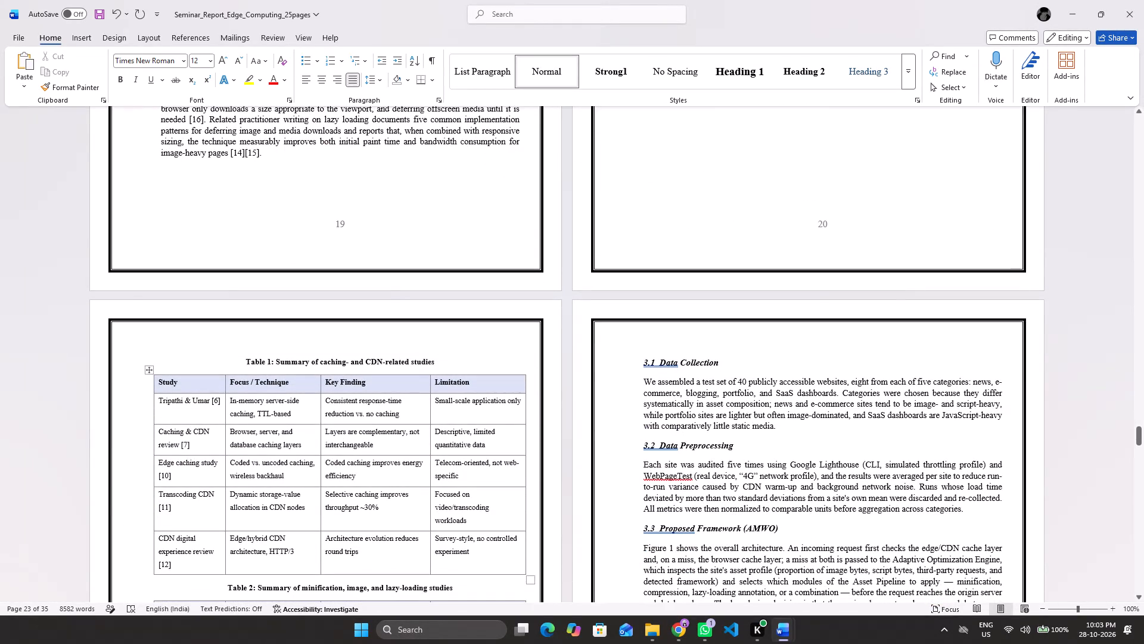
{"action": "scroll", "coordinate": [241, 362], "scroll_direction": "up", "scroll_amount": 5}
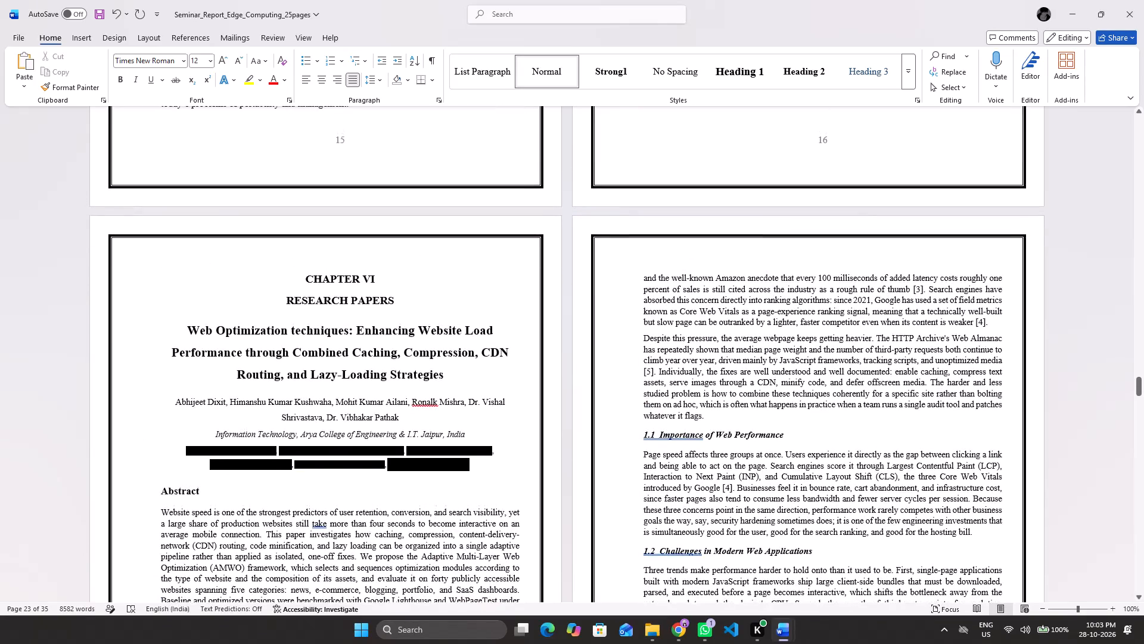
{"action": "left_click_drag", "start_coordinate": [186, 329], "coordinate": [468, 469]}
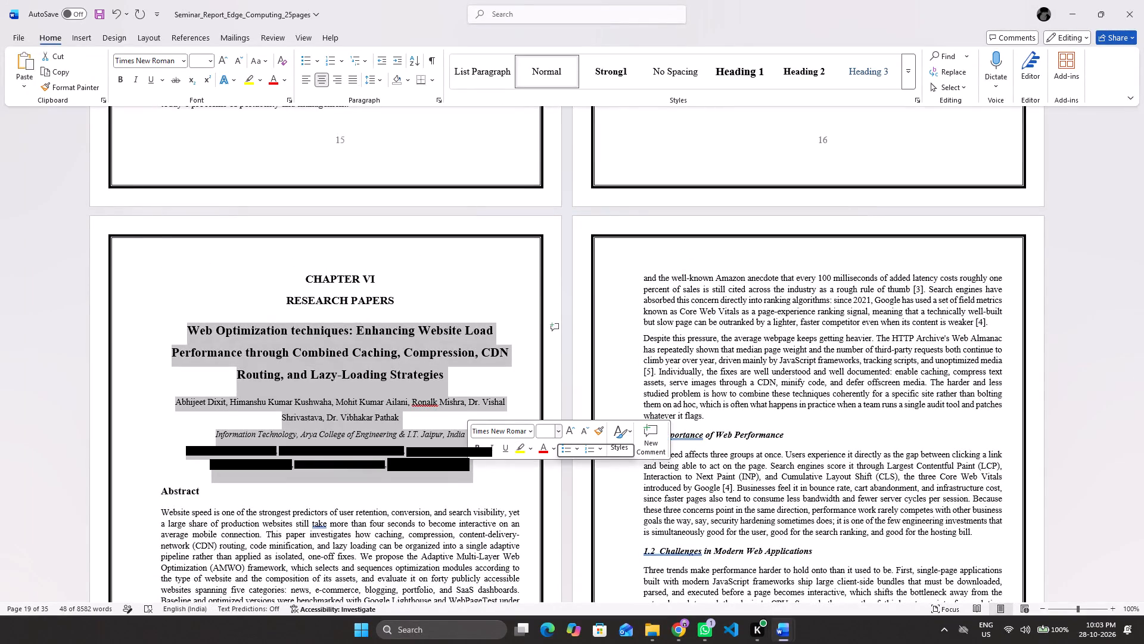
{"action": "left_click", "coordinate": [436, 98]}
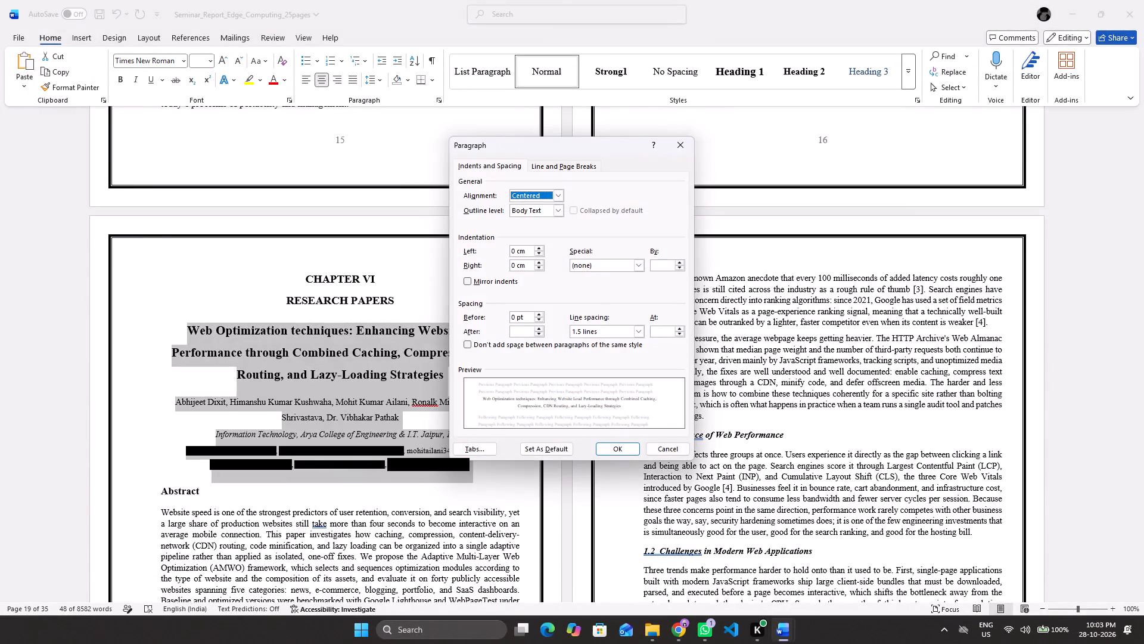
{"action": "left_click", "coordinate": [462, 344]}
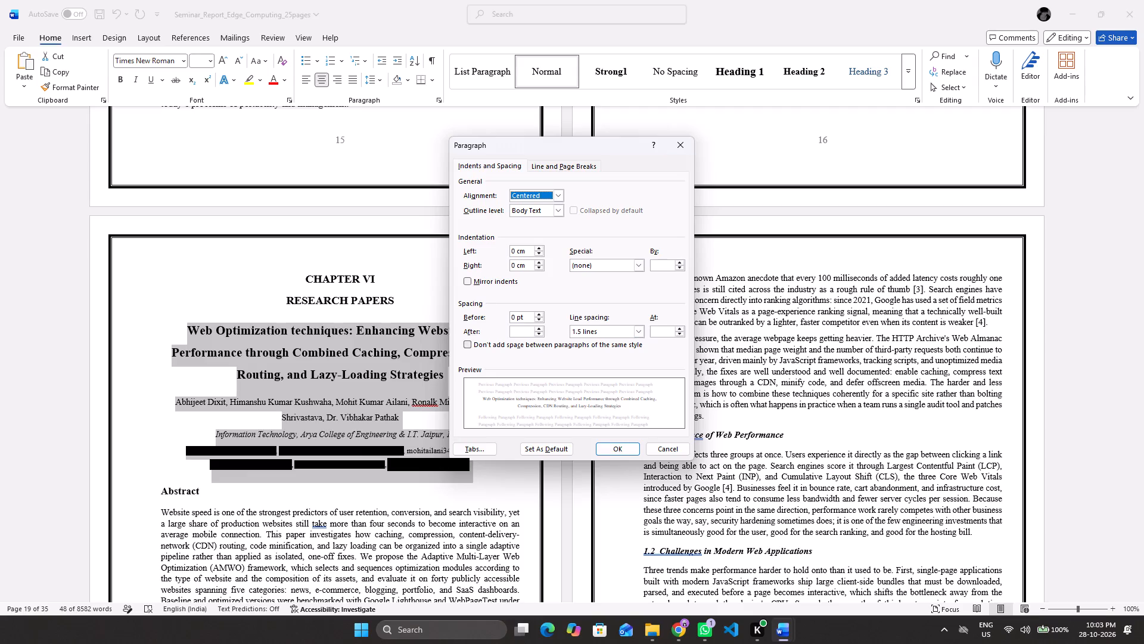
{"action": "left_click", "coordinate": [467, 344]}
{"action": "left_click", "coordinate": [680, 336]}
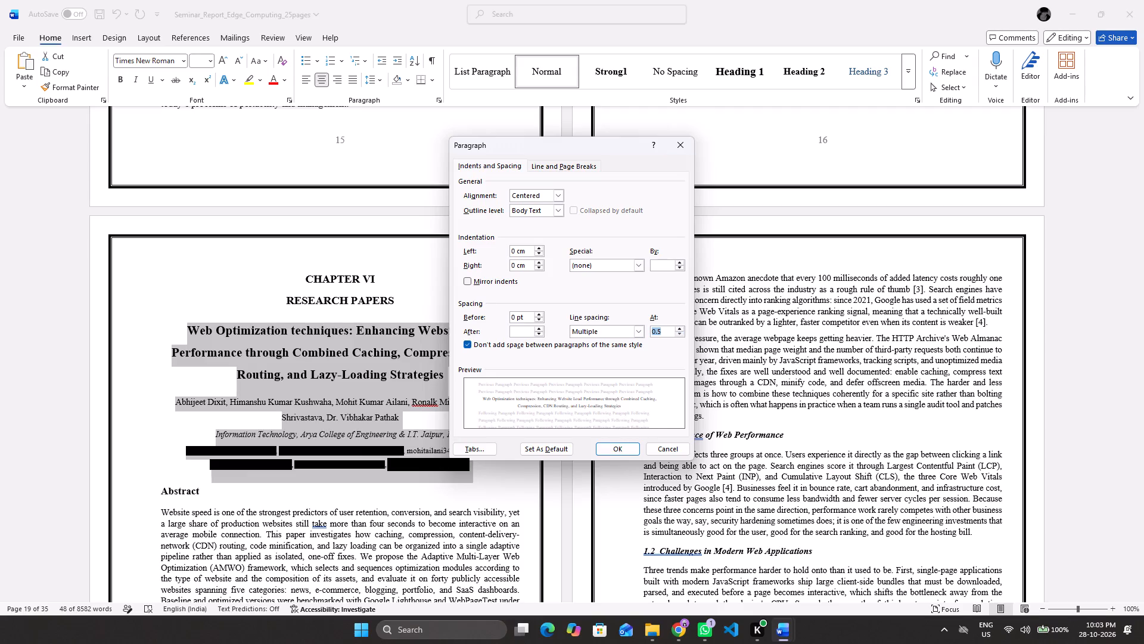
{"action": "left_click", "coordinate": [681, 332]}
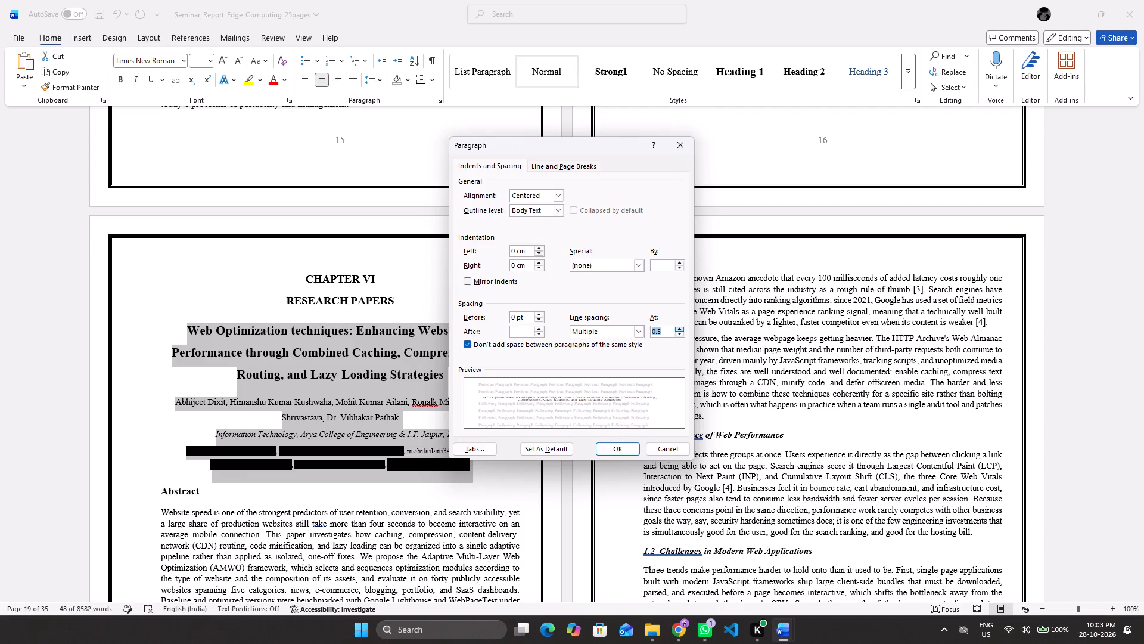
{"action": "left_click", "coordinate": [680, 329]}
{"action": "left_click", "coordinate": [628, 448]}
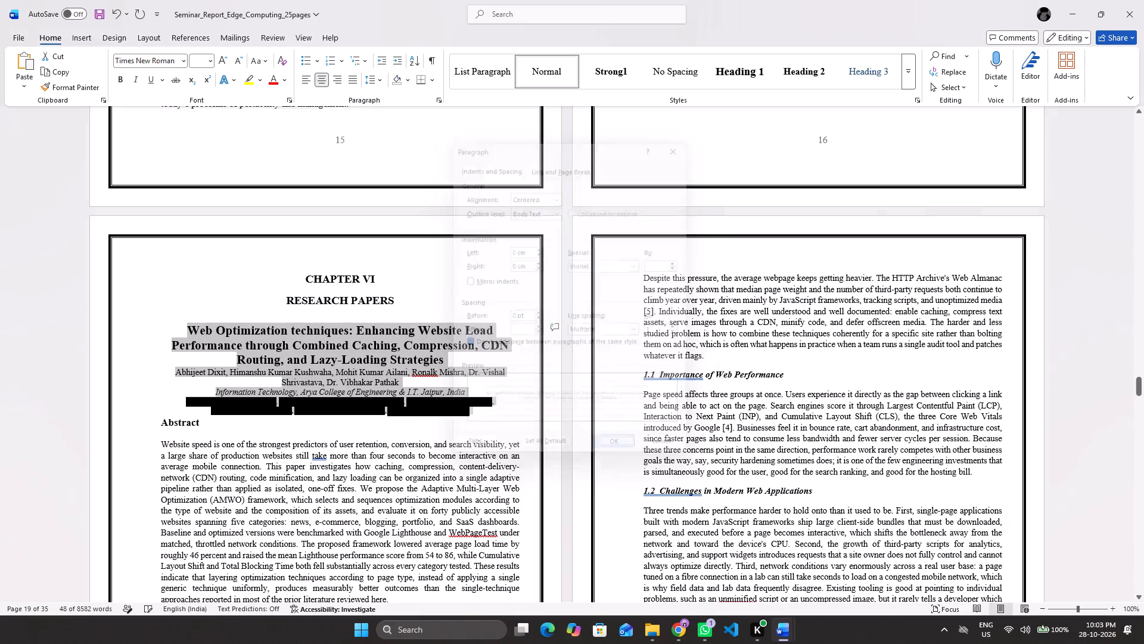
{"action": "left_click", "coordinate": [508, 383]}
Move Table 1, the summary of caching- and CDN-related studies, with its caption to the end of the 2.7 Server-Side and Database Optimization paragraph.
{"action": "scroll", "coordinate": [508, 383], "scroll_direction": "down", "scroll_amount": 3}
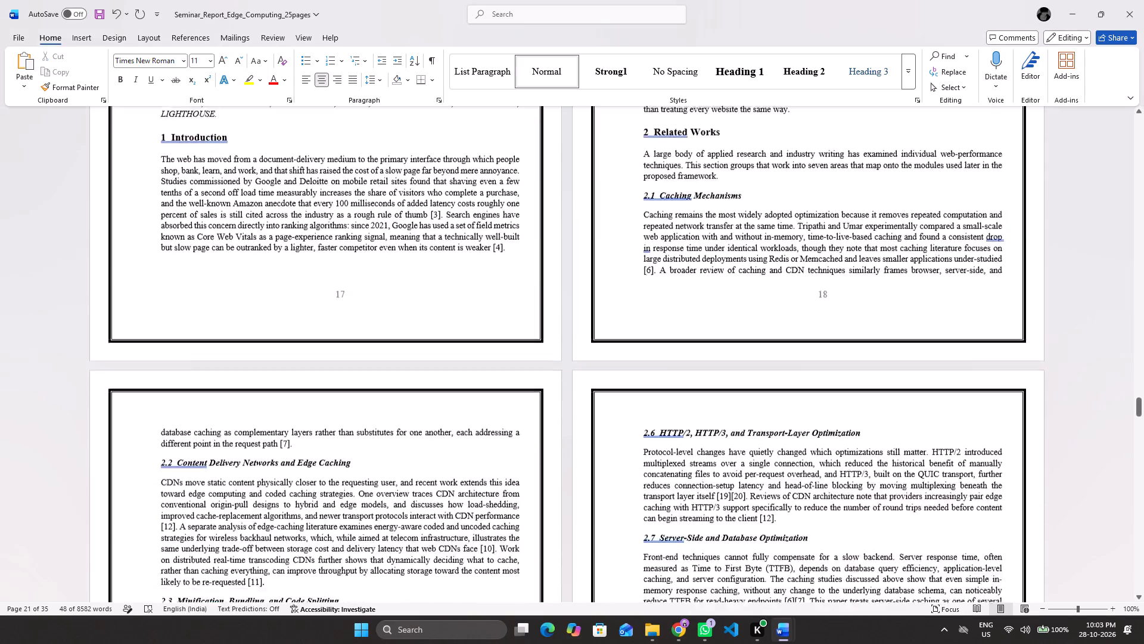
{"action": "scroll", "coordinate": [508, 383], "scroll_direction": "down", "scroll_amount": 4}
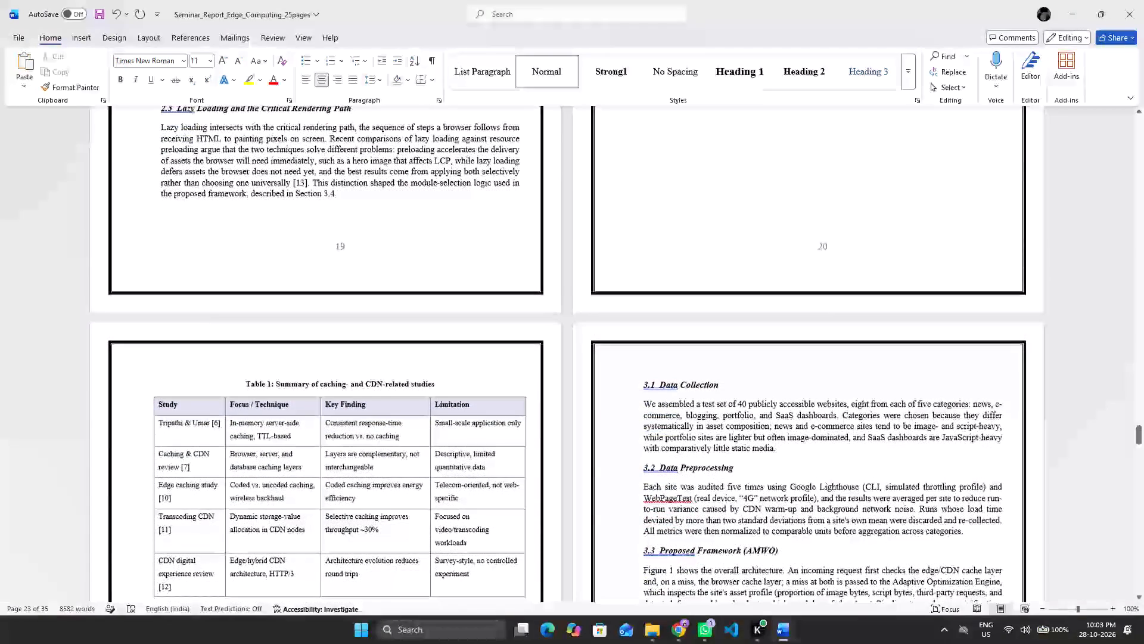
{"action": "scroll", "coordinate": [229, 365], "scroll_direction": "down", "scroll_amount": 1}
{"action": "left_click_drag", "start_coordinate": [238, 304], "coordinate": [407, 408]}
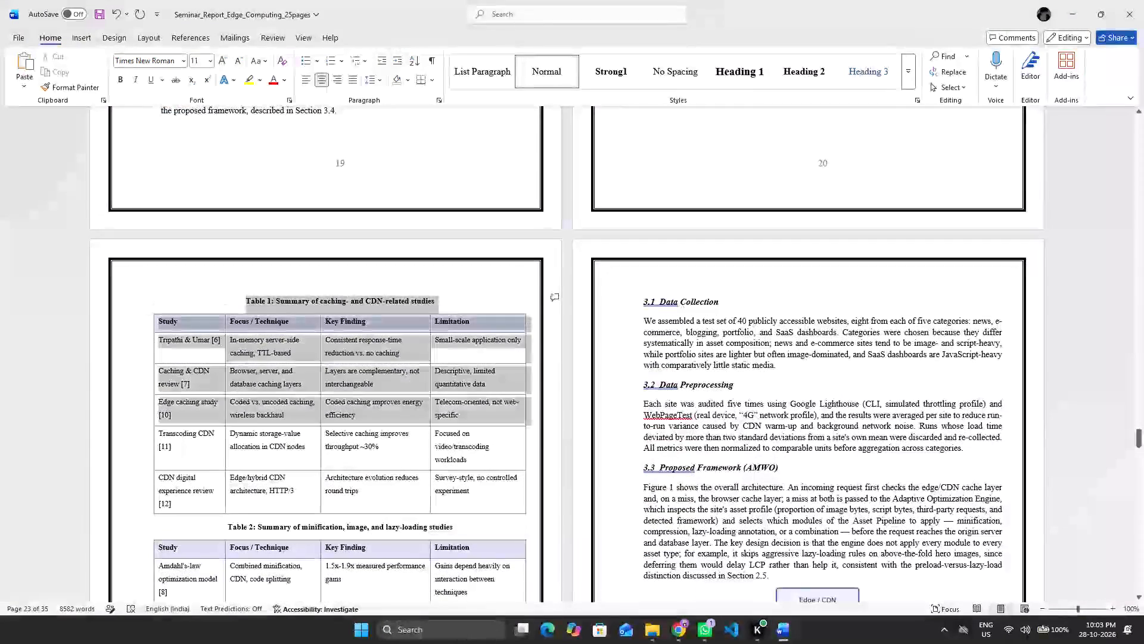
{"action": "left_click_drag", "start_coordinate": [407, 408], "coordinate": [437, 506]}
{"action": "key", "text": "ctrl+x"}
{"action": "scroll", "coordinate": [753, 343], "scroll_direction": "up", "scroll_amount": 1}
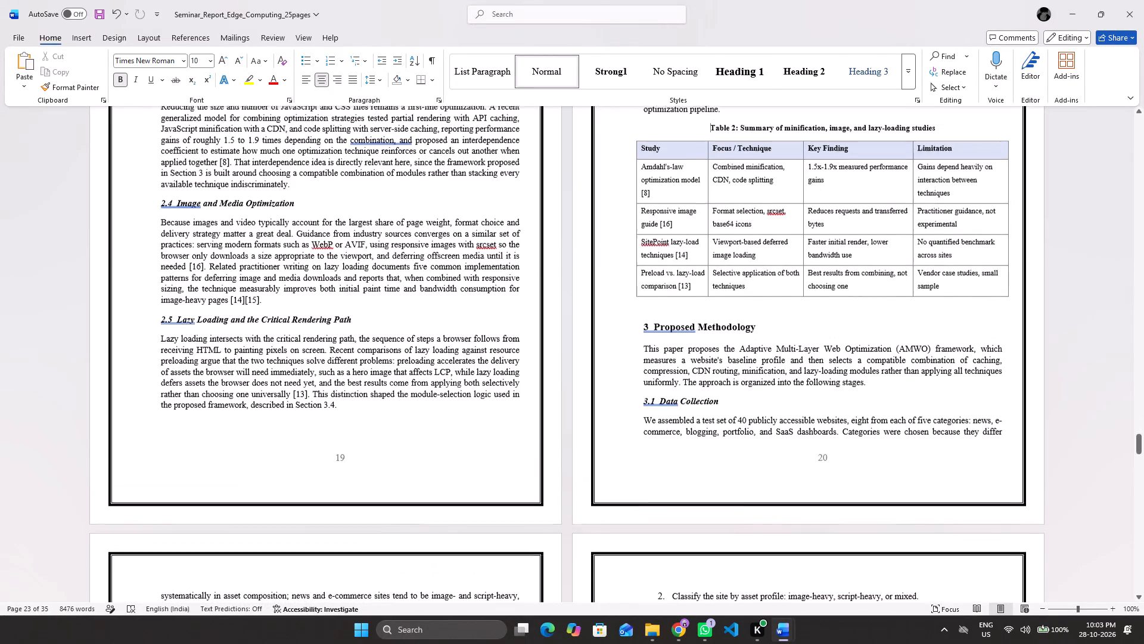
{"action": "scroll", "coordinate": [753, 343], "scroll_direction": "up", "scroll_amount": 1}
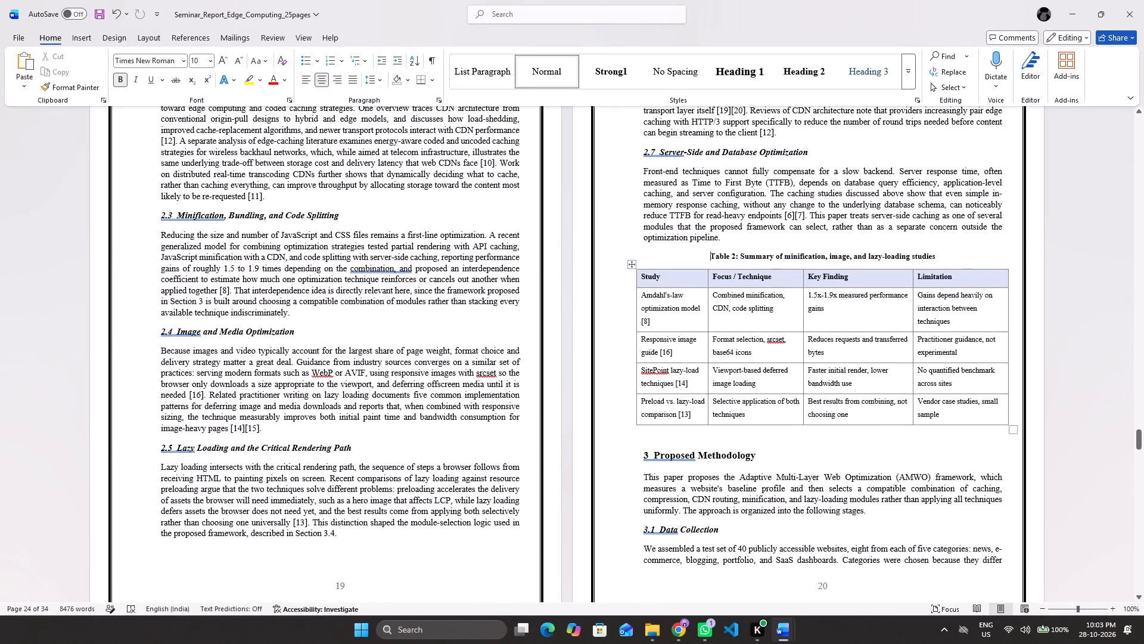
{"action": "left_click", "coordinate": [744, 236]}
{"action": "key", "text": "ctrl+v"}
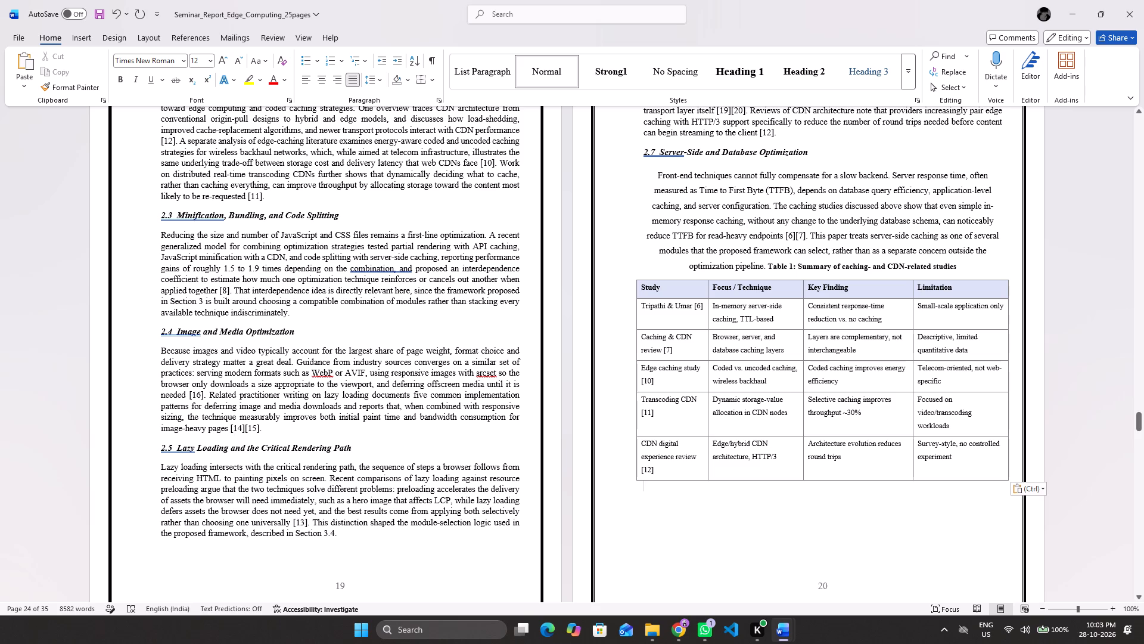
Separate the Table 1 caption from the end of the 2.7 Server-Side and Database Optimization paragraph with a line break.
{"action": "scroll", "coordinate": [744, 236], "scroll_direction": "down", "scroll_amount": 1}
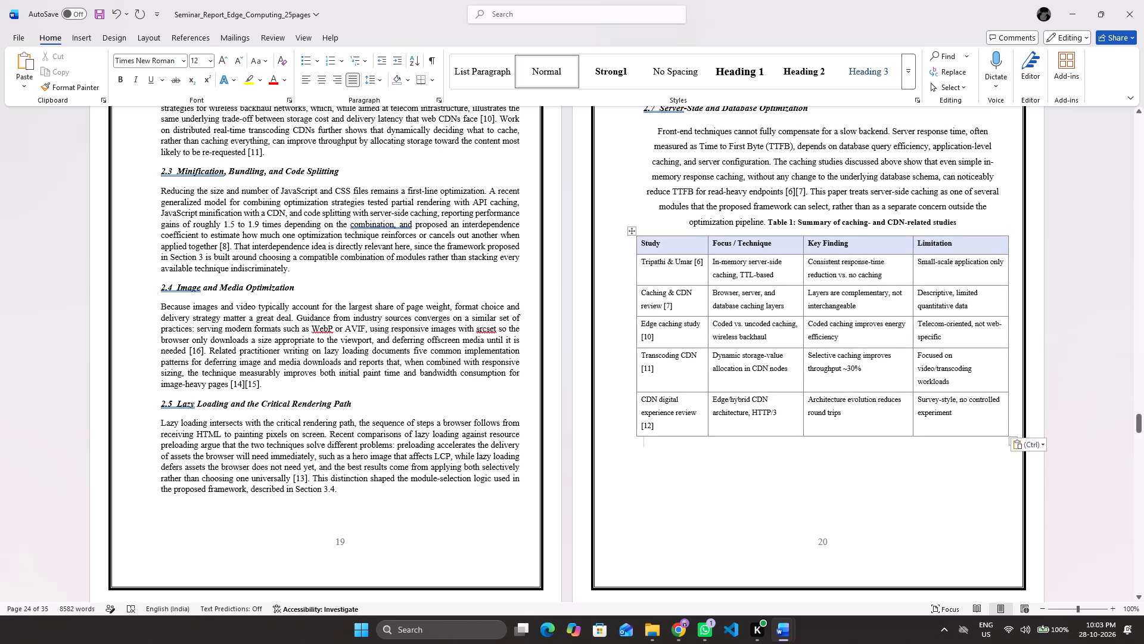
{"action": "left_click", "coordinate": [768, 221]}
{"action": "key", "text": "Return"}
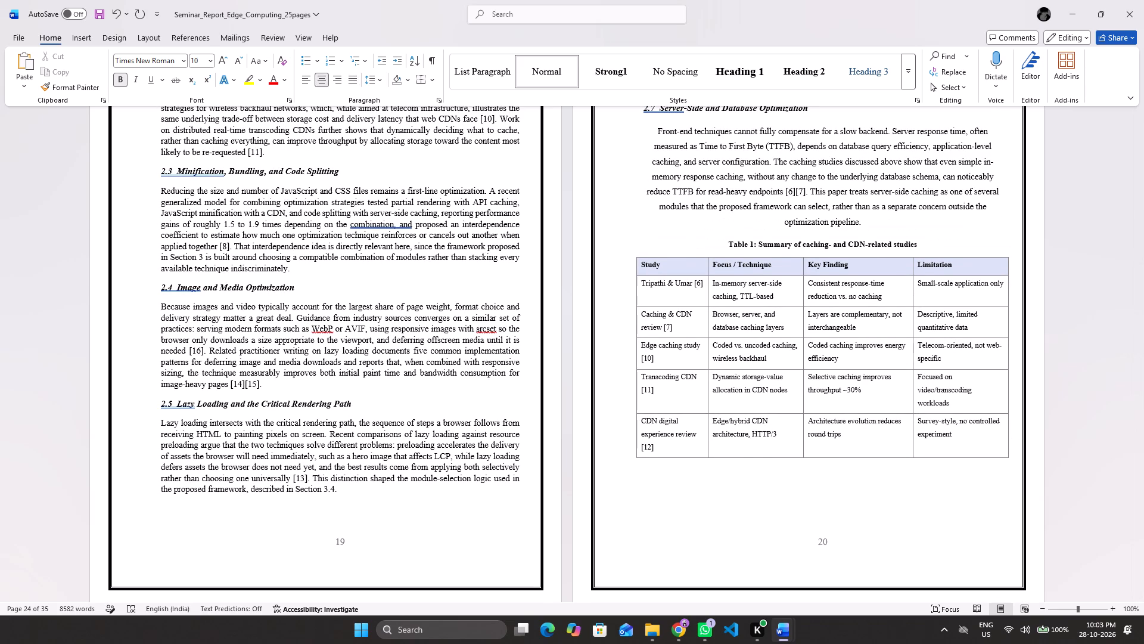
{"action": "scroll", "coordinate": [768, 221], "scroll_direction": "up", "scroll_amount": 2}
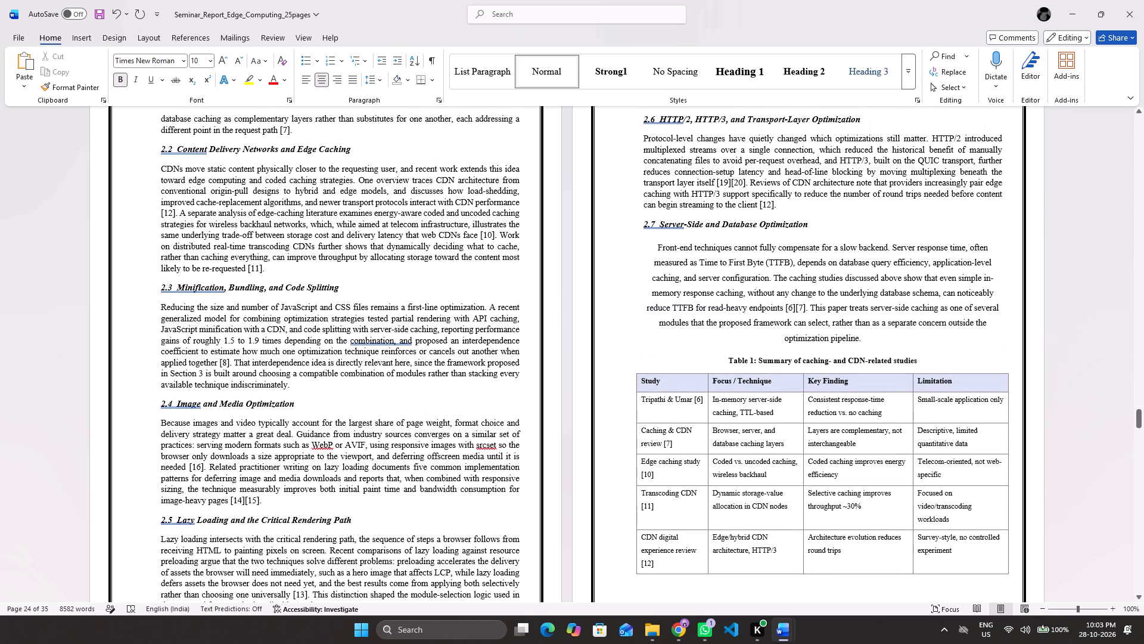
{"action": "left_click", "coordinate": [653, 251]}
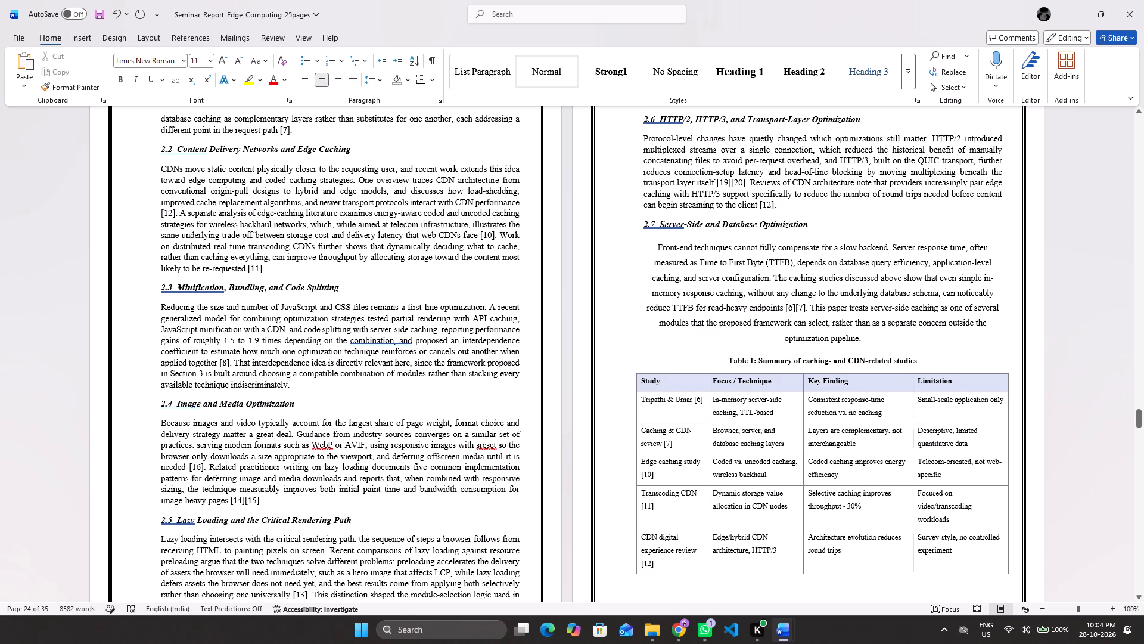
Undo the caption line break and the Table 1 paste, and reinsert the captioned table on a new line below the 2.7 paragraph.
{"action": "key", "text": "ctrl+z"}
{"action": "key", "text": "ctrl+z"}
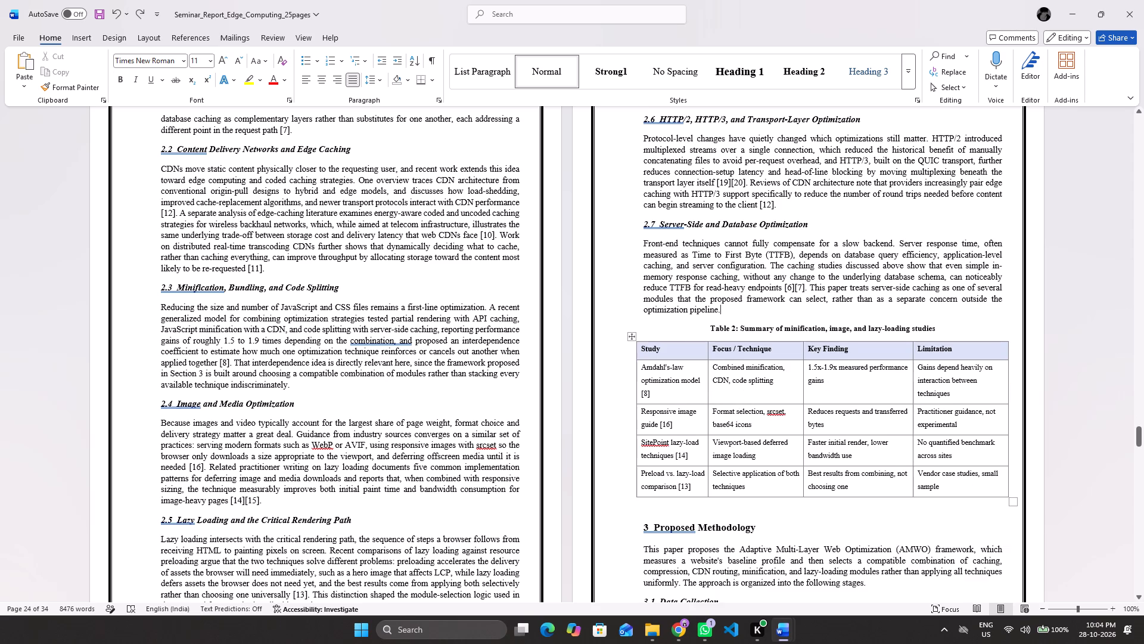
{"action": "key", "text": "Return"}
{"action": "key", "text": "ctrl+v"}
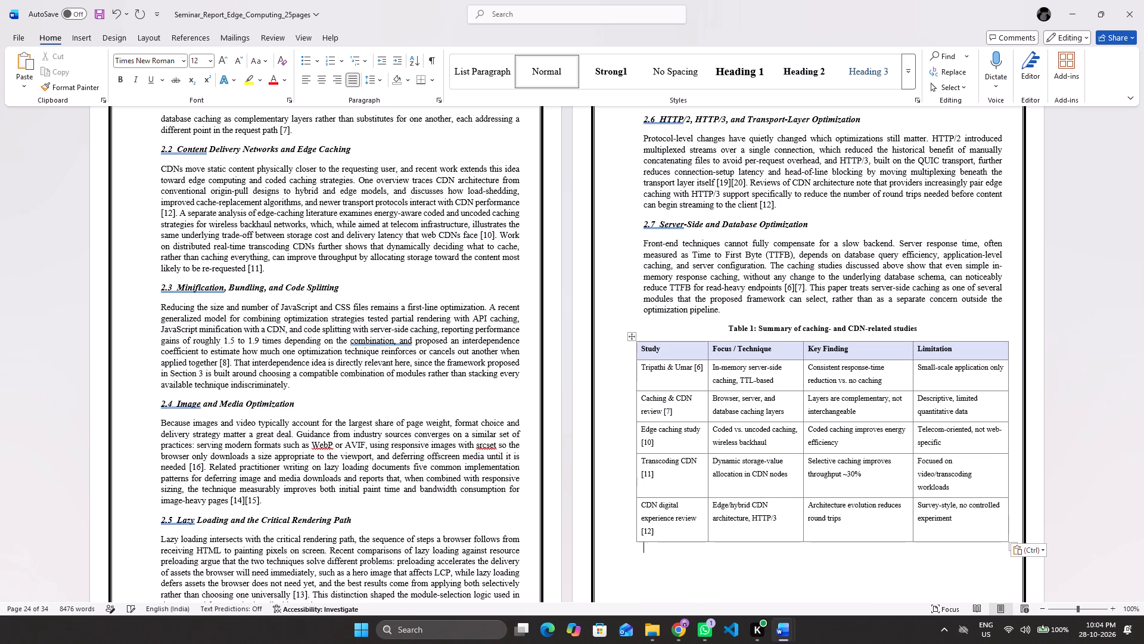
Review the layout of the pages after Table 1, including the results, references and seminar photograph pages, in a zoomed-out multi-page view.
{"action": "scroll", "coordinate": [792, 346], "scroll_direction": "down", "scroll_amount": 3}
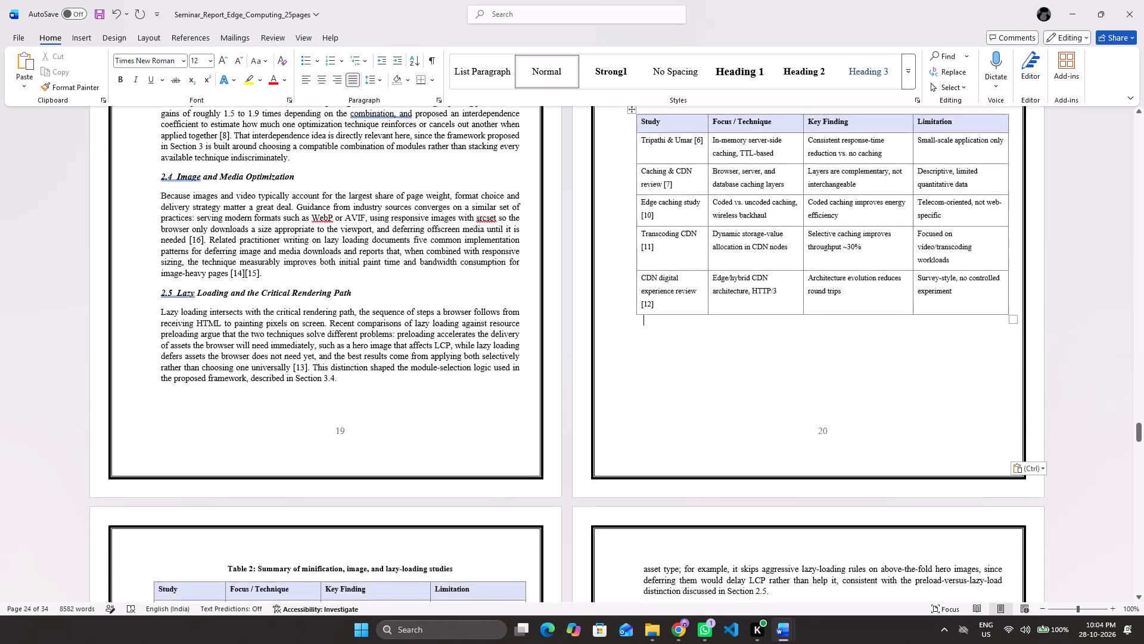
{"action": "scroll", "coordinate": [792, 346], "scroll_direction": "down", "scroll_amount": 5}
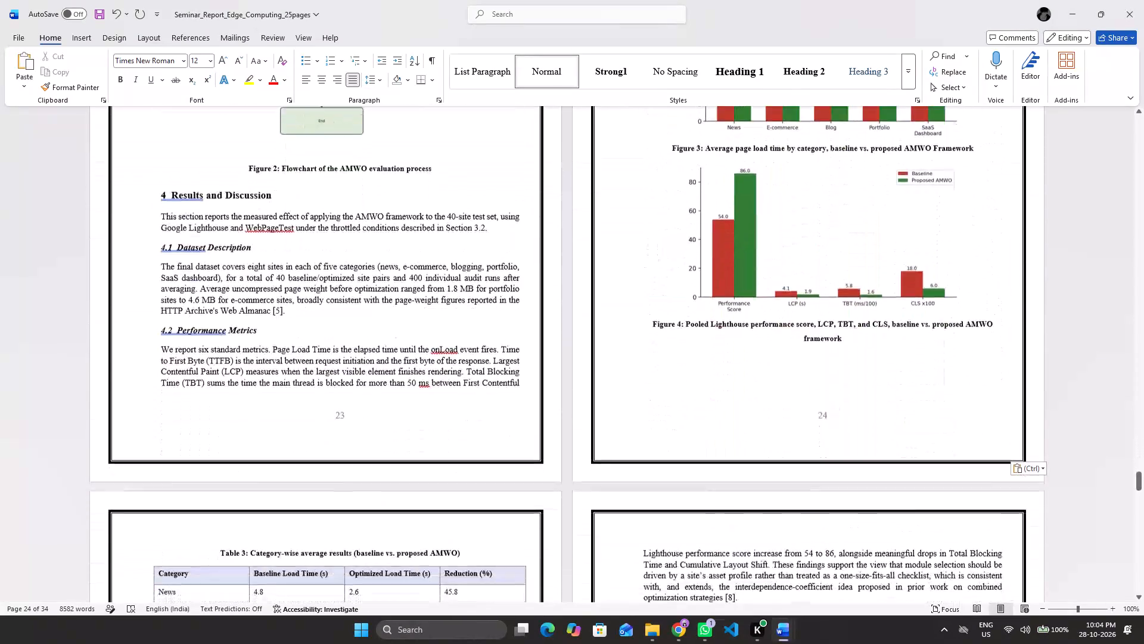
{"action": "scroll", "coordinate": [792, 346], "scroll_direction": "down", "scroll_amount": 7}
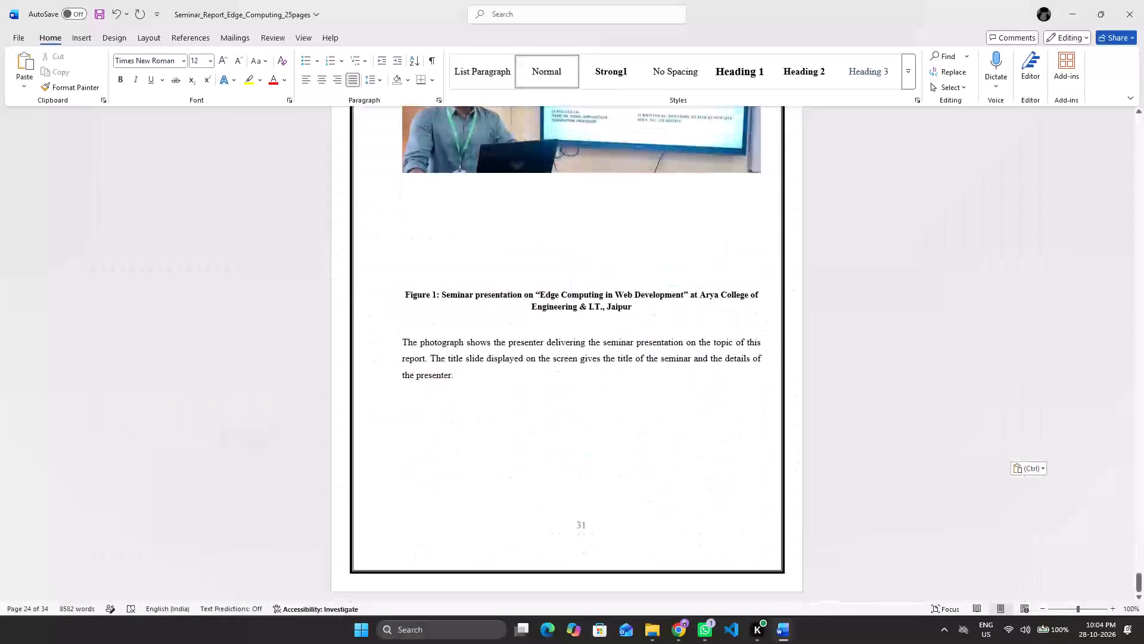
{"action": "scroll", "coordinate": [792, 346], "scroll_direction": "up", "scroll_amount": 6}
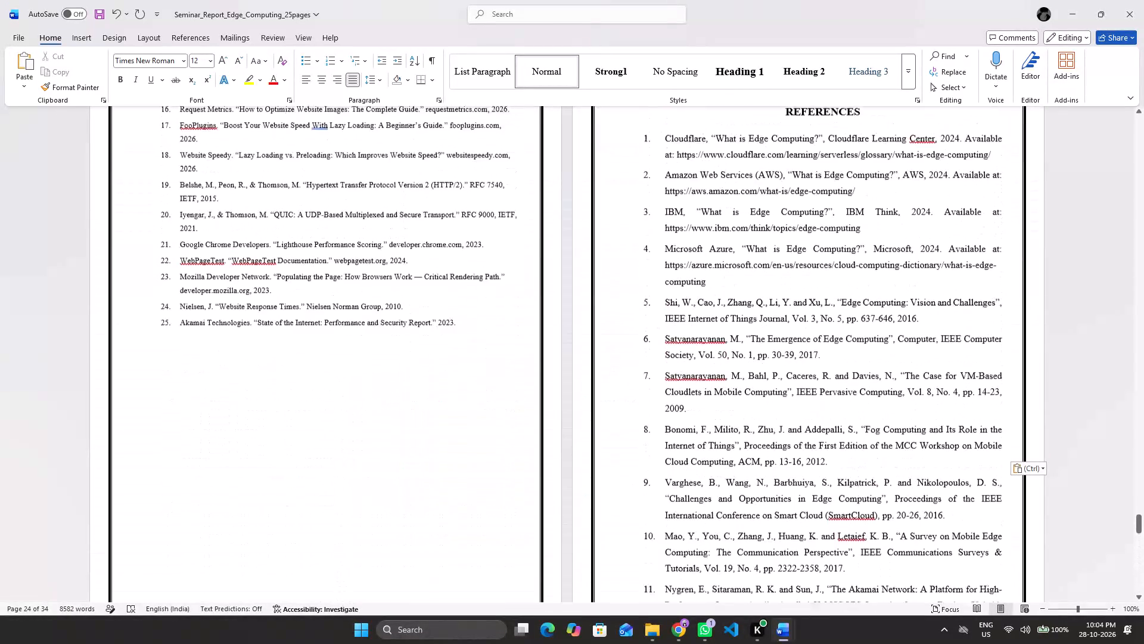
{"action": "scroll", "coordinate": [792, 346], "scroll_direction": "up", "scroll_amount": 3}
{"action": "scroll", "coordinate": [792, 346], "scroll_direction": "down", "scroll_amount": 2, "text": "ctrl"}
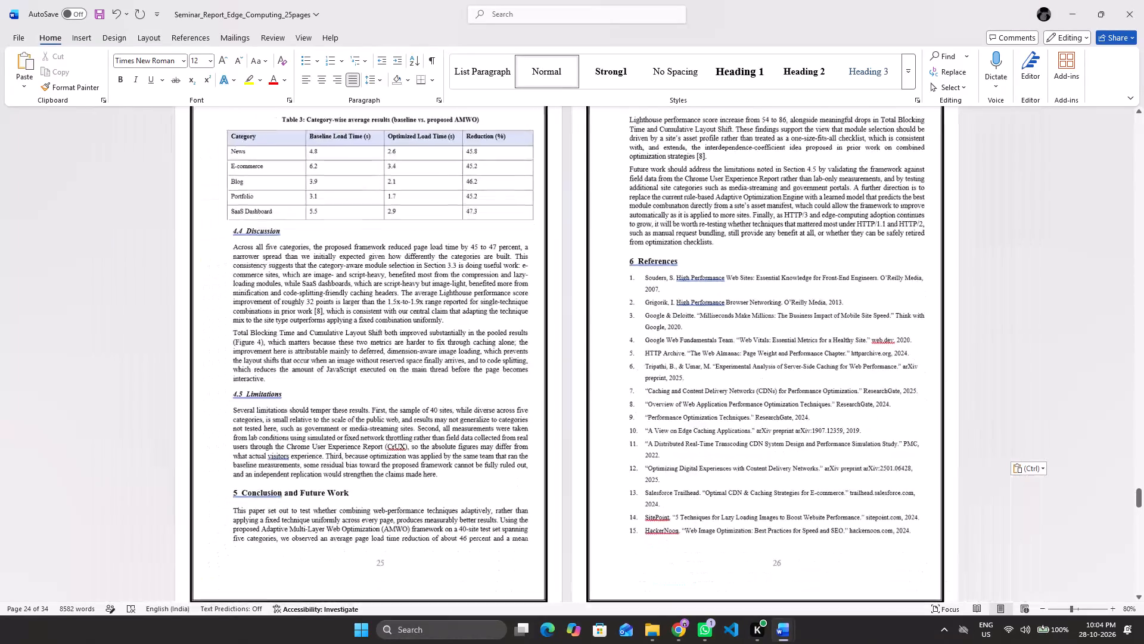
{"action": "scroll", "coordinate": [792, 346], "scroll_direction": "down", "scroll_amount": 1, "text": "ctrl"}
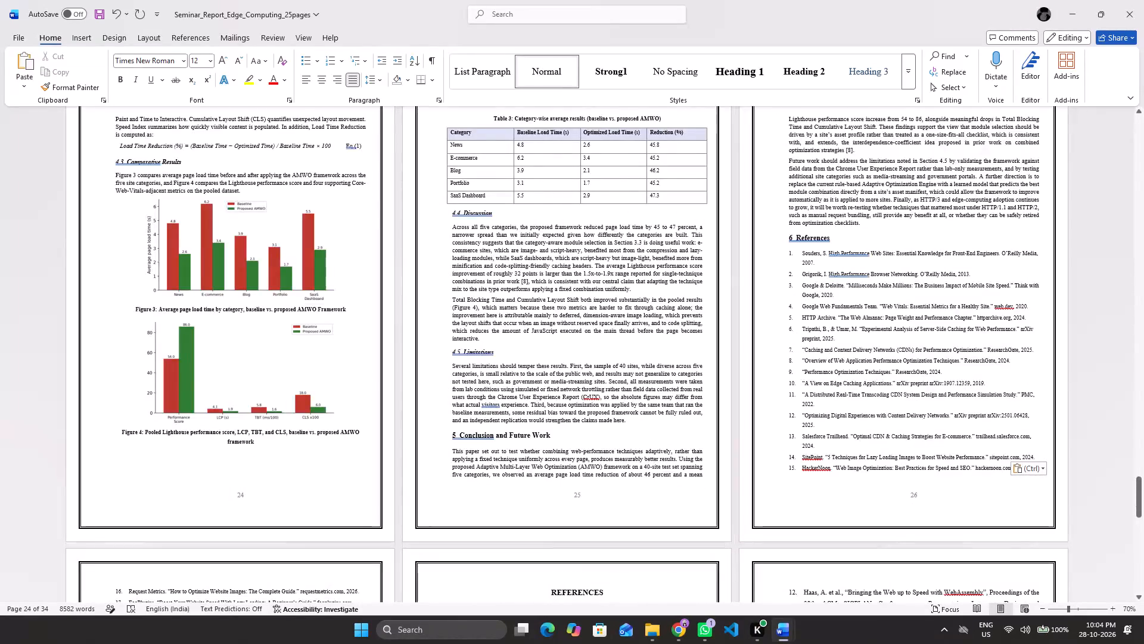
Join the two-line cover page title into the single line “EDGE COMPUTING IN WEB DEVELOPMENT”.
{"action": "scroll", "coordinate": [792, 346], "scroll_direction": "up", "scroll_amount": 20}
{"action": "scroll", "coordinate": [792, 346], "scroll_direction": "up", "scroll_amount": 3}
{"action": "scroll", "coordinate": [792, 346], "scroll_direction": "down", "scroll_amount": 13}
{"action": "scroll", "coordinate": [792, 346], "scroll_direction": "up", "scroll_amount": 20}
{"action": "scroll", "coordinate": [792, 346], "scroll_direction": "up", "scroll_amount": 20}
{"action": "scroll", "coordinate": [792, 346], "scroll_direction": "up", "scroll_amount": 20}
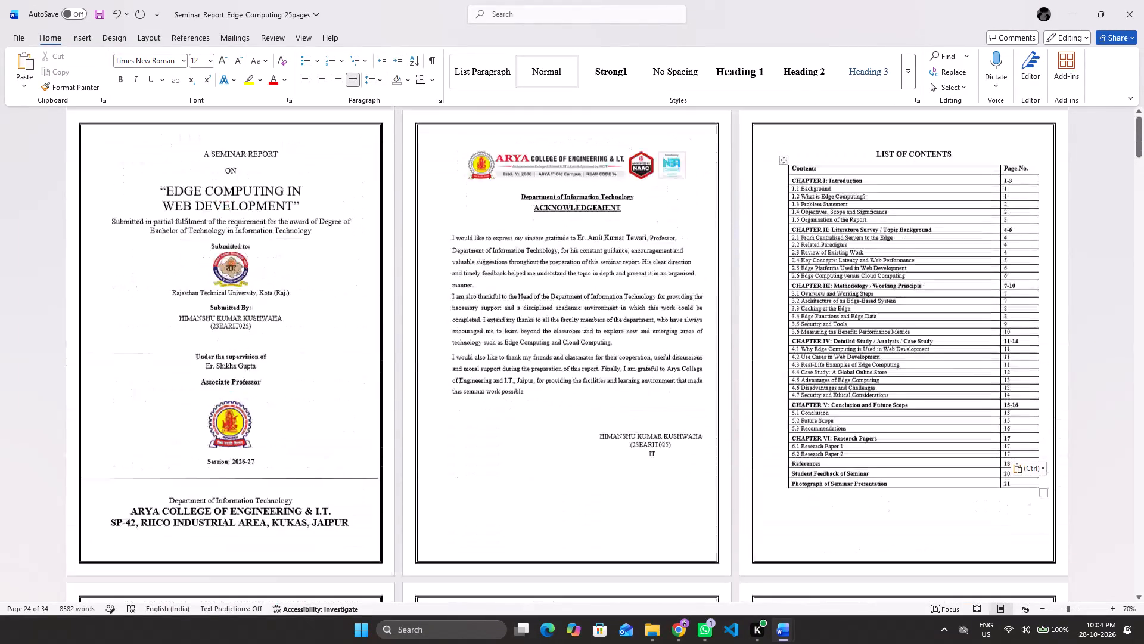
{"action": "left_click", "coordinate": [304, 197]}
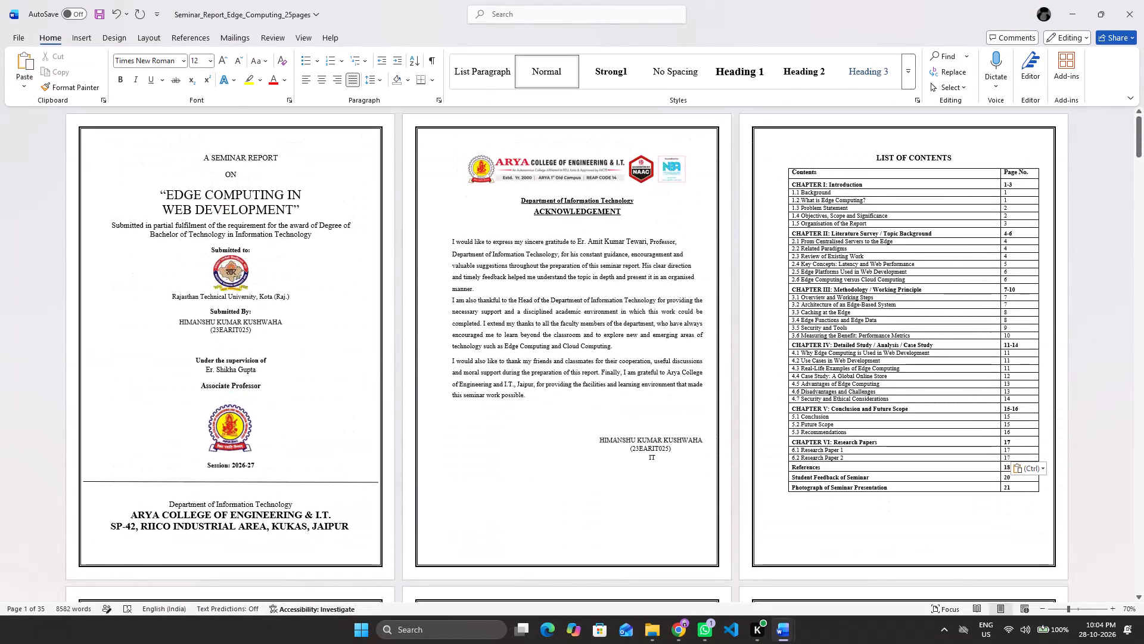
{"action": "key", "text": "Delete"}
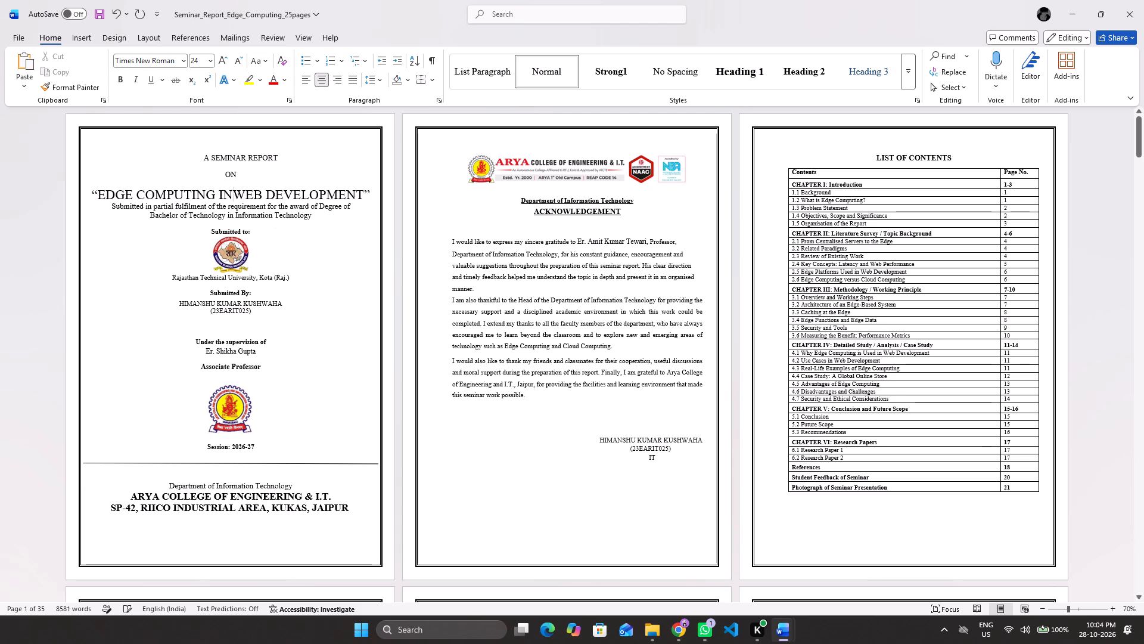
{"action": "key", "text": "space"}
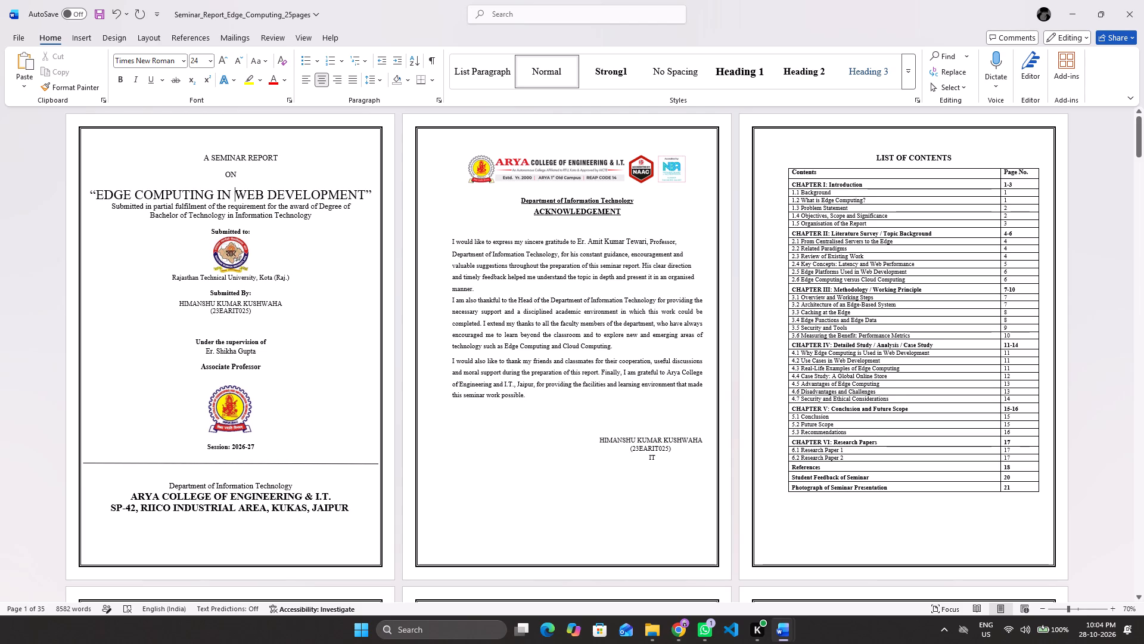
Add an empty line below the cover page title and set its font size to 8.
{"action": "left_click", "coordinate": [375, 185]}
{"action": "left_click", "coordinate": [374, 190]}
{"action": "key", "text": "Return"}
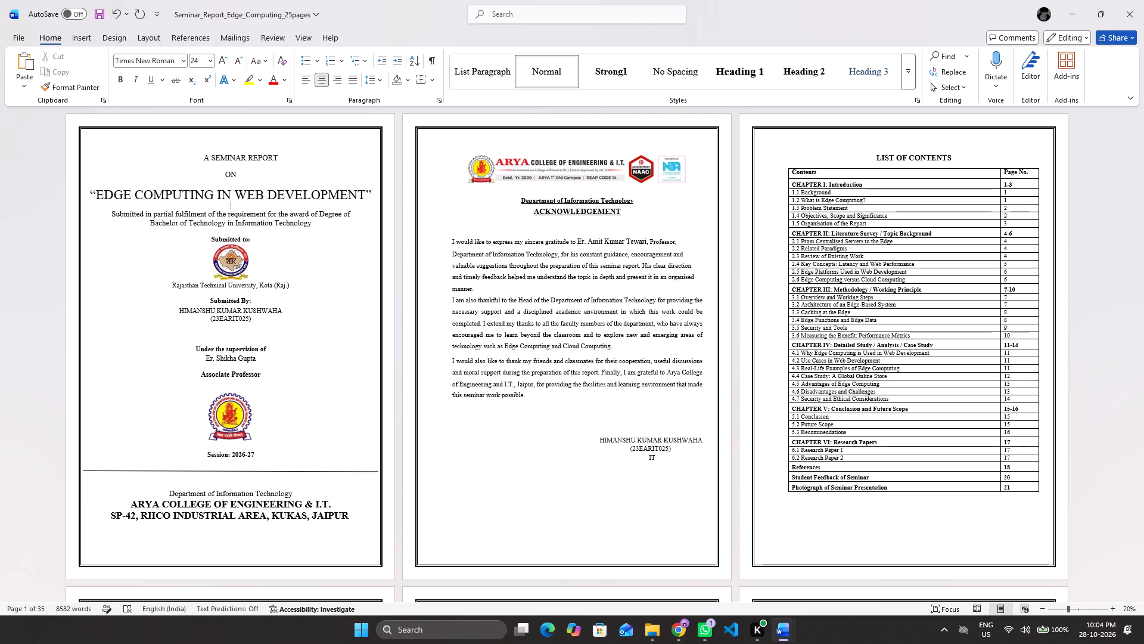
{"action": "left_click", "coordinate": [210, 61]}
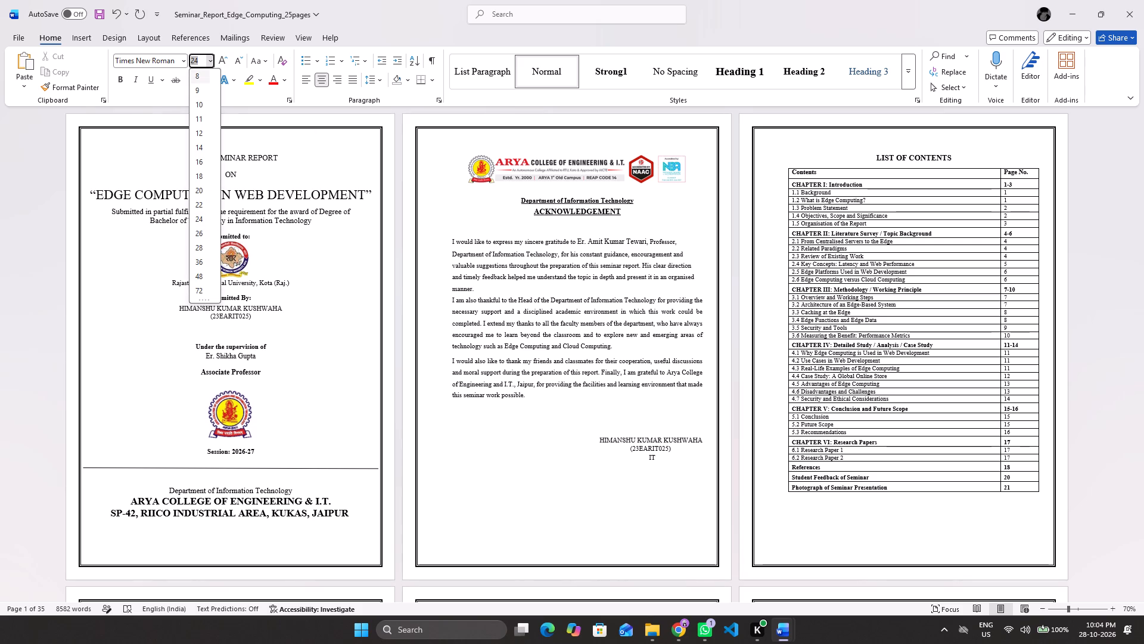
{"action": "left_click", "coordinate": [206, 76]}
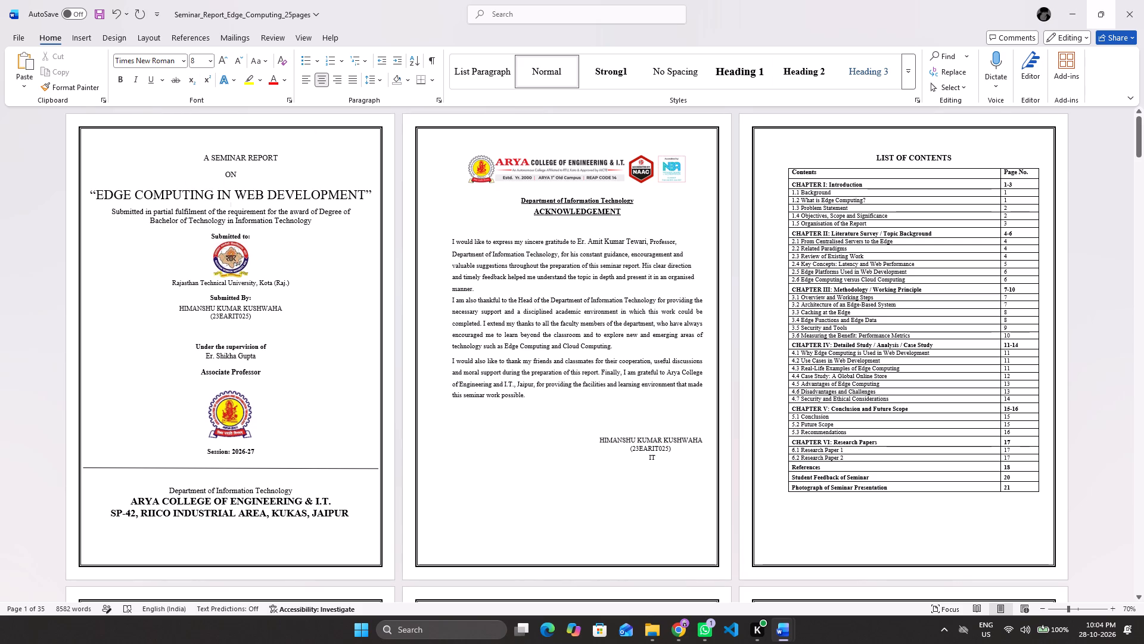